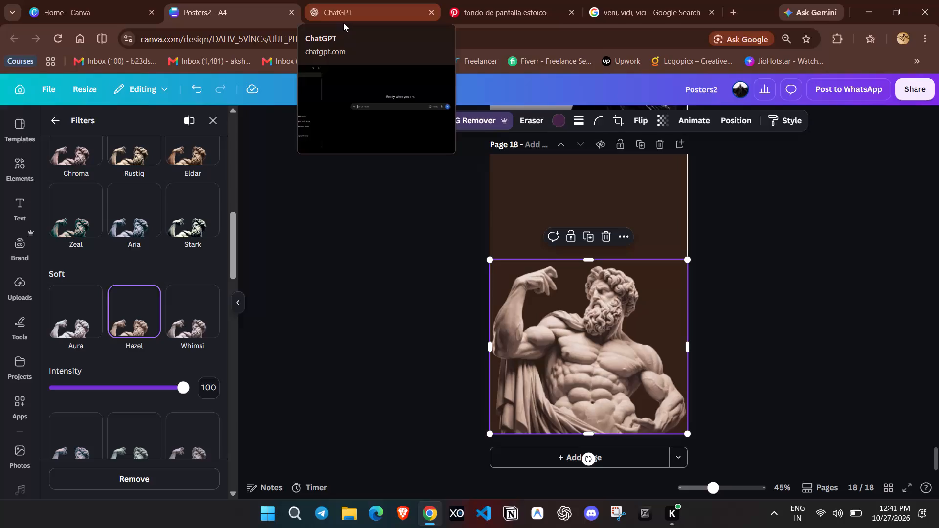
# Switch to the open Google search page and start a new query with "lati n" in place of the veni, vidi, vici search.
pyautogui.click(790, 279)
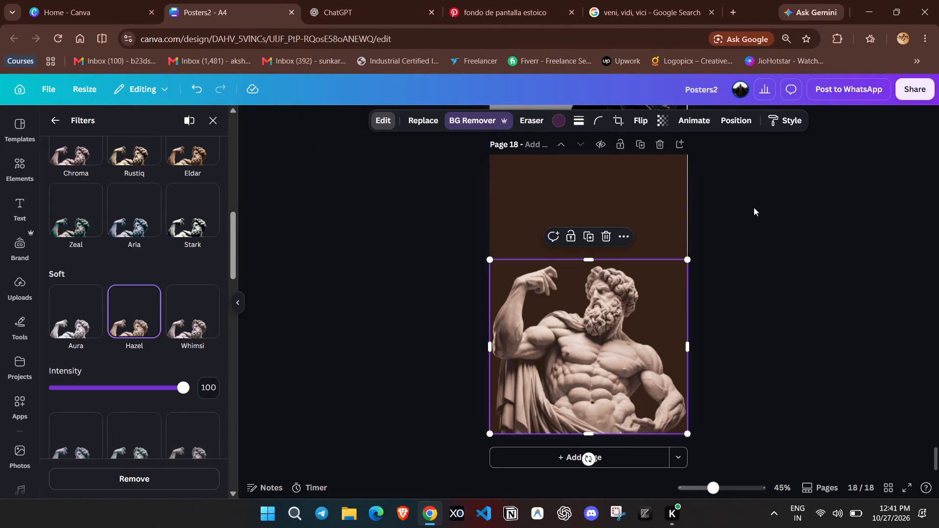
pyautogui.click(699, 0)
pyautogui.click(576, 111)
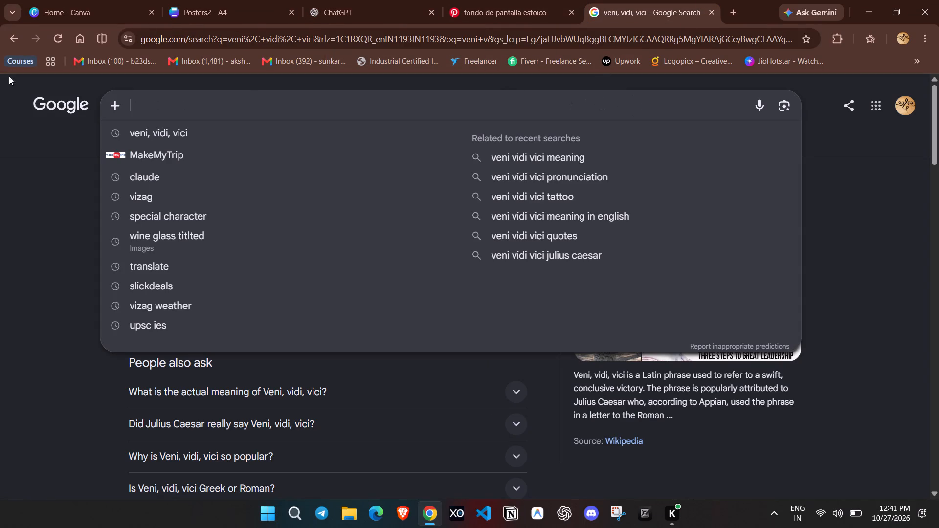
pyautogui.click(0, 301)
pyautogui.click(472, 100)
pyautogui.write('lati n')
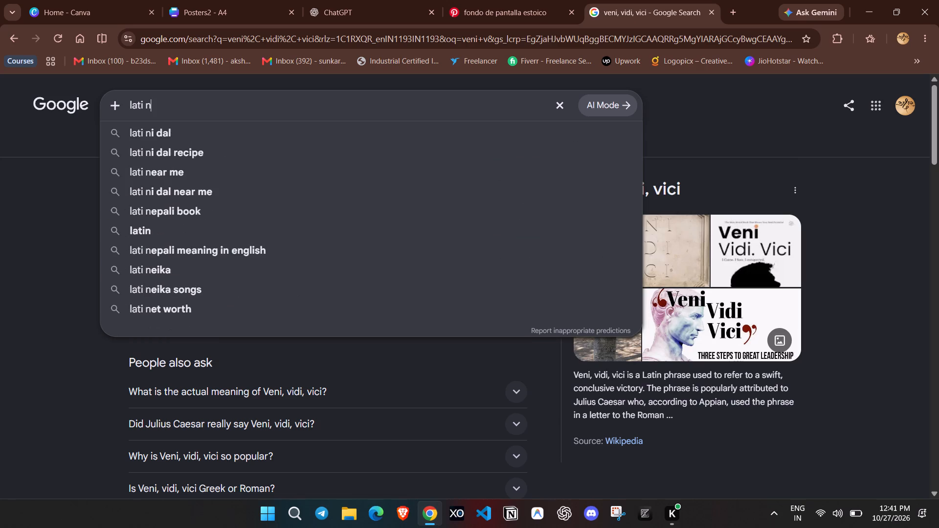
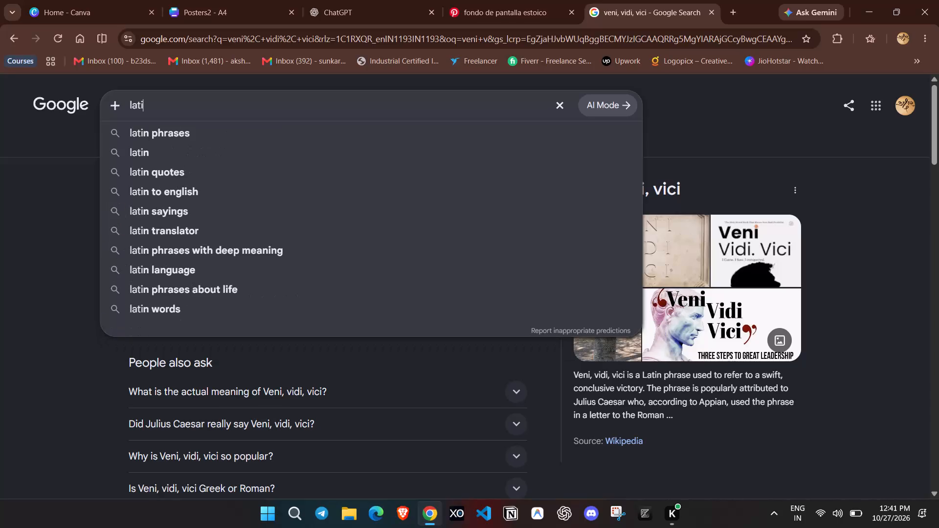
# Complete the Google query as "latin phrases" and run the search.
pyautogui.press('BackSpace')
pyautogui.write('n')
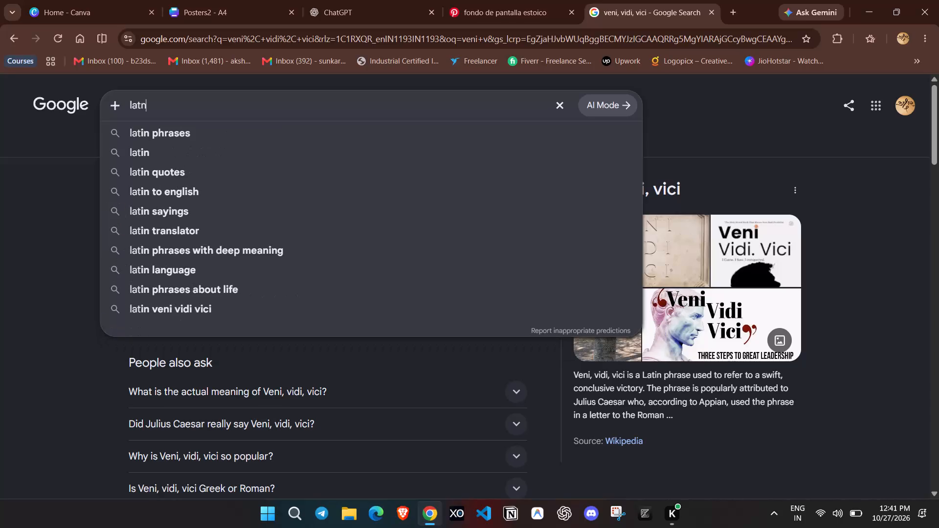
pyautogui.press('space')
pyautogui.press('BackSpace')
pyautogui.press('BackSpace')
pyautogui.write('in f')
pyautogui.press('BackSpace')
pyautogui.press('p')
pyautogui.press('Down')
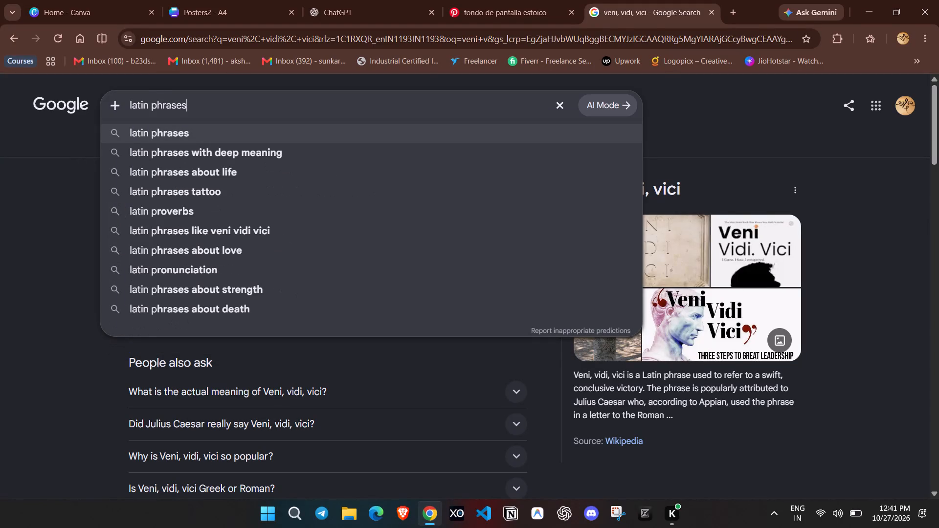
pyautogui.press('Return')
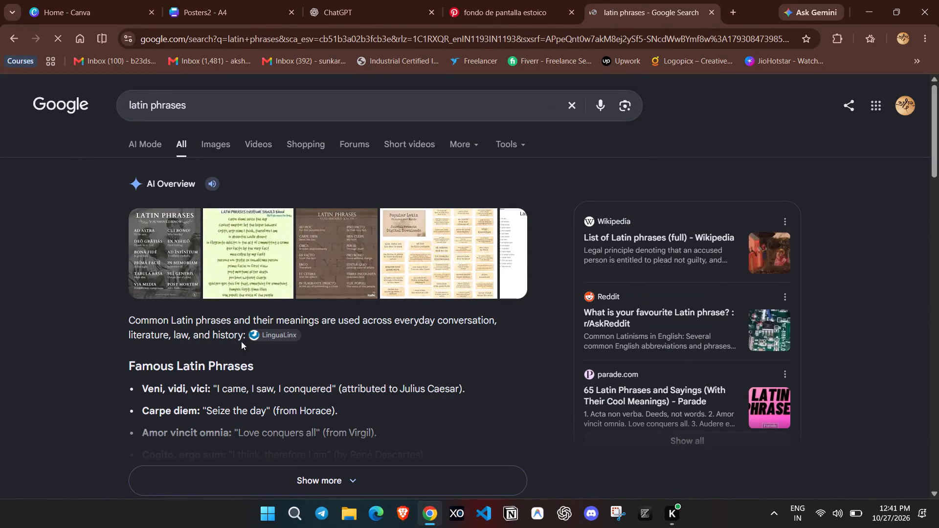
# Expand the AI Overview for Latin phrases and read through its phrases and translations for poster wording.
pyautogui.scroll(-2, 251, 448)
pyautogui.click(280, 357)
pyautogui.scroll(-1, 329, 312)
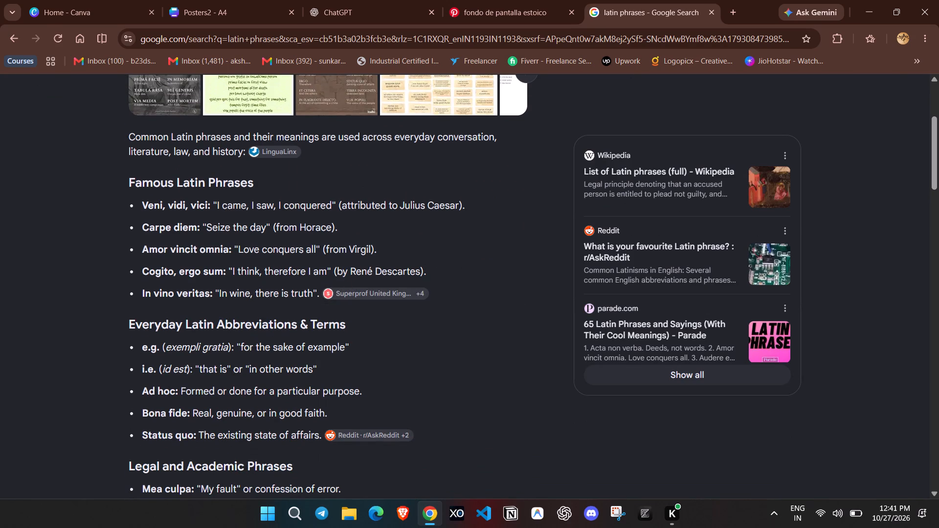
pyautogui.moveTo(143, 275); pyautogui.dragTo(211, 275)
pyautogui.click(163, 268)
pyautogui.scroll(-1, 149, 273)
pyautogui.scroll(-3, 191, 259)
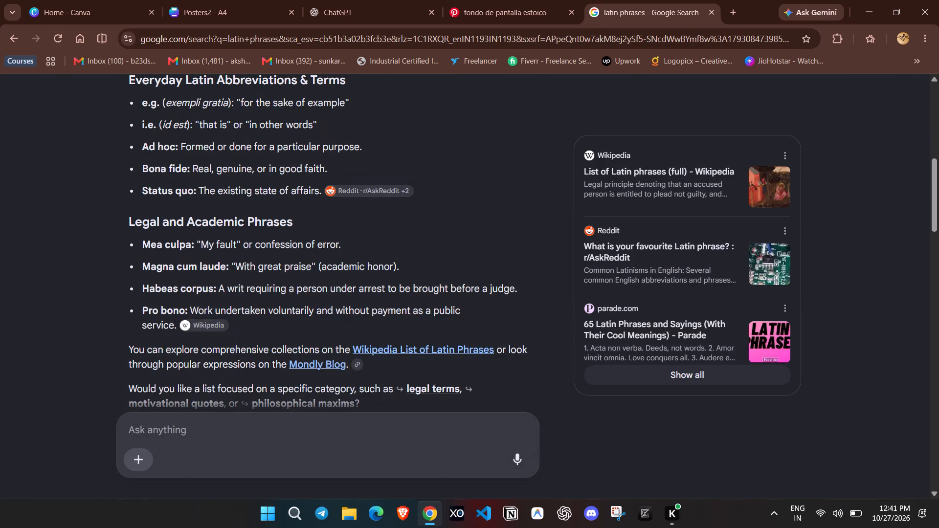
pyautogui.scroll(-4, 184, 242)
pyautogui.scroll(6, 193, 227)
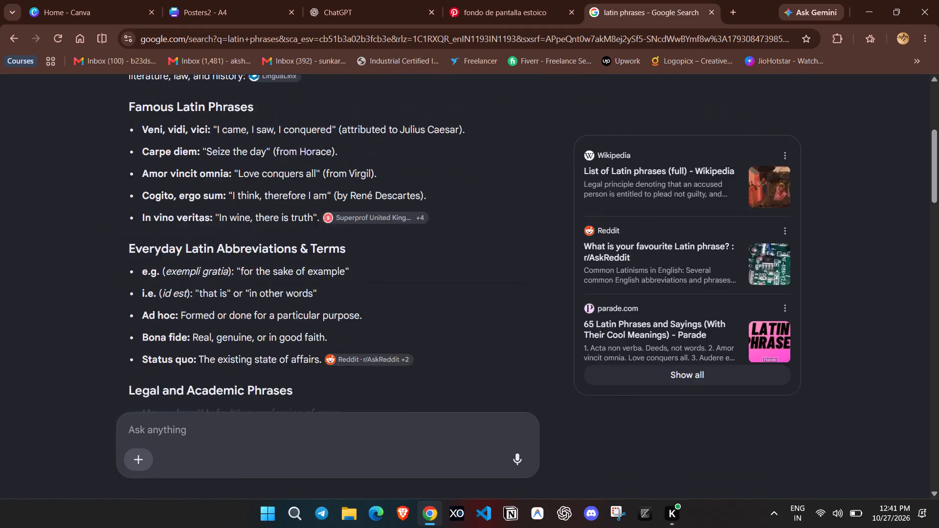
pyautogui.scroll(12, 190, 229)
# Change the Google query to "latin quotes" and run the search.
pyautogui.click(196, 123)
pyautogui.moveTo(196, 108); pyautogui.dragTo(148, 115)
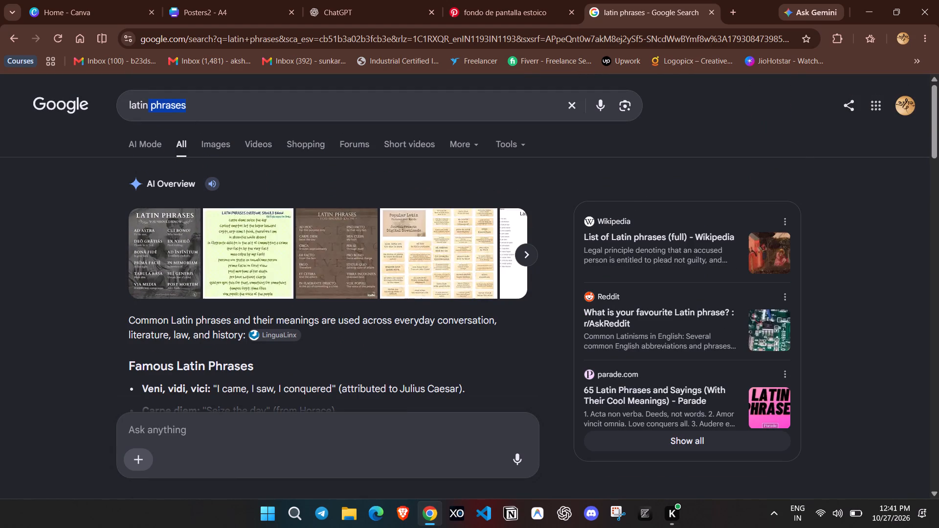
pyautogui.moveTo(148, 115); pyautogui.dragTo(152, 117)
pyautogui.press('q')
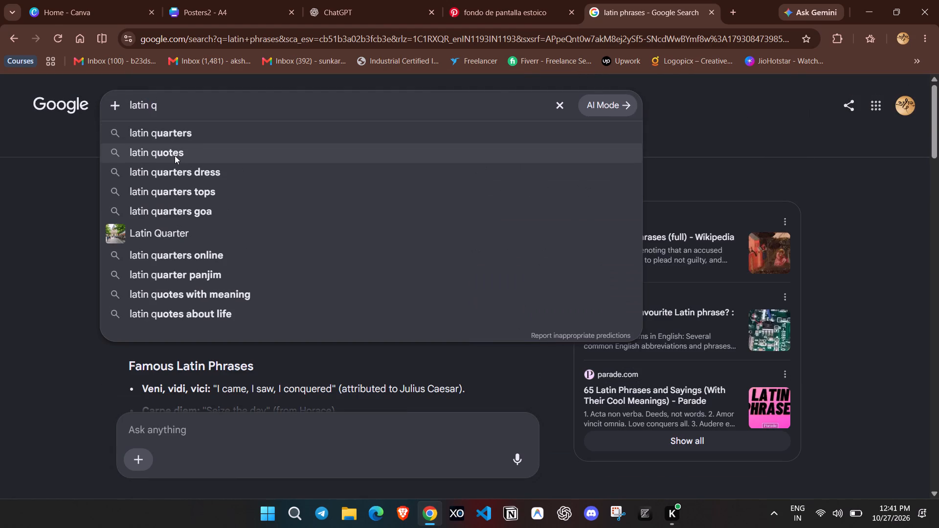
pyautogui.click(175, 156)
# Expand the Latin quotes overview and copy the phrase "Fortes fortuna adiuvat" from Strength & Resilience.
pyautogui.scroll(-6, 242, 198)
pyautogui.scroll(3, 264, 210)
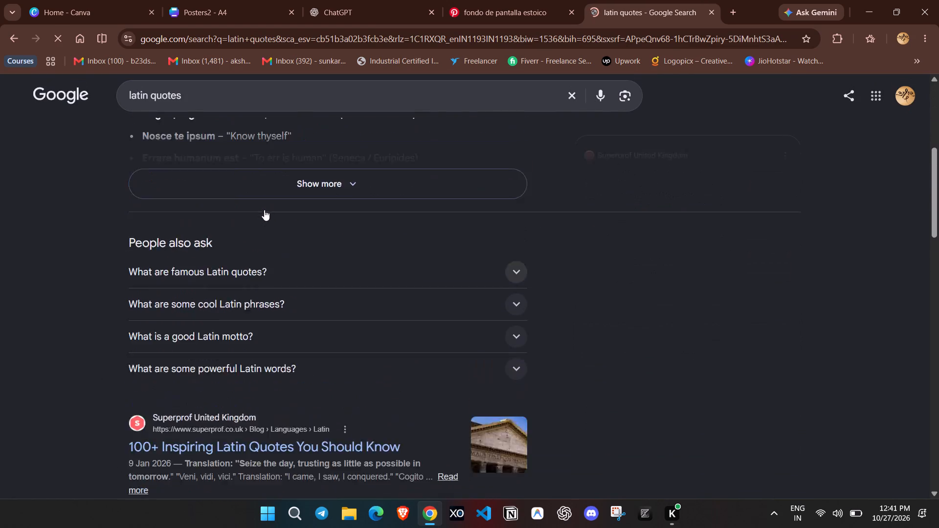
pyautogui.click(267, 294)
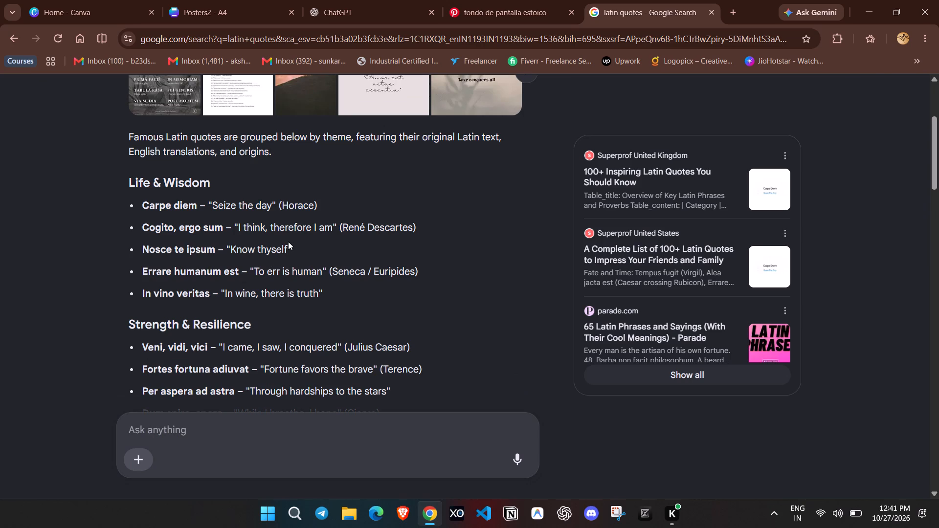
pyautogui.scroll(-1, 251, 282)
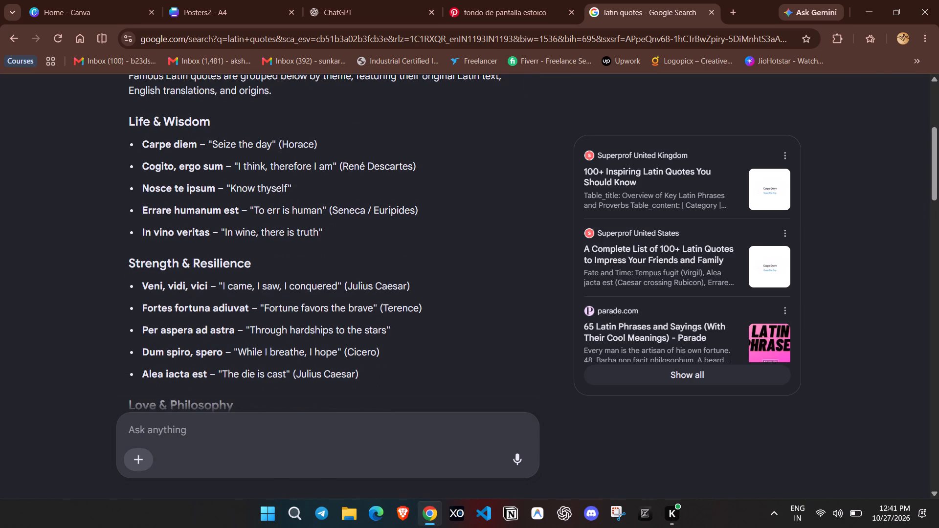
pyautogui.moveTo(141, 308); pyautogui.dragTo(249, 308)
pyautogui.hotkey('ctrl', 'c')
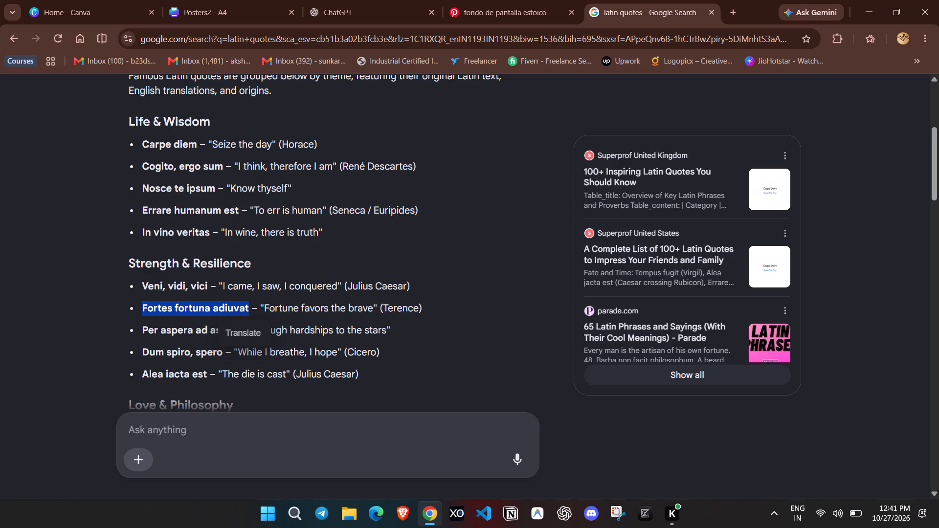
# Switch to the Posters2 design and add the Business Journal font combination to page 18, placed above the statue.
pyautogui.click(280, 0)
pyautogui.click(781, 235)
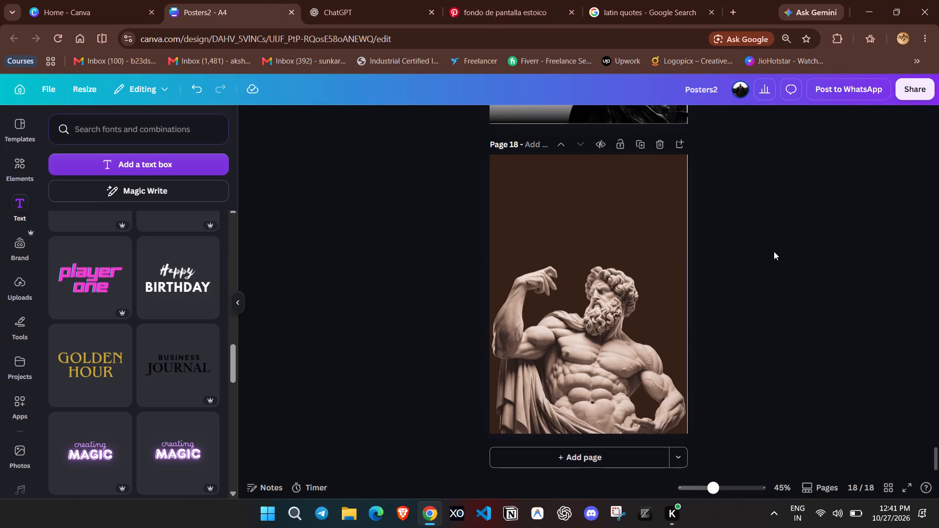
pyautogui.click(154, 362)
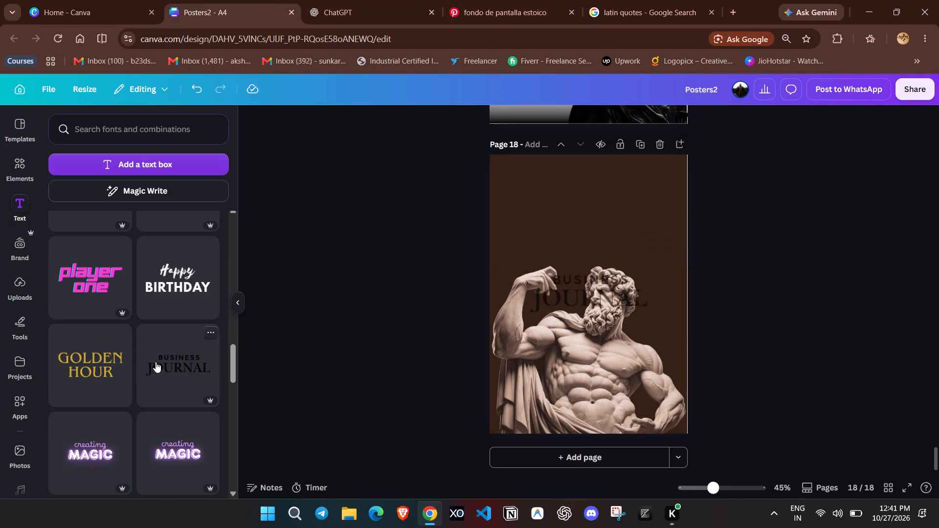
pyautogui.moveTo(608, 287); pyautogui.dragTo(604, 217)
pyautogui.click(530, 185)
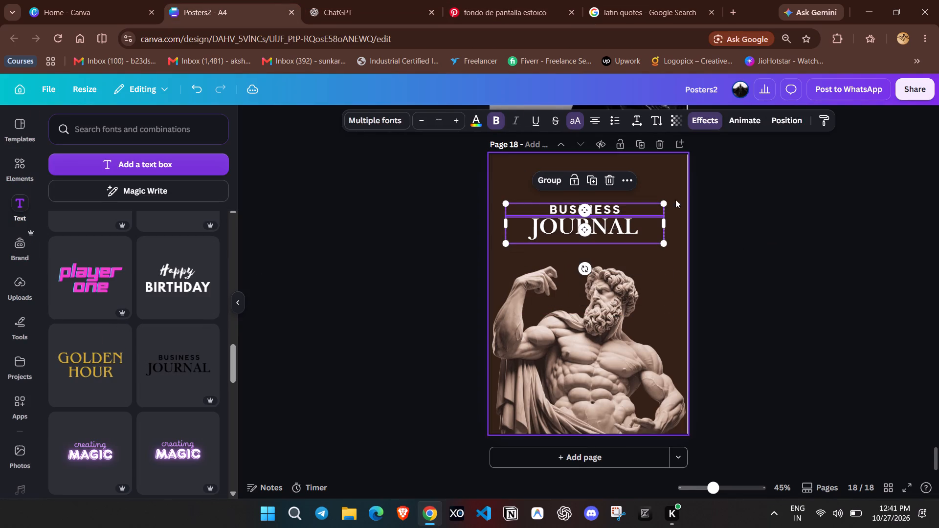
# Replace the JOURNAL text with the copied phrase "Fortes fortuna adiuvat".
pyautogui.click(706, 194)
pyautogui.doubleClick(633, 239)
pyautogui.hotkey('ctrl', 'v')
pyautogui.click(762, 238)
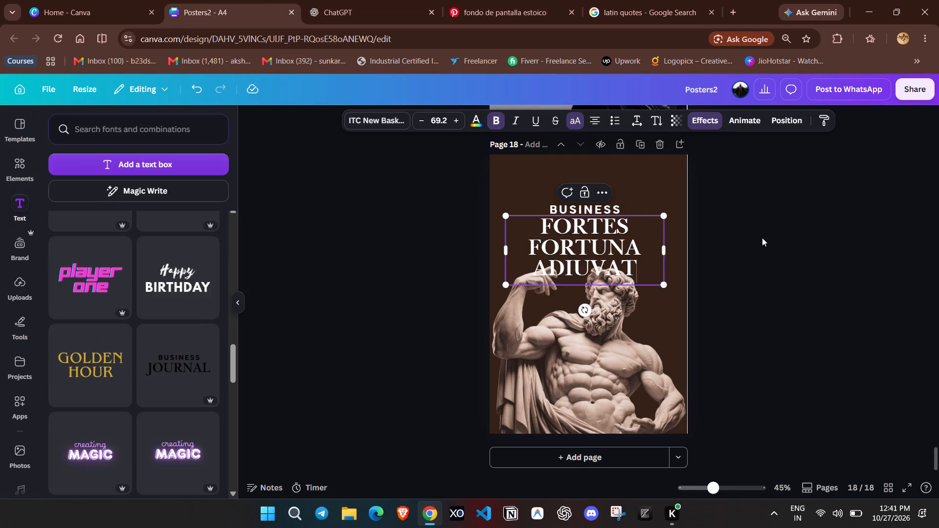
# Delete the BUSINESS line and move the FORTES FORTUNA ADIUVAT heading up, clear of the statue.
pyautogui.click(567, 211)
pyautogui.click(596, 178)
pyautogui.moveTo(599, 245); pyautogui.dragTo(599, 212)
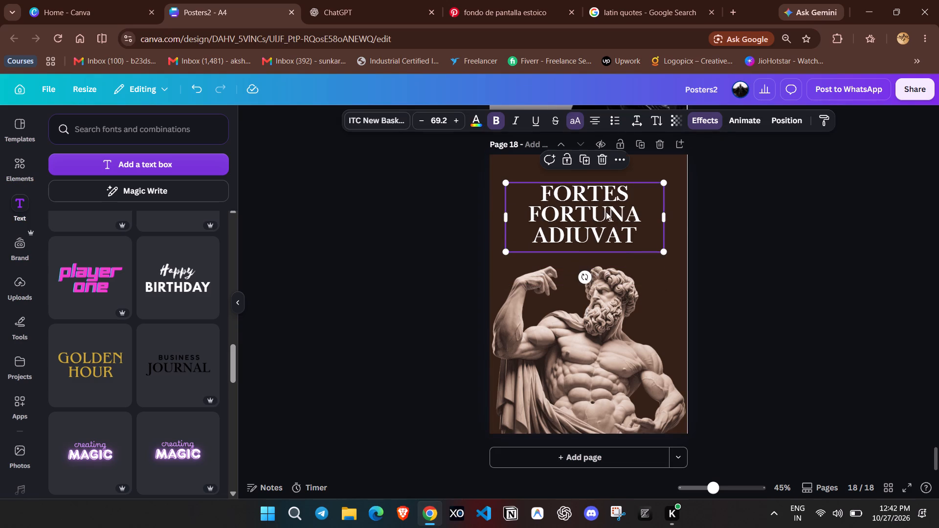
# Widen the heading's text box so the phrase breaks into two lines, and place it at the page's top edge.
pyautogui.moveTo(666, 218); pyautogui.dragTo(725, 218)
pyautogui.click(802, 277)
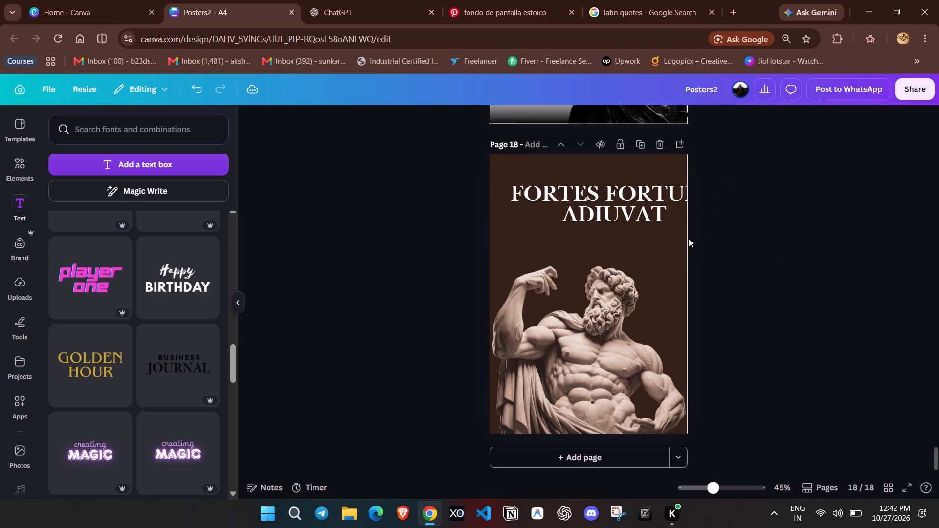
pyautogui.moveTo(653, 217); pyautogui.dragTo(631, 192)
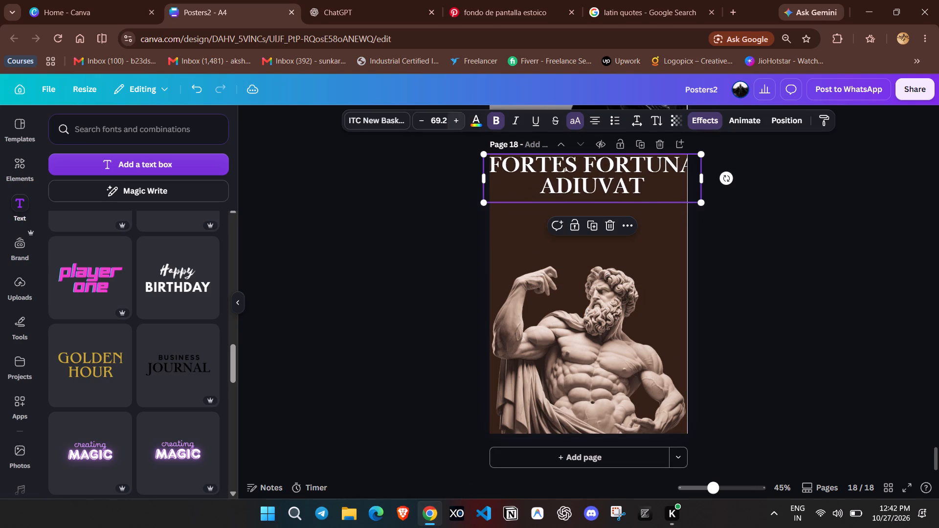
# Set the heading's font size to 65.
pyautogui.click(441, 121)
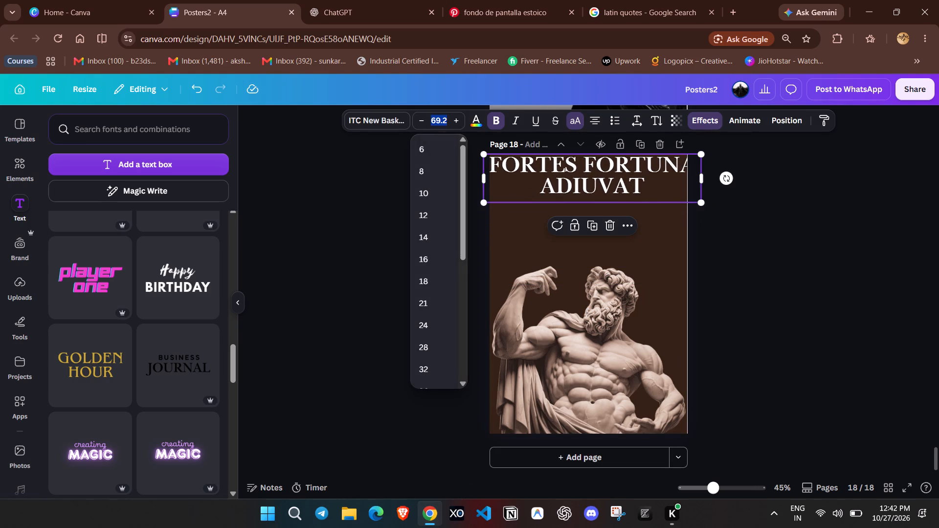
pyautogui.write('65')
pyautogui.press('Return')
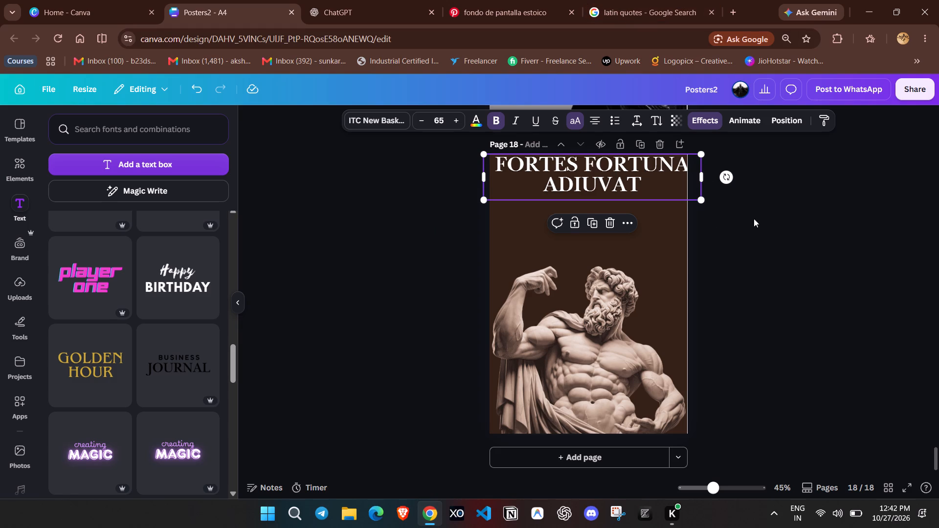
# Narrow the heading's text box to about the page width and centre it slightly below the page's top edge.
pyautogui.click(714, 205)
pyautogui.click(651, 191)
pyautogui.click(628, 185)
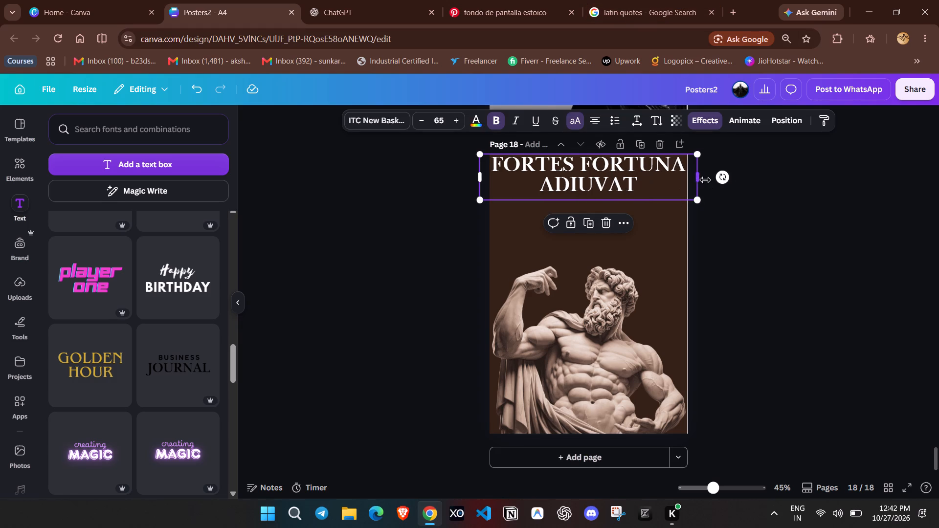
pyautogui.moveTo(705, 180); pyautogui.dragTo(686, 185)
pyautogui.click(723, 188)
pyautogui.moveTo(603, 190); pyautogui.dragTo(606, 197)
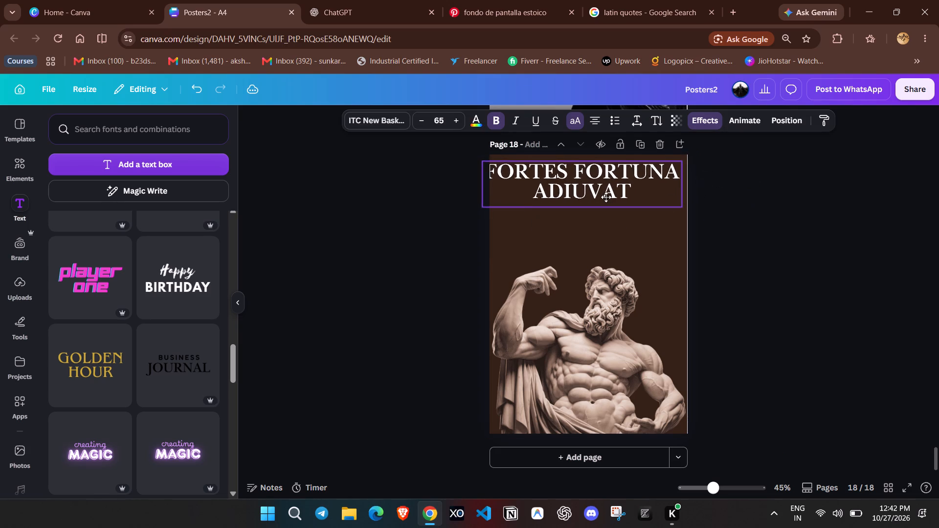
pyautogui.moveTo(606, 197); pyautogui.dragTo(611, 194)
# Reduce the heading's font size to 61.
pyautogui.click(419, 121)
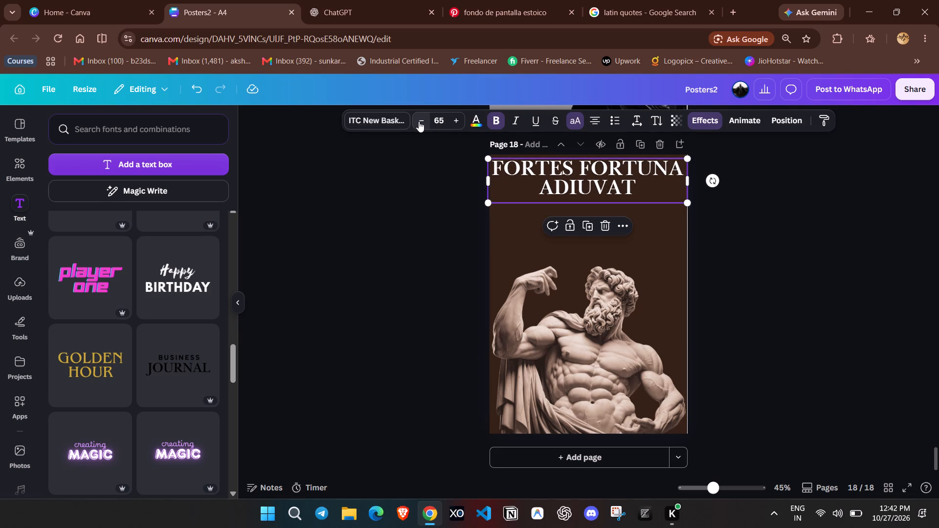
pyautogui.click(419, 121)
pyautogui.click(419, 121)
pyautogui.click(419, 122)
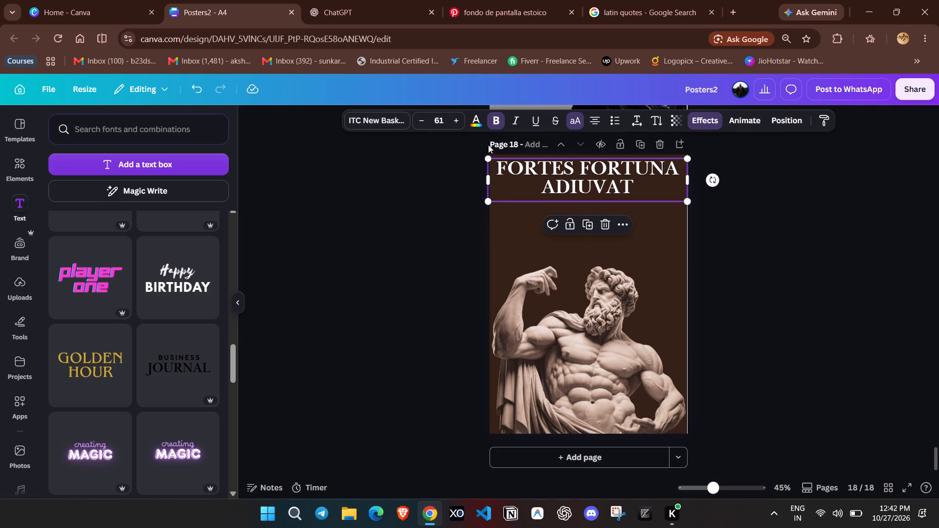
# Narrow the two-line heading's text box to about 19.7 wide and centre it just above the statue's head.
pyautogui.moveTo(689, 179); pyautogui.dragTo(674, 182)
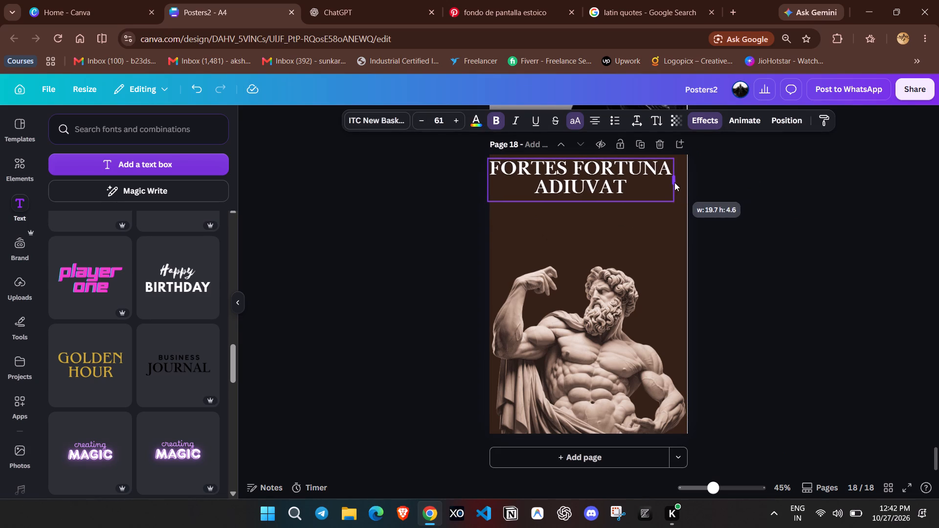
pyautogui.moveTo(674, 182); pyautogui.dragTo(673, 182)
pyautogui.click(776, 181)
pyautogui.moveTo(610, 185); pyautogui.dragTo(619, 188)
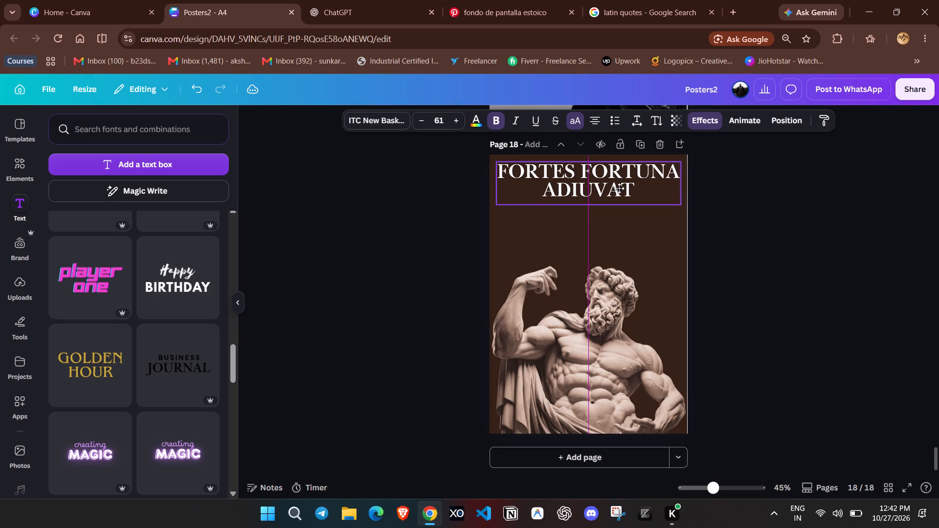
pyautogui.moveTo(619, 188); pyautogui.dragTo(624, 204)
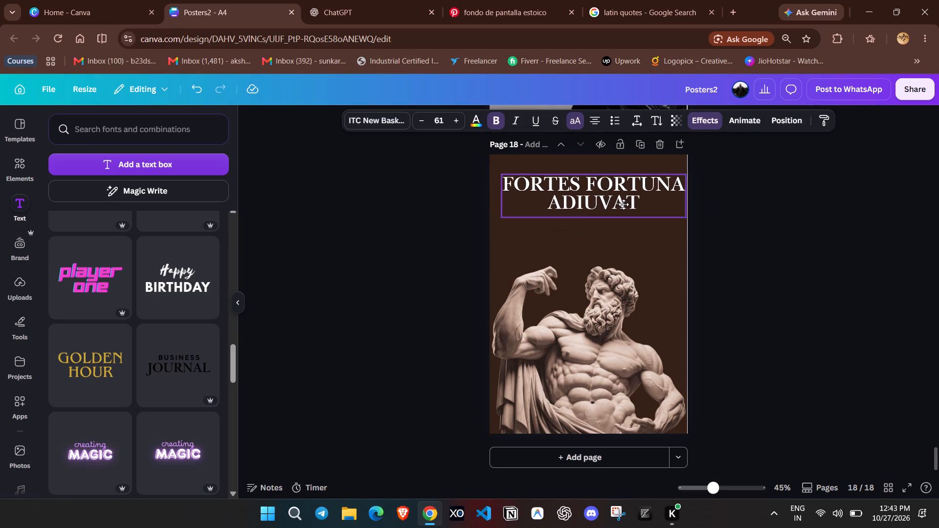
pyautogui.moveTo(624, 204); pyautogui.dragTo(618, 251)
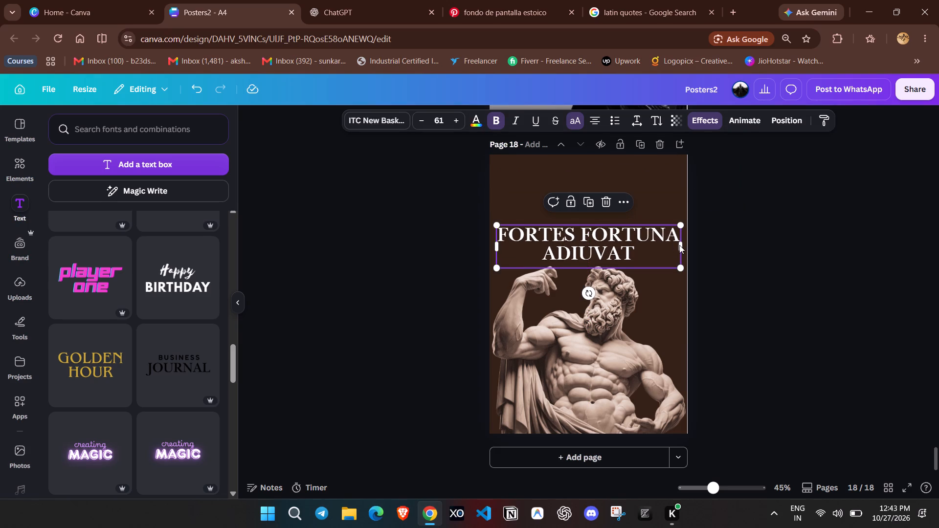
# Narrow the heading's text box so the phrase stacks on three lines, and left-align the text.
pyautogui.moveTo(682, 246); pyautogui.dragTo(620, 252)
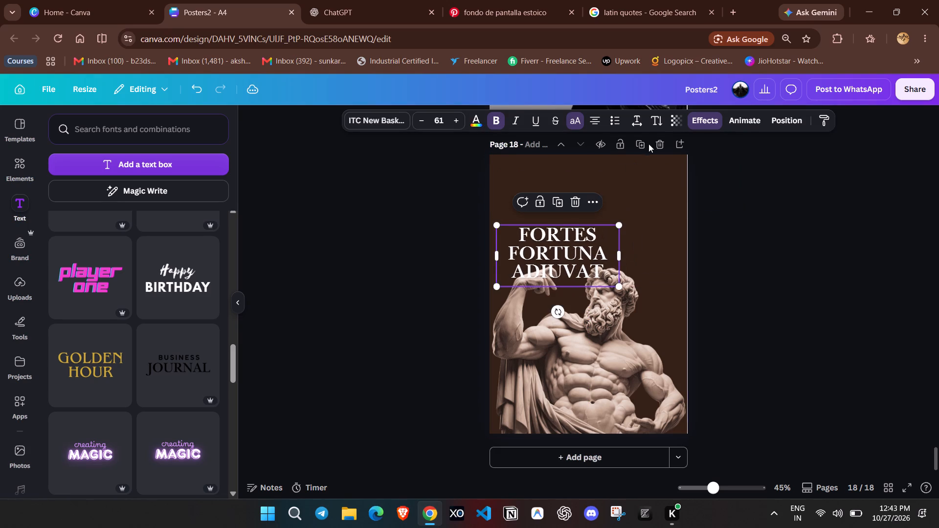
pyautogui.click(620, 130)
pyautogui.click(598, 127)
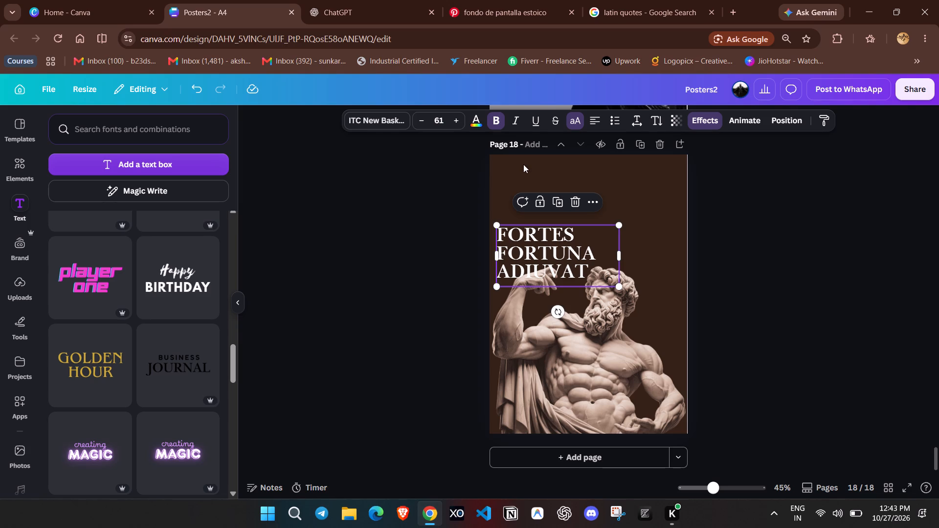
# Tighten the three-line heading's box, enlarge it to font size 100, and position it in the space above the statue.
pyautogui.moveTo(566, 257); pyautogui.dragTo(587, 239)
pyautogui.moveTo(647, 240); pyautogui.dragTo(647, 242)
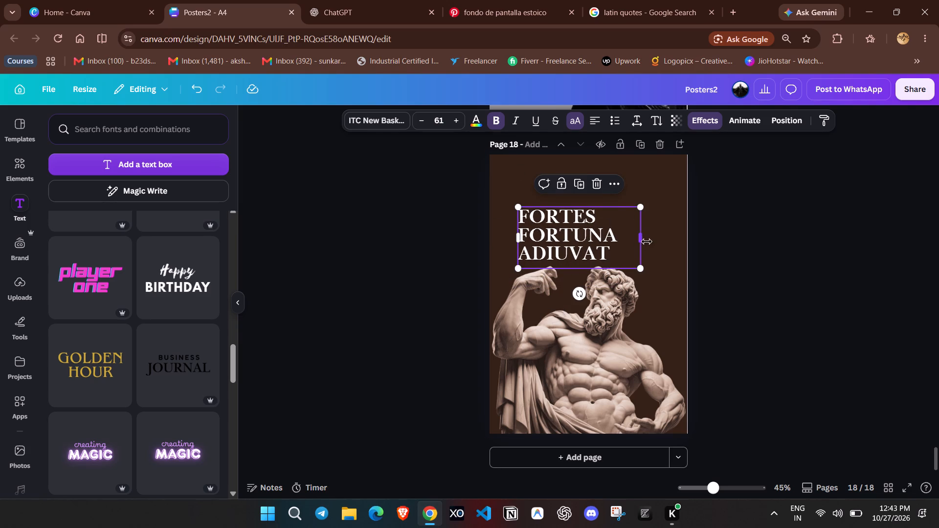
pyautogui.moveTo(647, 242); pyautogui.dragTo(628, 246)
pyautogui.moveTo(623, 209); pyautogui.dragTo(678, 152)
pyautogui.moveTo(653, 195); pyautogui.dragTo(632, 198)
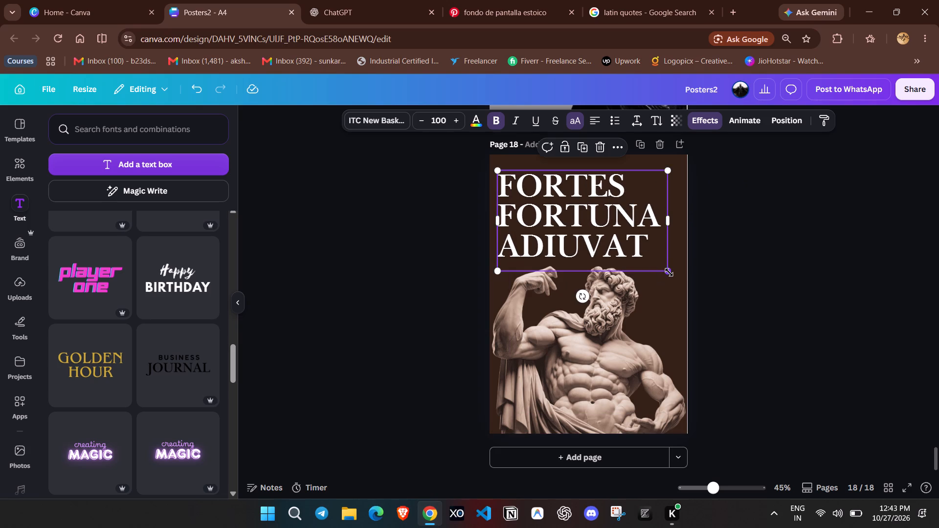
# Enlarge the three-line heading to font size 118 so its widest line spans the page width above the statue.
pyautogui.moveTo(669, 272); pyautogui.dragTo(696, 317)
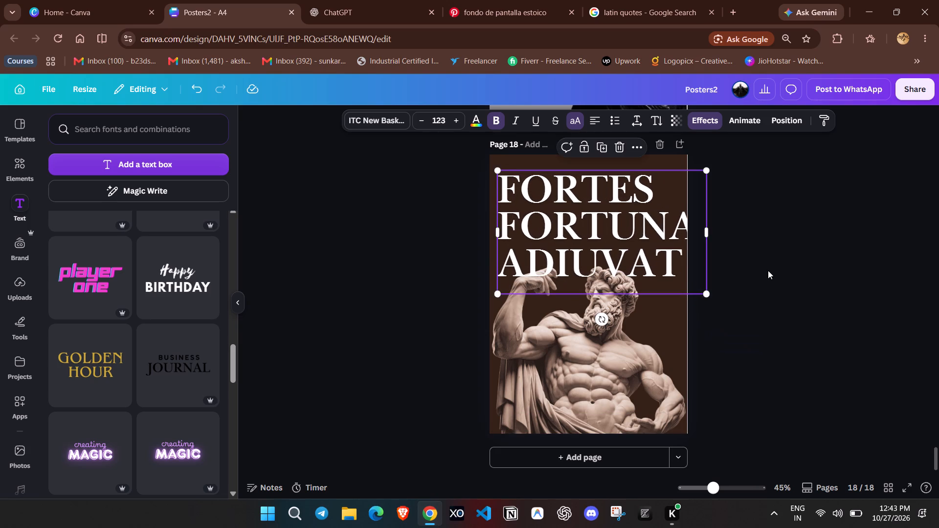
pyautogui.click(769, 269)
pyautogui.moveTo(590, 230); pyautogui.dragTo(587, 223)
pyautogui.click(765, 229)
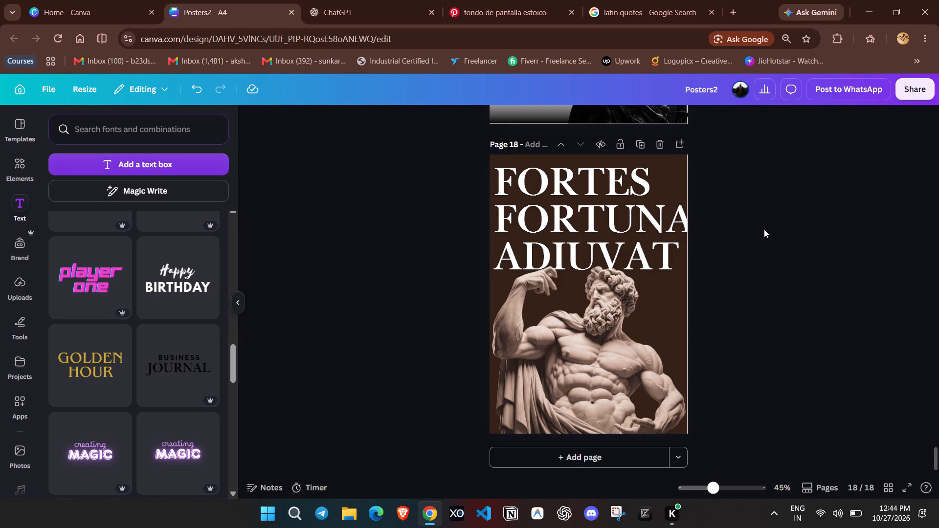
pyautogui.click(661, 238)
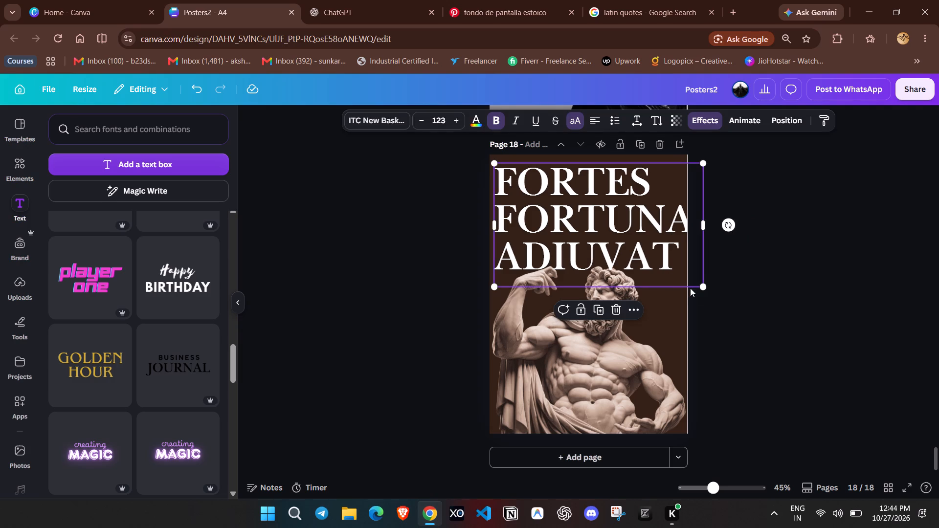
pyautogui.moveTo(704, 289); pyautogui.dragTo(696, 284)
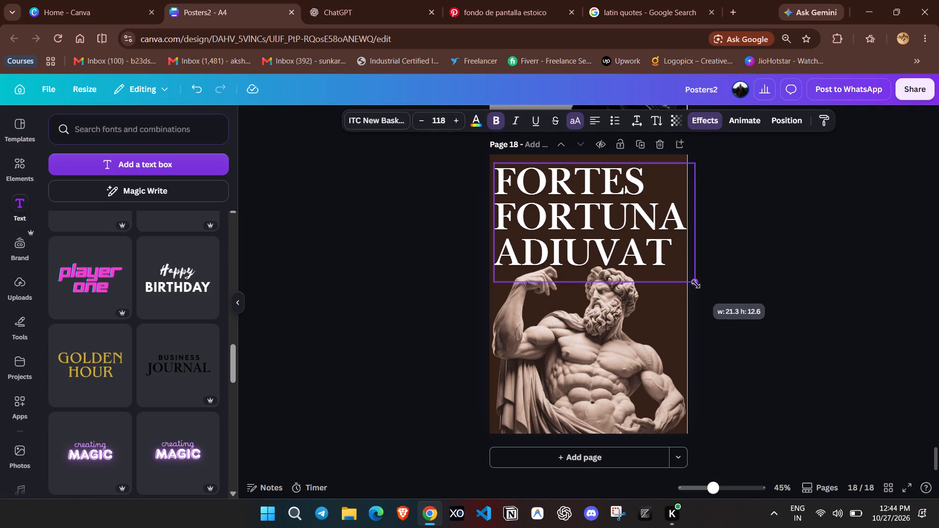
pyautogui.moveTo(696, 284); pyautogui.dragTo(694, 293)
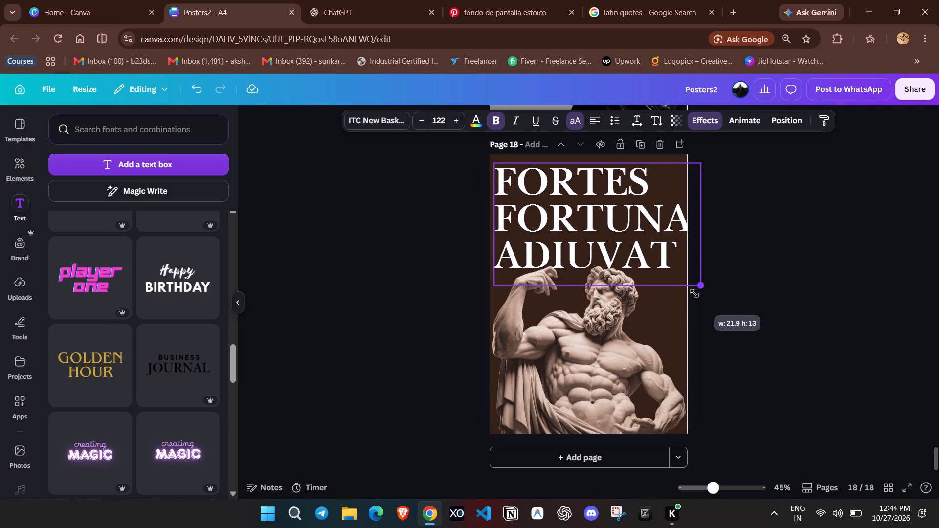
pyautogui.moveTo(694, 293); pyautogui.dragTo(692, 292)
pyautogui.click(754, 241)
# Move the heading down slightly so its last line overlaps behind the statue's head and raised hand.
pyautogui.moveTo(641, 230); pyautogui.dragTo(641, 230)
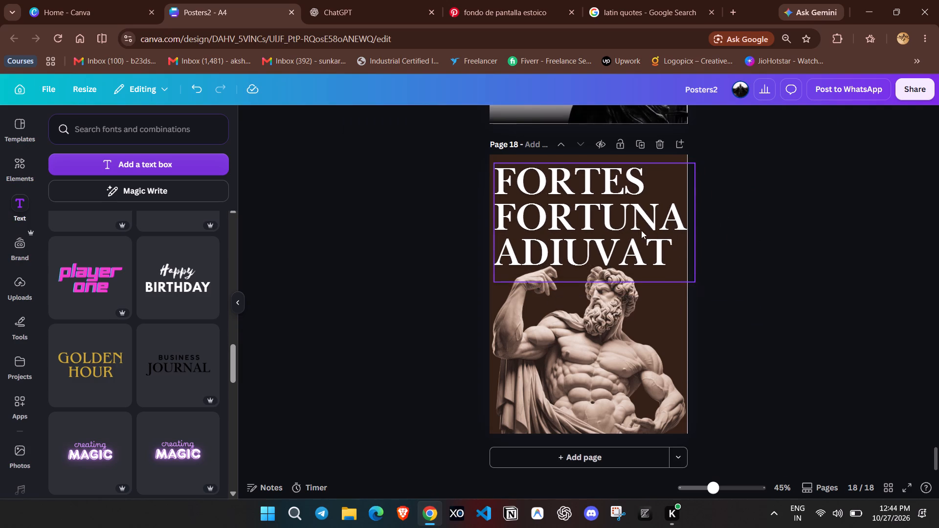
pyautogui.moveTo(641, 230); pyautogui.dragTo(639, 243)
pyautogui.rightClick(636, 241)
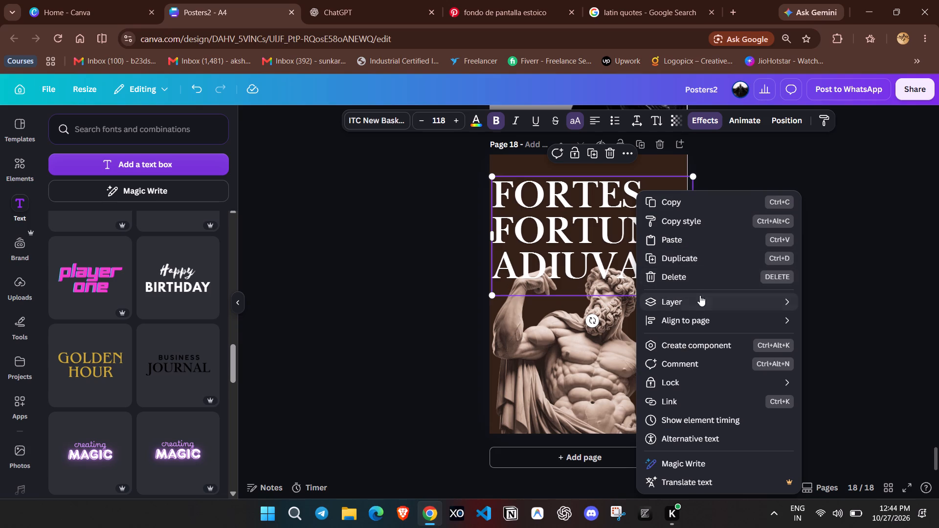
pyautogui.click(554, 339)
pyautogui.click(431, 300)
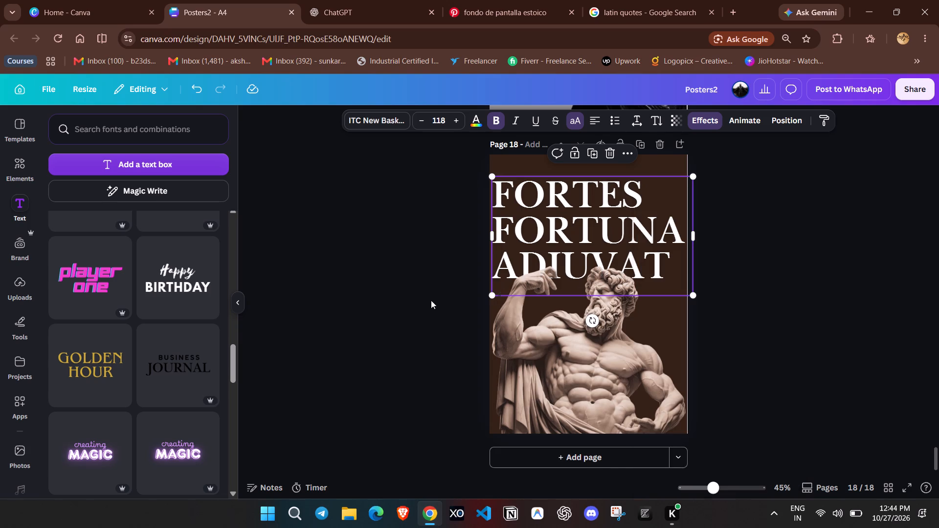
# Increase the heading's line spacing to about 1.1.
pyautogui.click(643, 121)
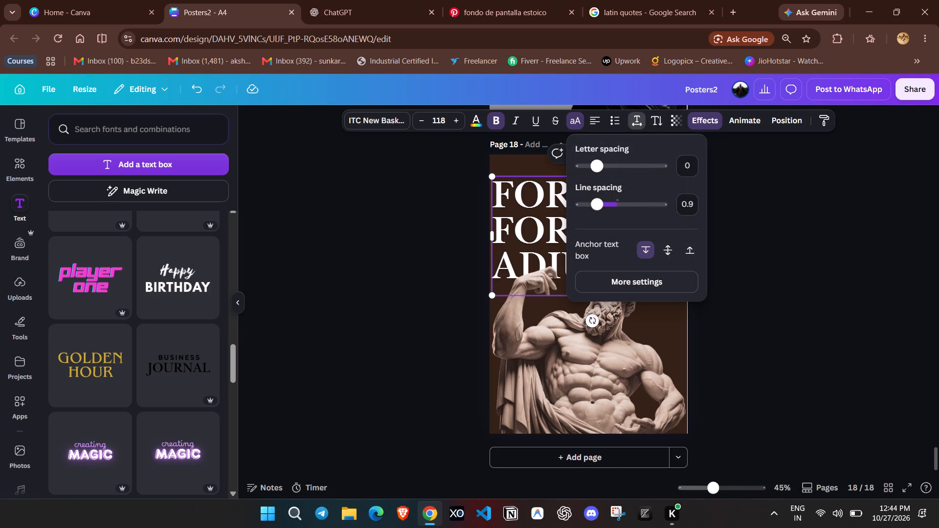
pyautogui.moveTo(595, 204); pyautogui.dragTo(604, 211)
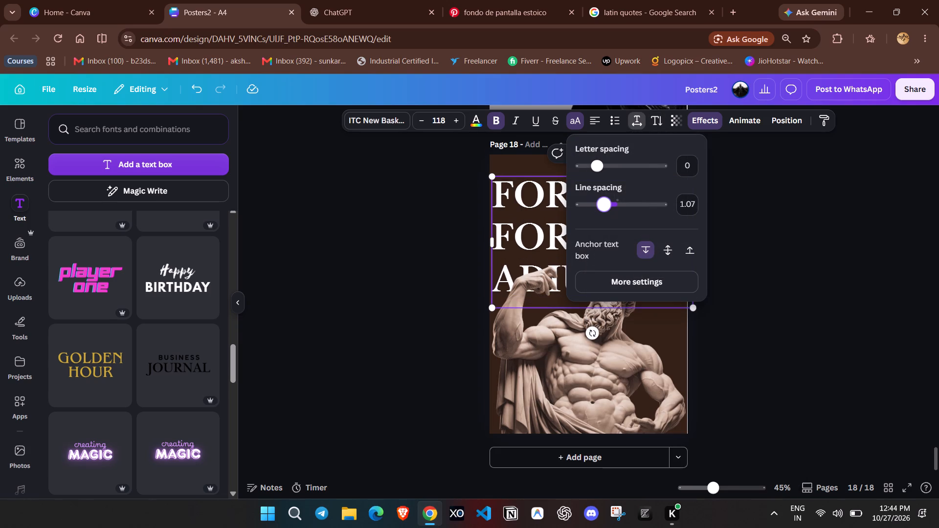
pyautogui.moveTo(604, 211); pyautogui.dragTo(606, 212)
pyautogui.click(758, 213)
# Move the heading up near the page's top edge, keeping ADIUVAT partly behind the statue's head and hand.
pyautogui.moveTo(611, 214); pyautogui.dragTo(613, 200)
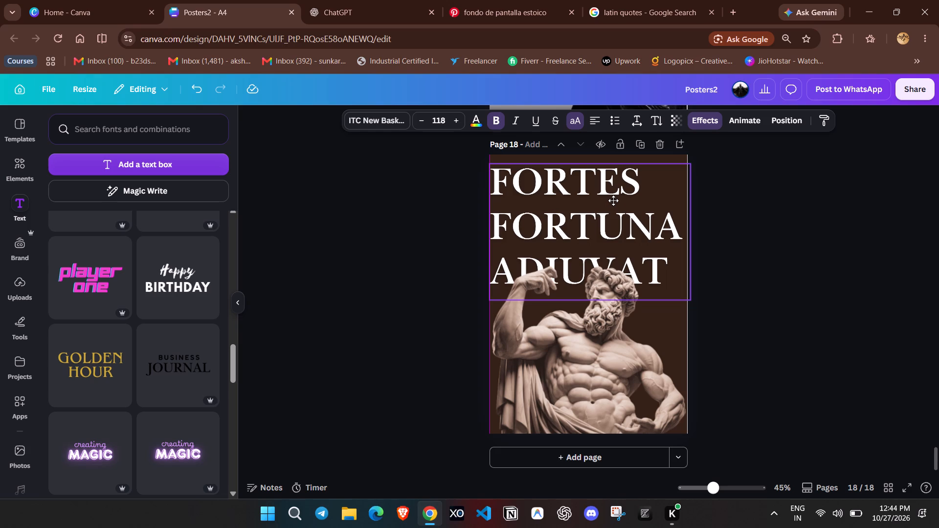
pyautogui.moveTo(613, 200); pyautogui.dragTo(613, 200)
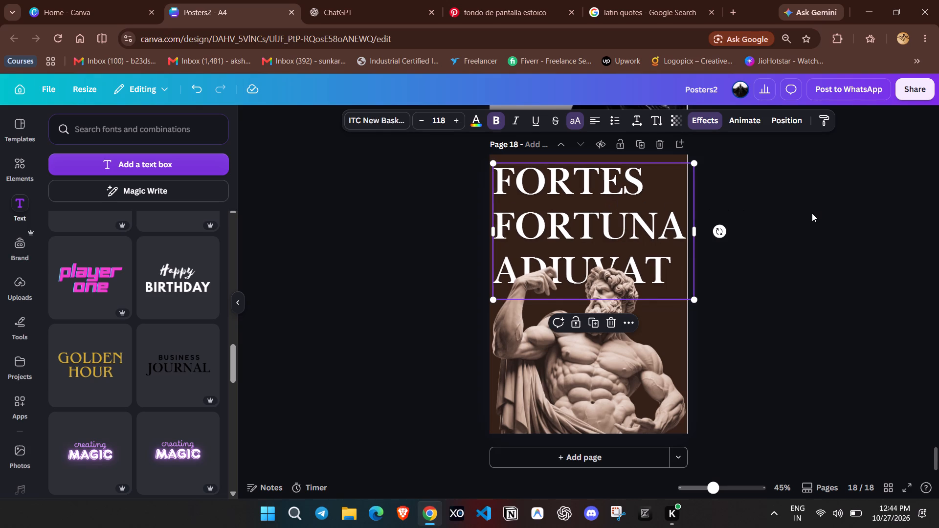
pyautogui.click(813, 211)
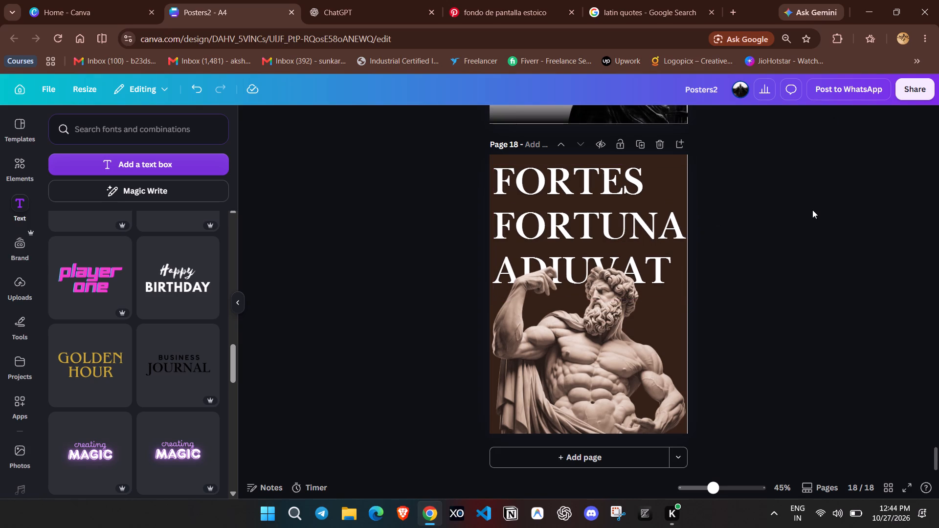
pyautogui.click(816, 206)
# Apply the Echo effect to the heading with an offset of about 29.
pyautogui.click(677, 203)
pyautogui.click(703, 117)
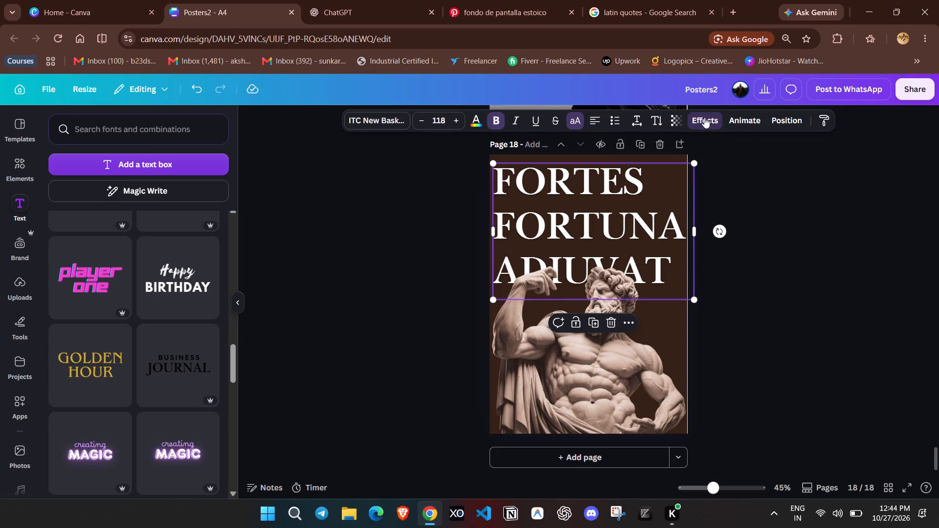
pyautogui.scroll(5, 167, 175)
pyautogui.click(202, 176)
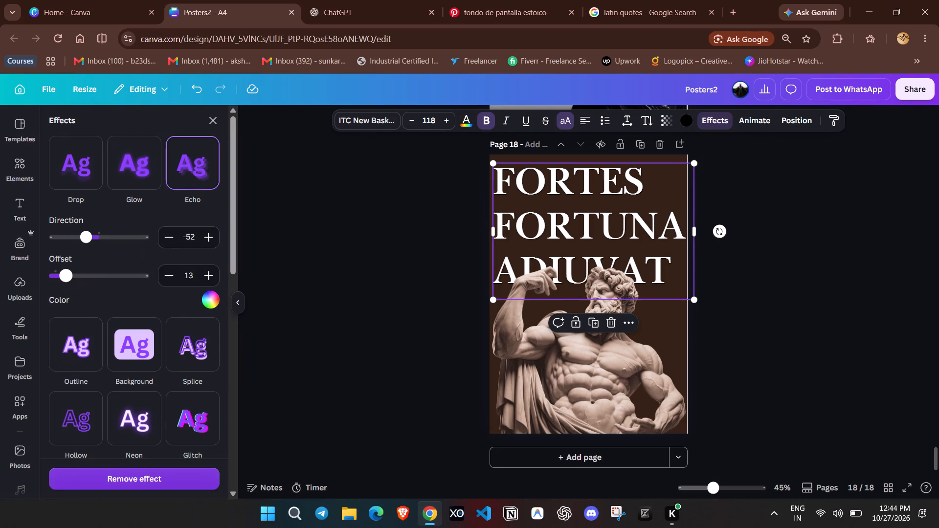
pyautogui.moveTo(68, 275); pyautogui.dragTo(79, 279)
pyautogui.click(204, 296)
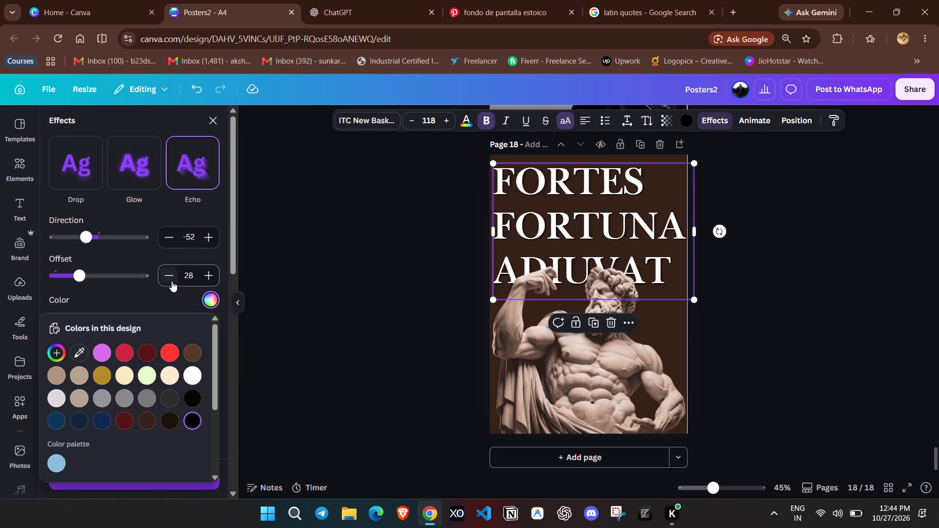
pyautogui.click(279, 249)
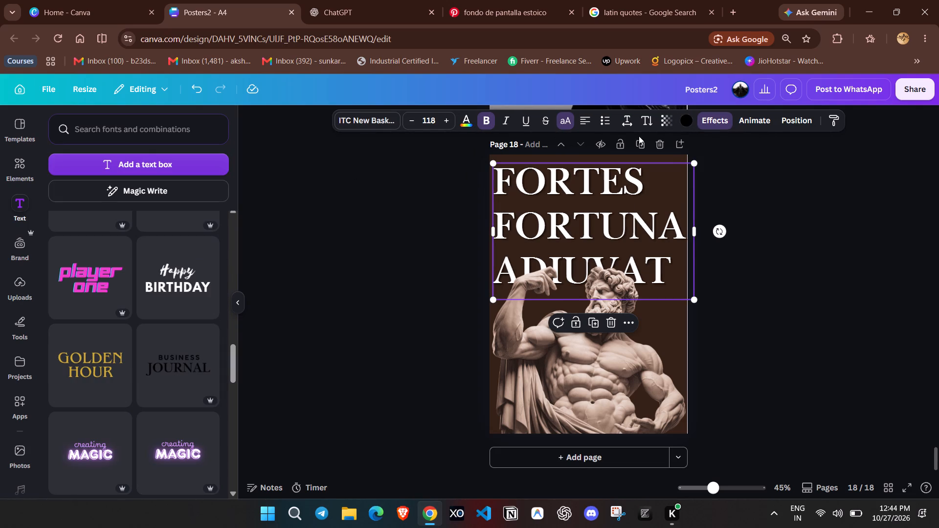
pyautogui.click(728, 123)
pyautogui.doubleClick(216, 246)
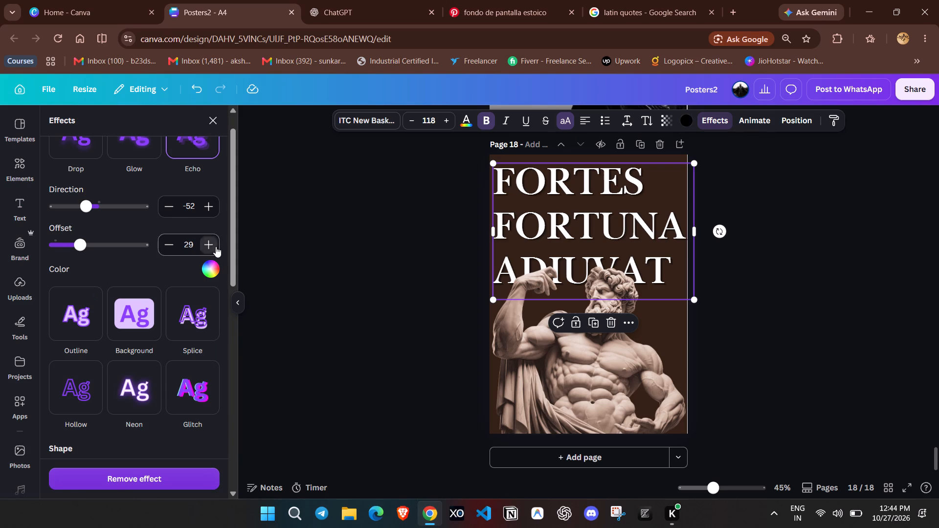
pyautogui.doubleClick(398, 260)
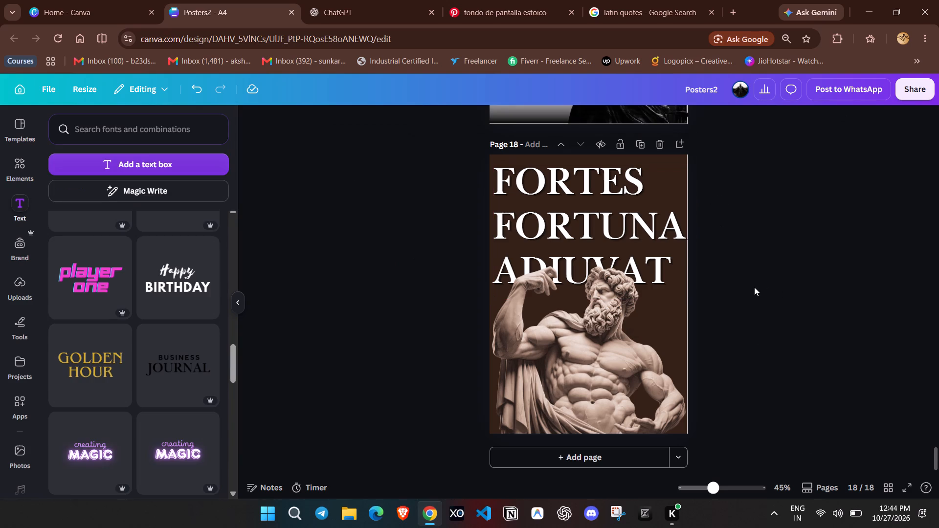
# Nudge the heading slightly closer to the page's top edge.
pyautogui.click(714, 486)
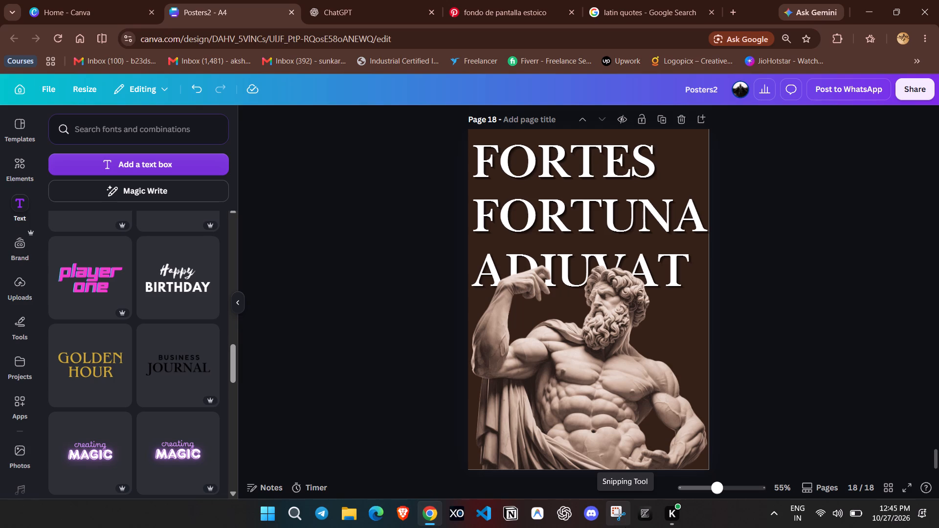
pyautogui.click(826, 211)
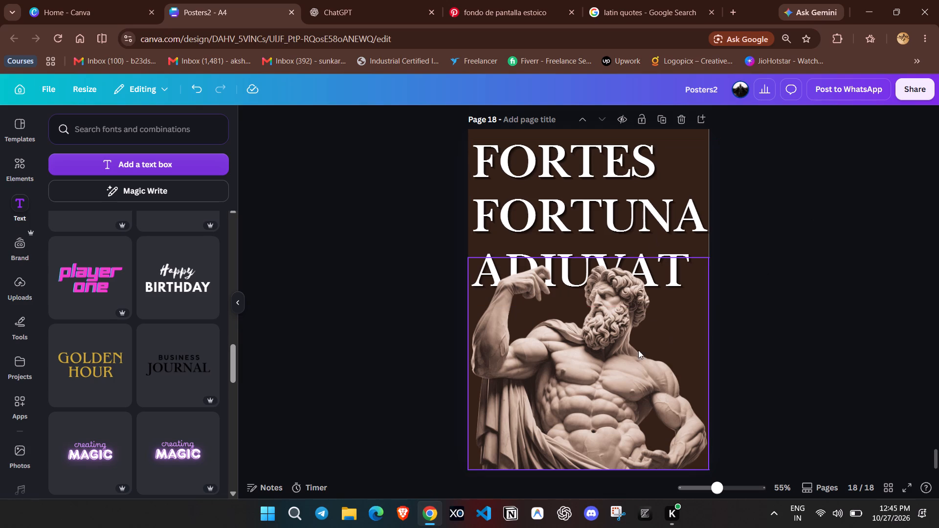
pyautogui.click(772, 322)
pyautogui.click(663, 203)
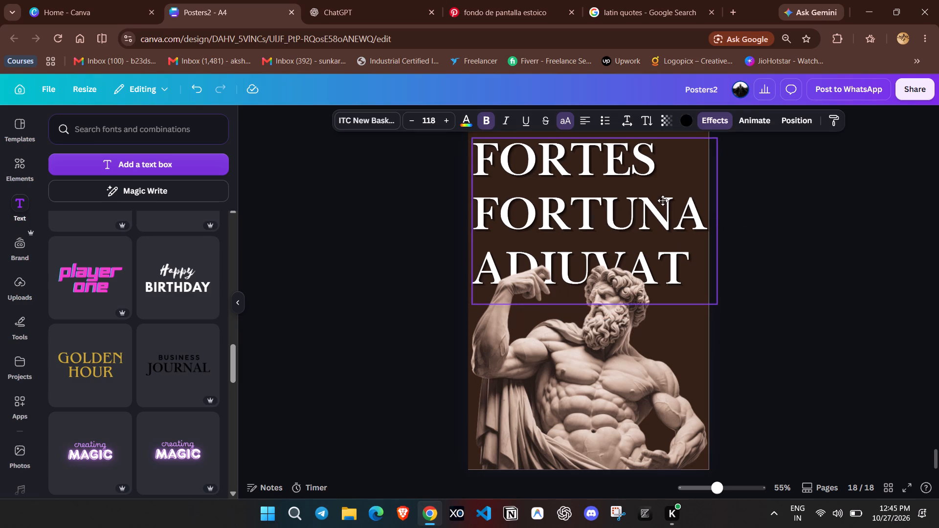
pyautogui.click(782, 210)
pyautogui.scroll(1, 809, 224)
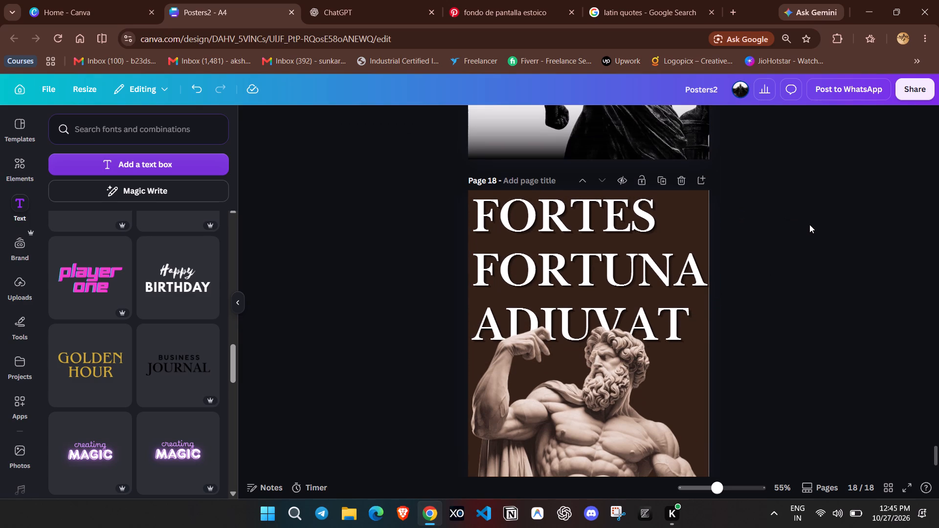
pyautogui.scroll(-1, 809, 224)
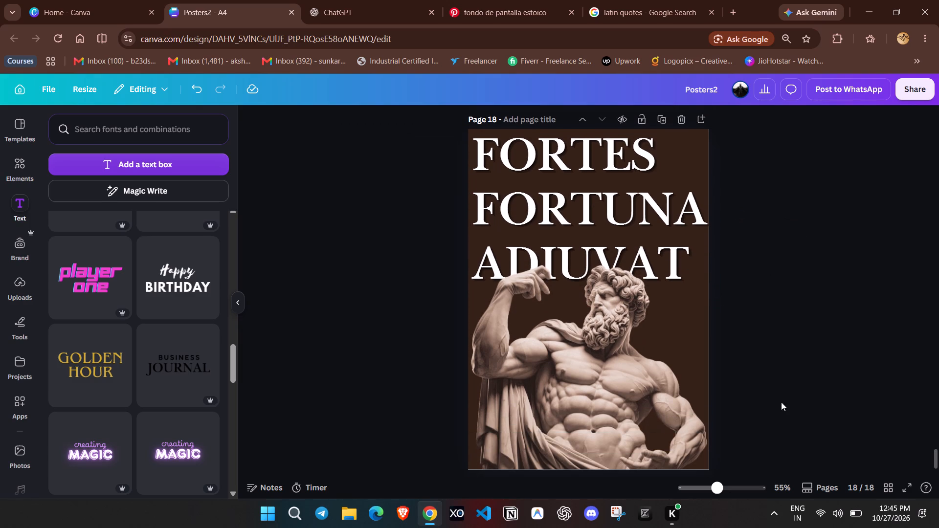
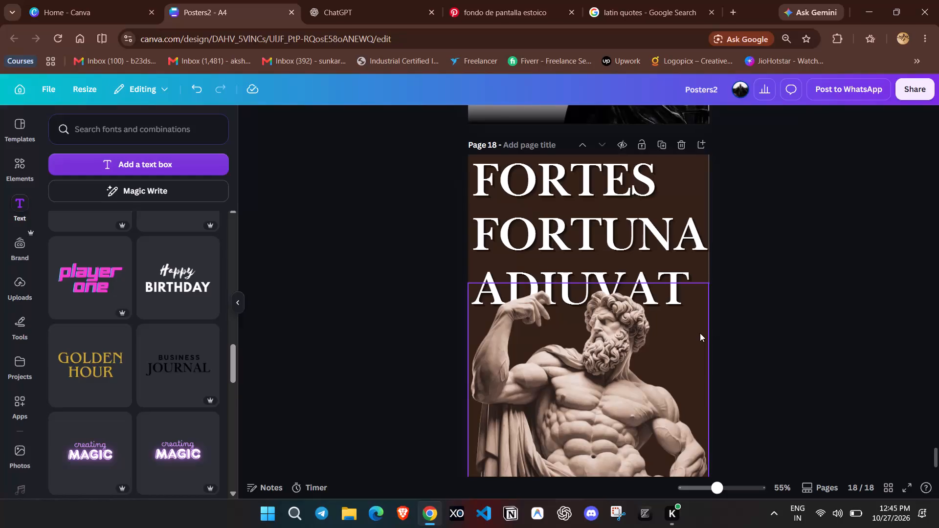
# Replace page 18's solid brown background with the default black-to-white gradient.
pyautogui.click(689, 184)
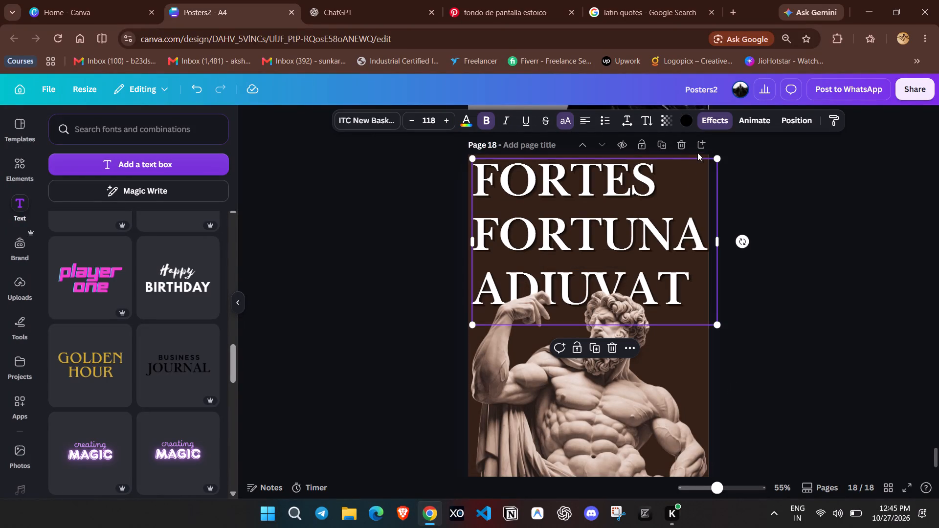
pyautogui.click(697, 153)
pyautogui.click(698, 154)
pyautogui.click(590, 117)
pyautogui.click(584, 119)
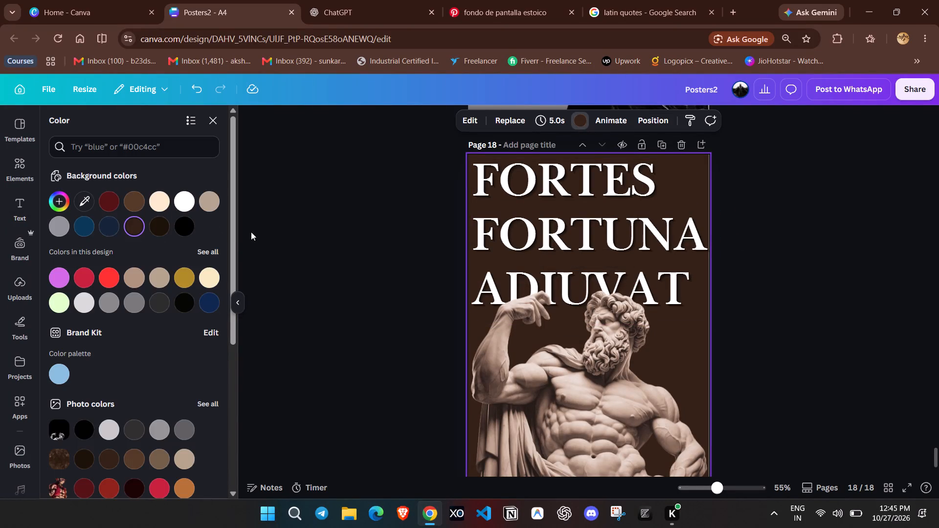
pyautogui.scroll(-5, 209, 264)
pyautogui.scroll(-5, 184, 314)
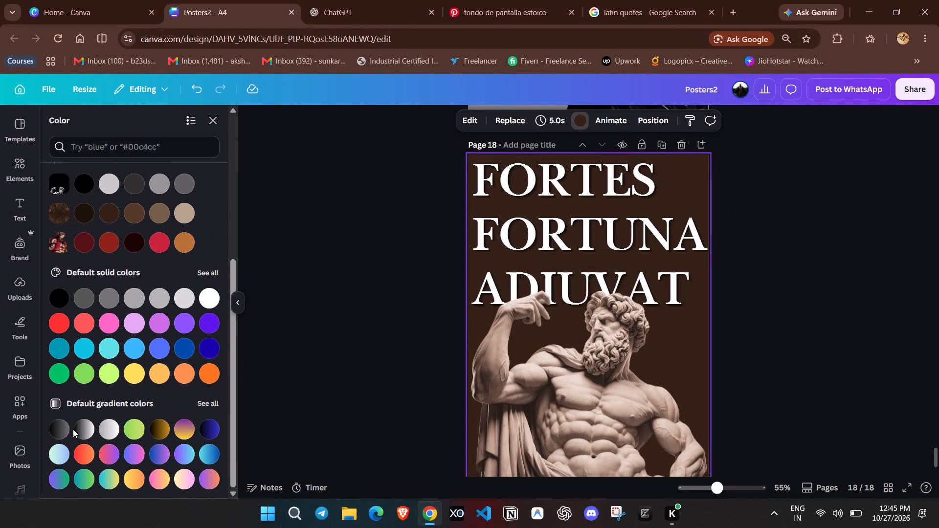
pyautogui.click(76, 427)
pyautogui.scroll(12, 114, 356)
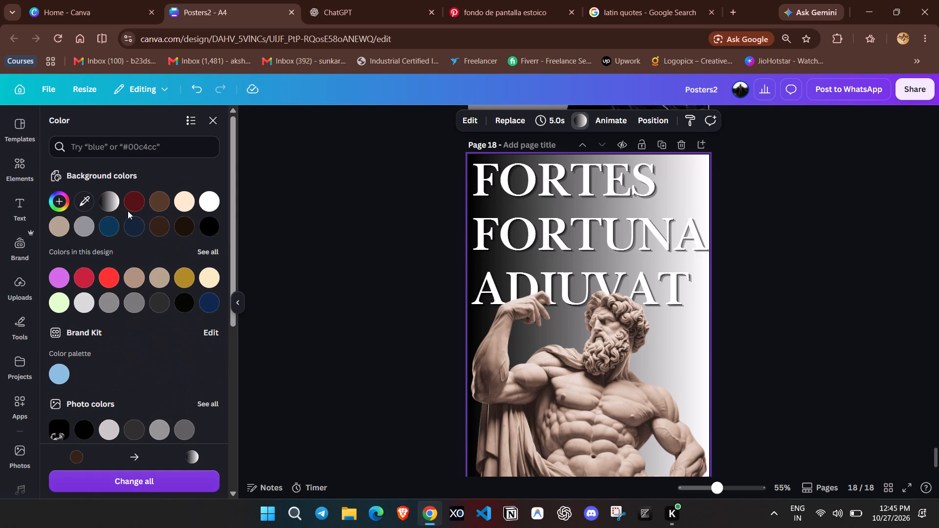
# Change the background gradient's black colour to the dark brown sampled from the background colour swatches.
pyautogui.click(106, 197)
pyautogui.click(110, 202)
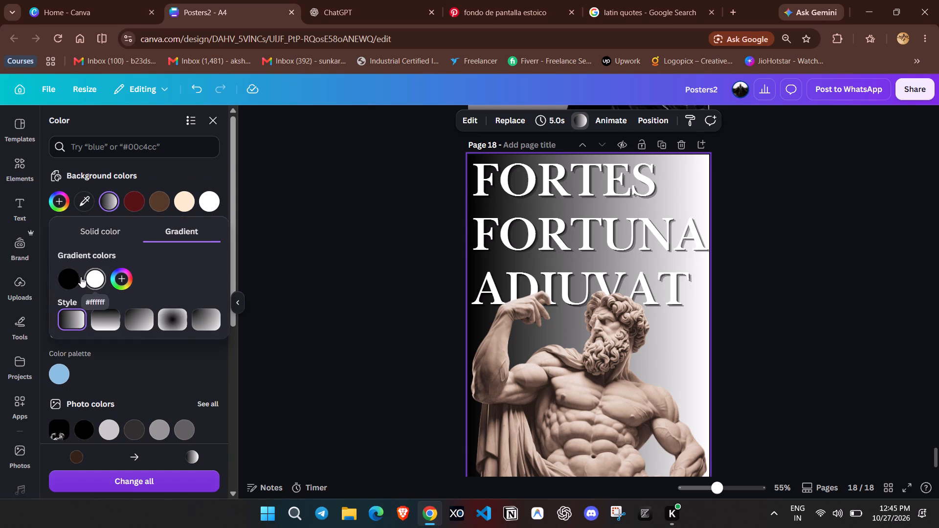
pyautogui.click(77, 276)
pyautogui.click(211, 418)
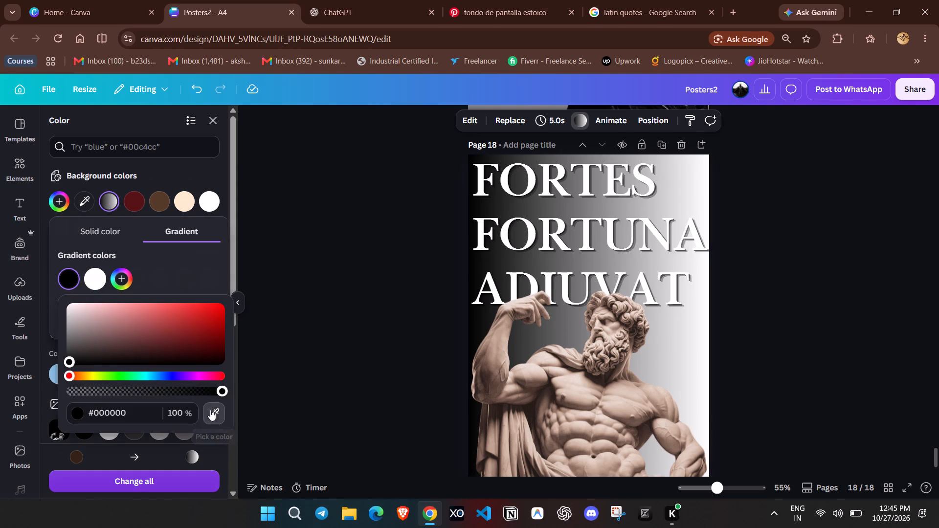
pyautogui.click(162, 227)
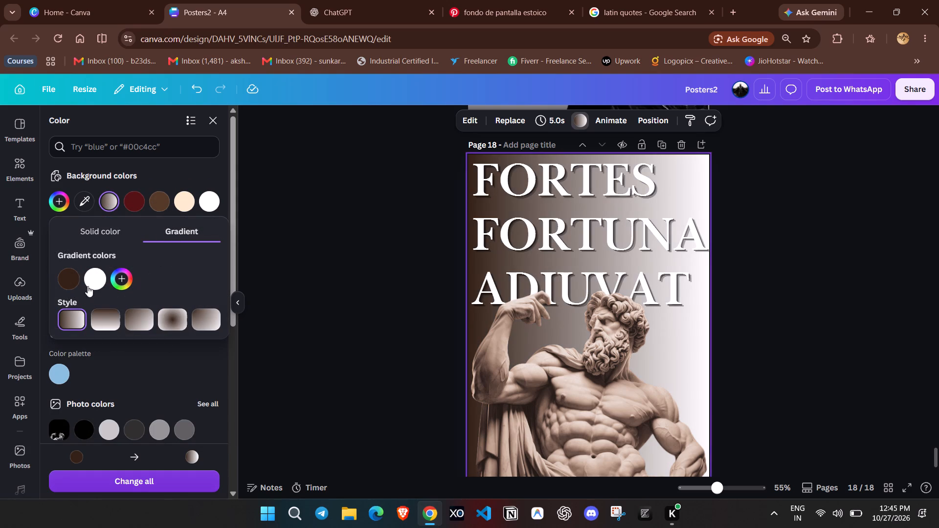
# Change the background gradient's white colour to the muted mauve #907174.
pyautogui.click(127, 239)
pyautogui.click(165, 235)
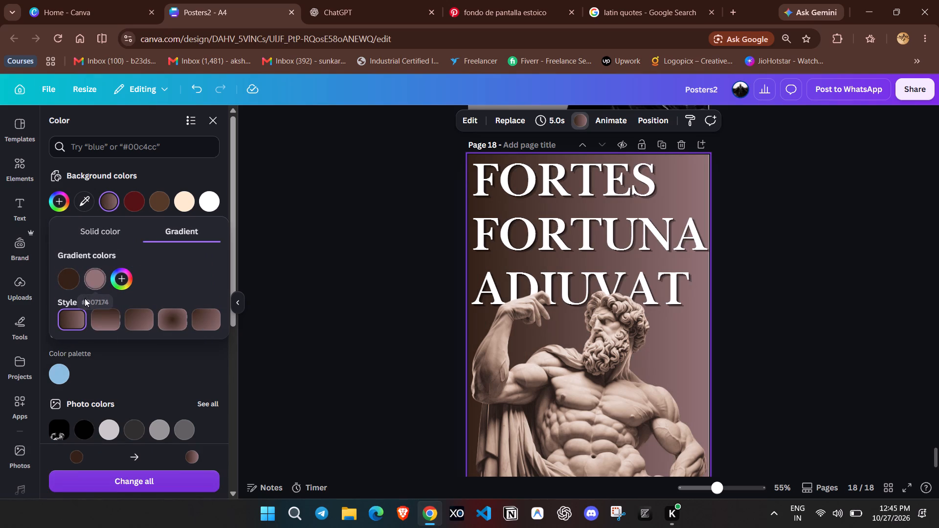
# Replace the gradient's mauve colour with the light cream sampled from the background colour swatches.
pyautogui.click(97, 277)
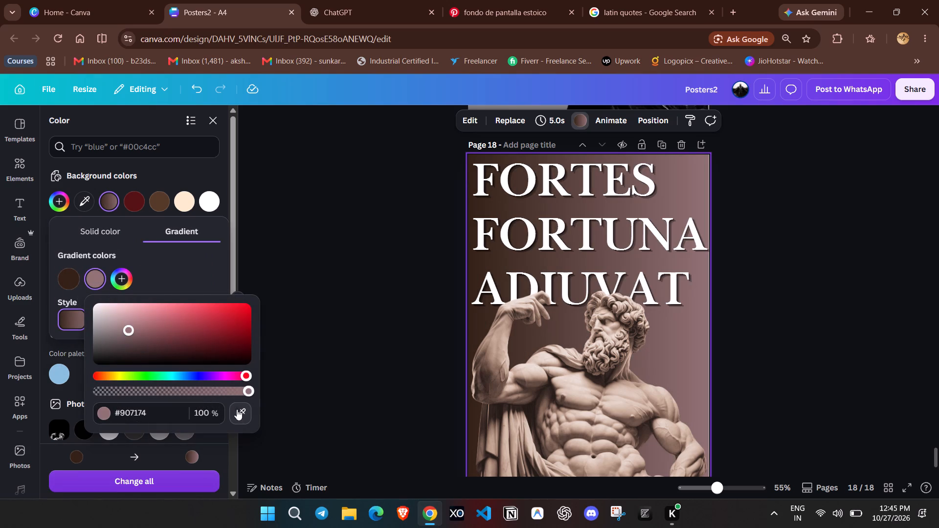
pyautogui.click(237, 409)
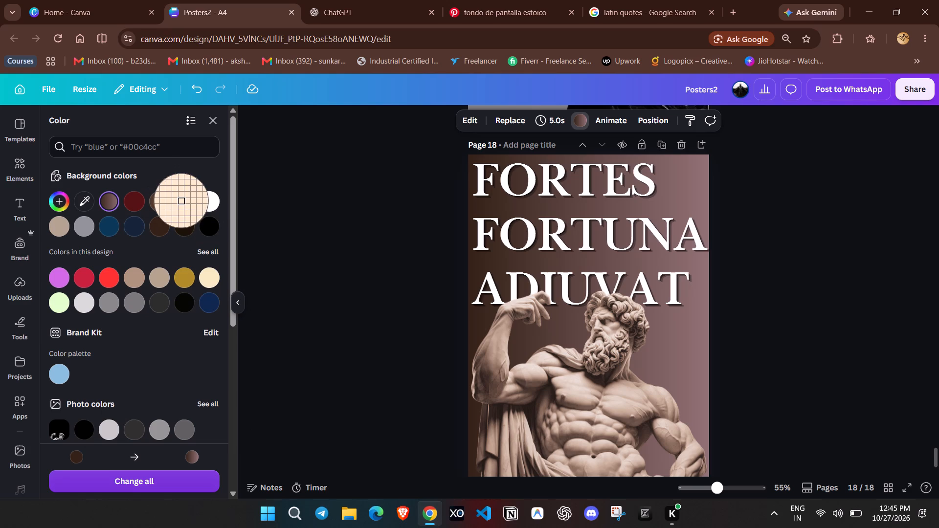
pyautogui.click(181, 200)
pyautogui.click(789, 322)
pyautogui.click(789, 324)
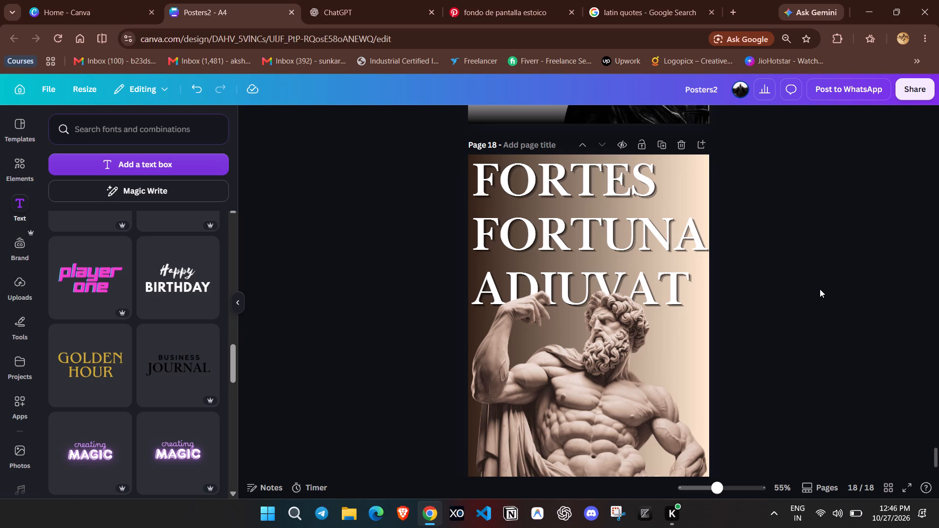
# Change the background gradient's cream colour to the near-black brown sampled from the background colour swatches.
pyautogui.click(706, 176)
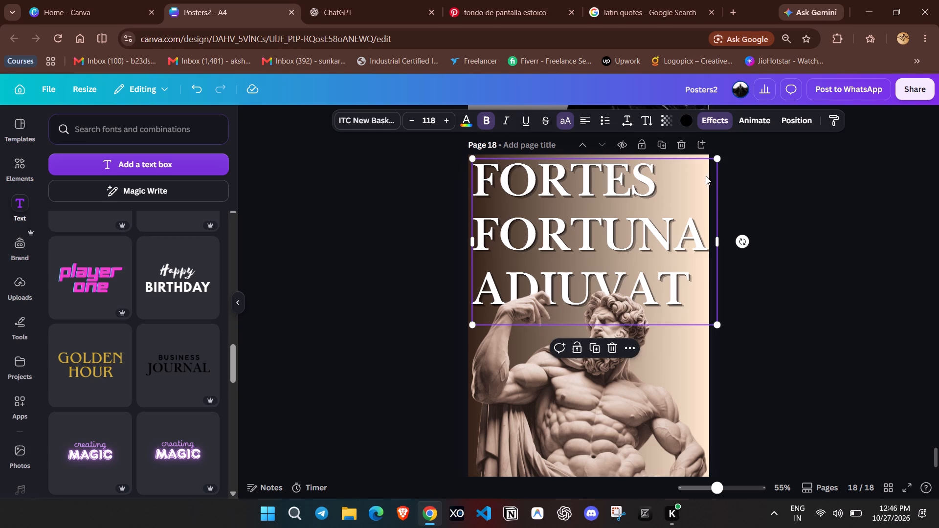
pyautogui.click(696, 155)
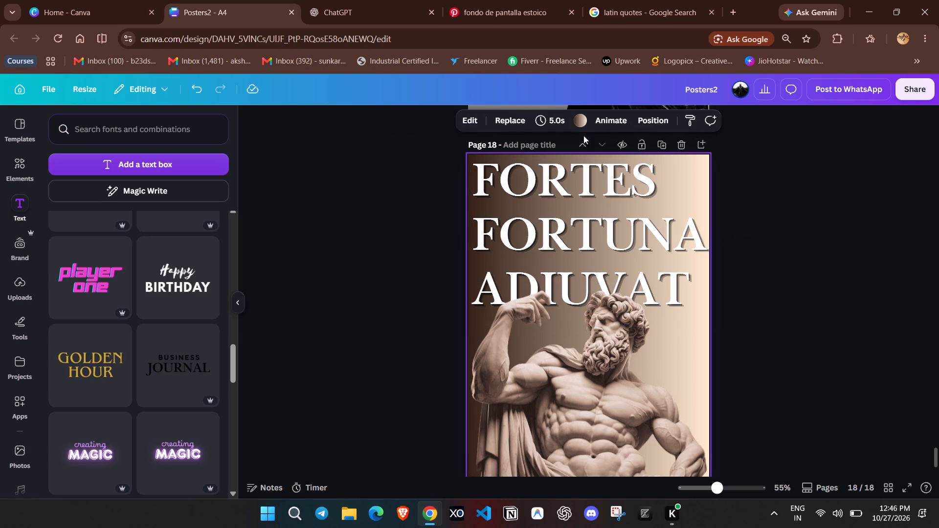
pyautogui.click(569, 127)
pyautogui.click(578, 124)
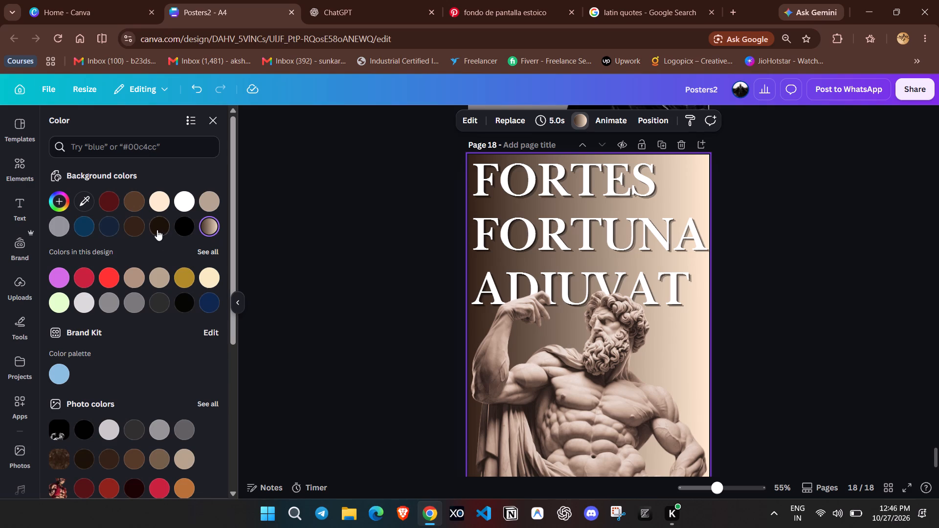
pyautogui.click(205, 225)
pyautogui.click(93, 301)
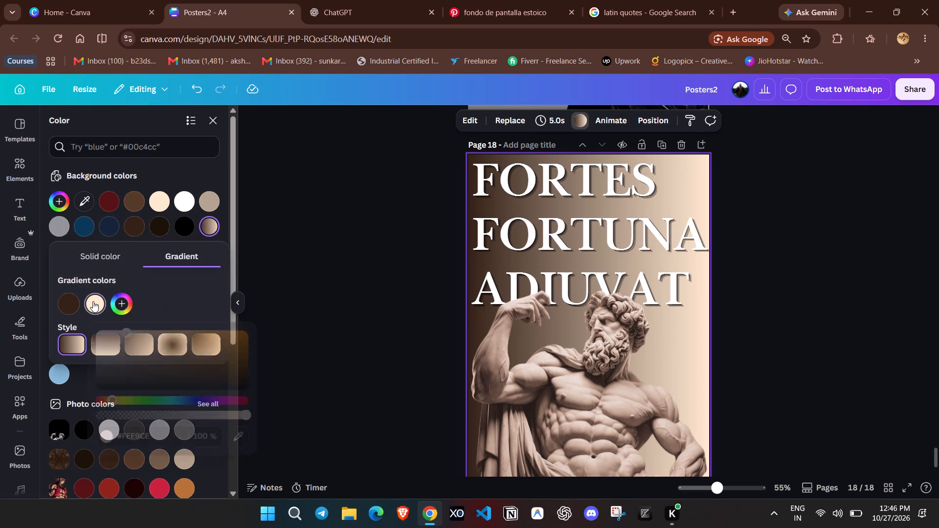
pyautogui.click(239, 436)
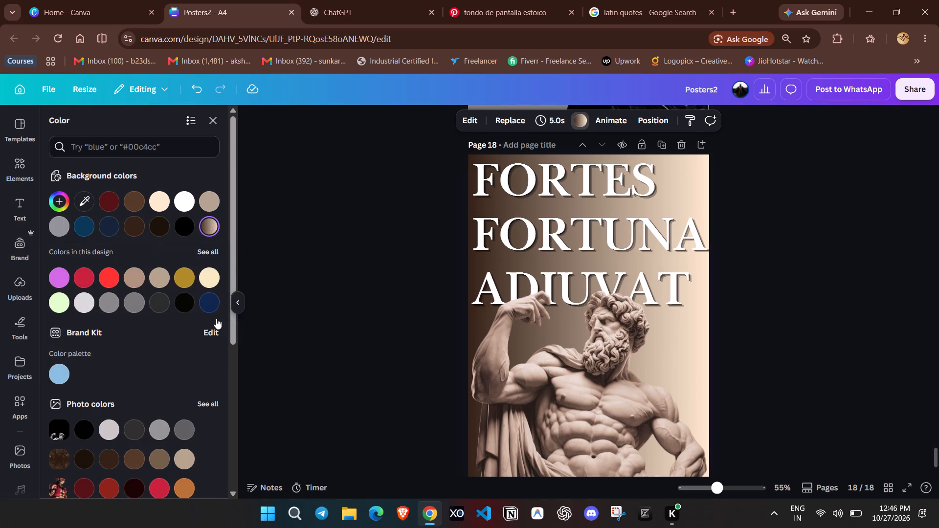
pyautogui.click(157, 225)
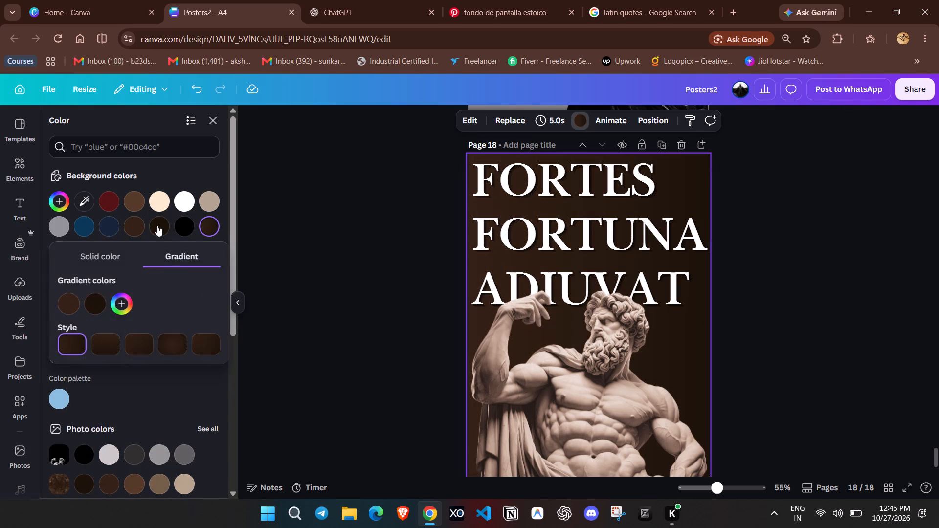
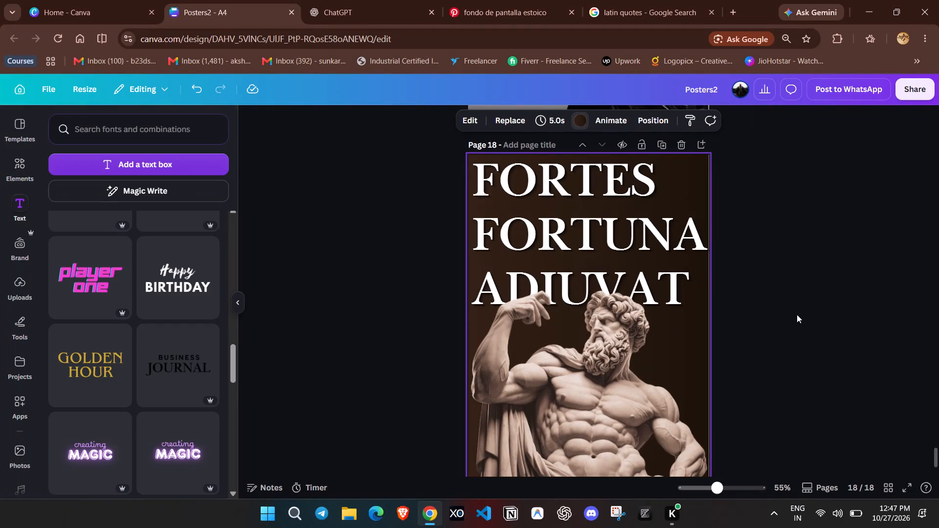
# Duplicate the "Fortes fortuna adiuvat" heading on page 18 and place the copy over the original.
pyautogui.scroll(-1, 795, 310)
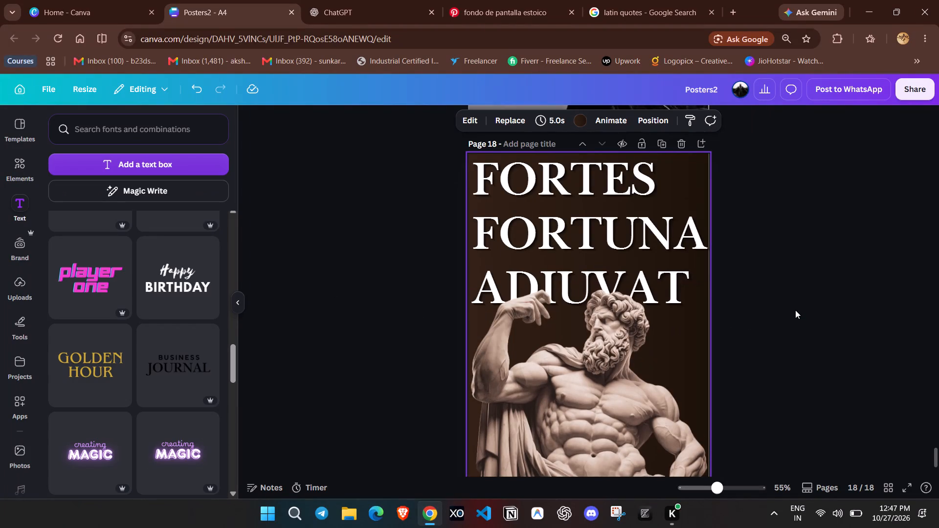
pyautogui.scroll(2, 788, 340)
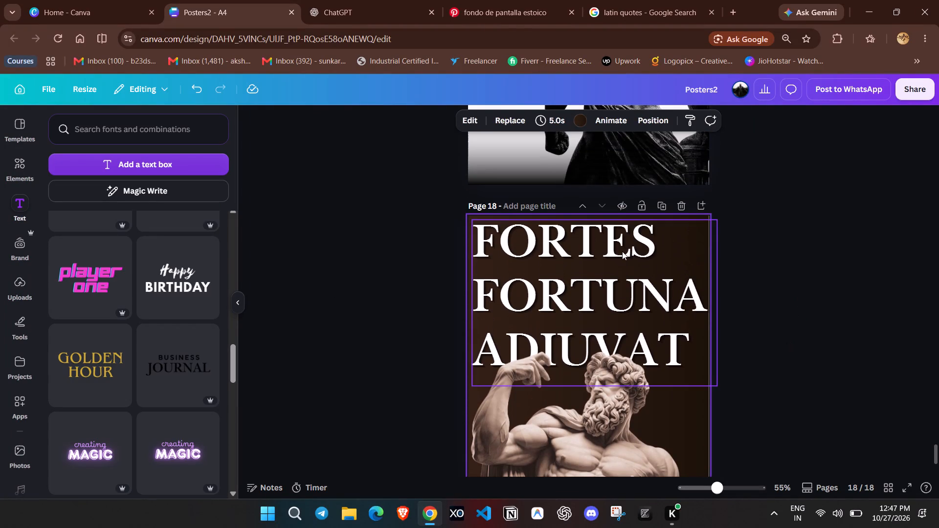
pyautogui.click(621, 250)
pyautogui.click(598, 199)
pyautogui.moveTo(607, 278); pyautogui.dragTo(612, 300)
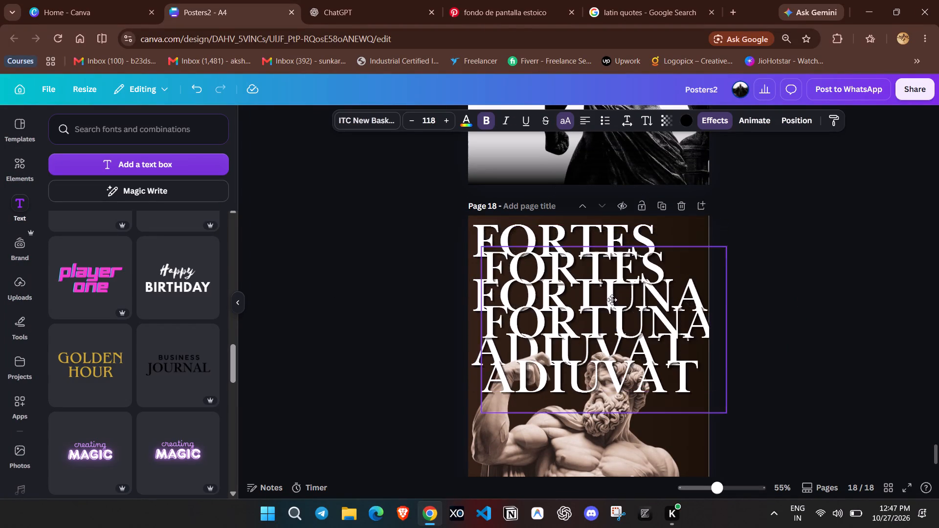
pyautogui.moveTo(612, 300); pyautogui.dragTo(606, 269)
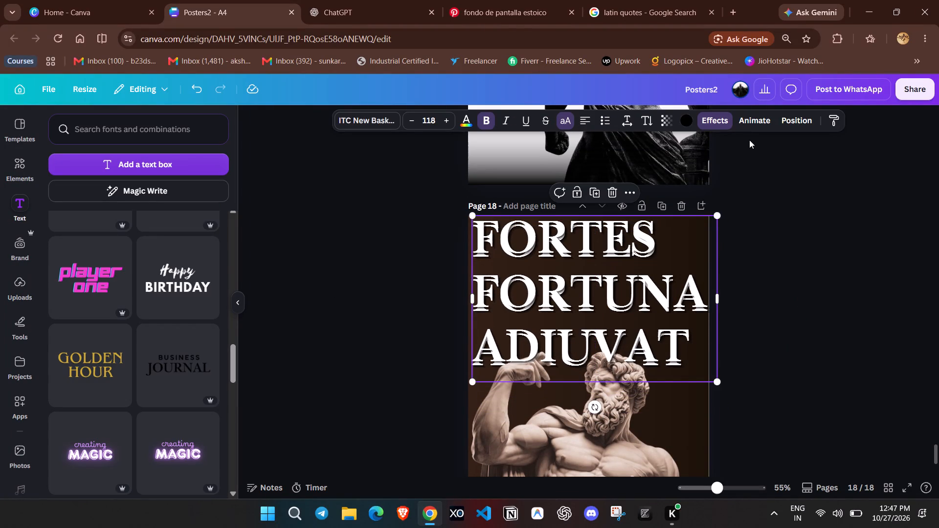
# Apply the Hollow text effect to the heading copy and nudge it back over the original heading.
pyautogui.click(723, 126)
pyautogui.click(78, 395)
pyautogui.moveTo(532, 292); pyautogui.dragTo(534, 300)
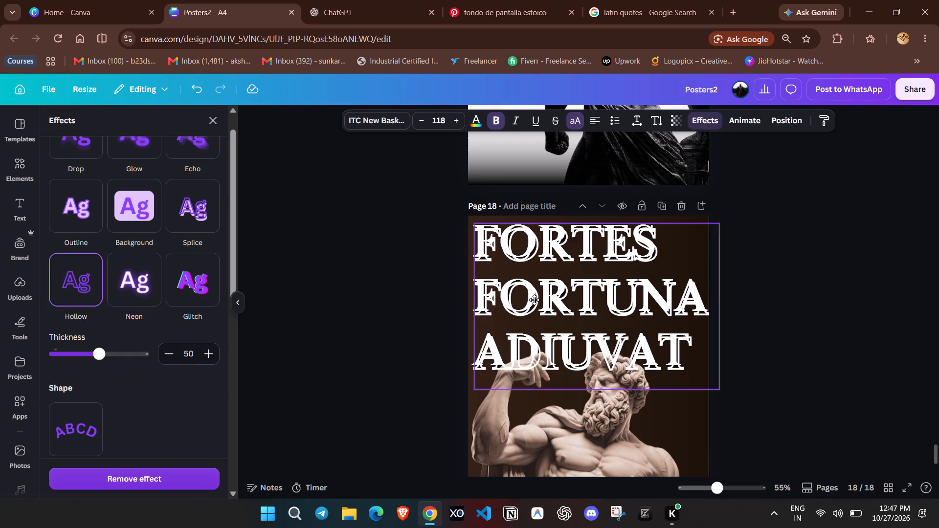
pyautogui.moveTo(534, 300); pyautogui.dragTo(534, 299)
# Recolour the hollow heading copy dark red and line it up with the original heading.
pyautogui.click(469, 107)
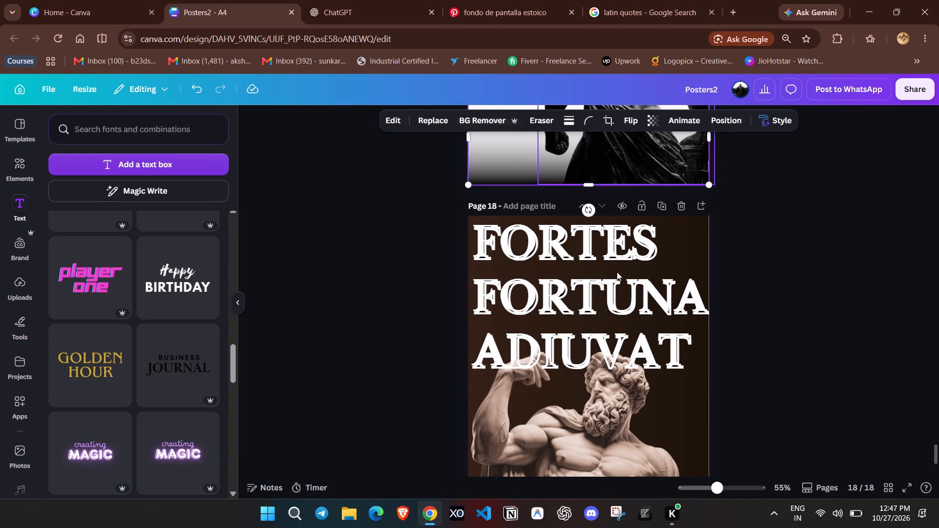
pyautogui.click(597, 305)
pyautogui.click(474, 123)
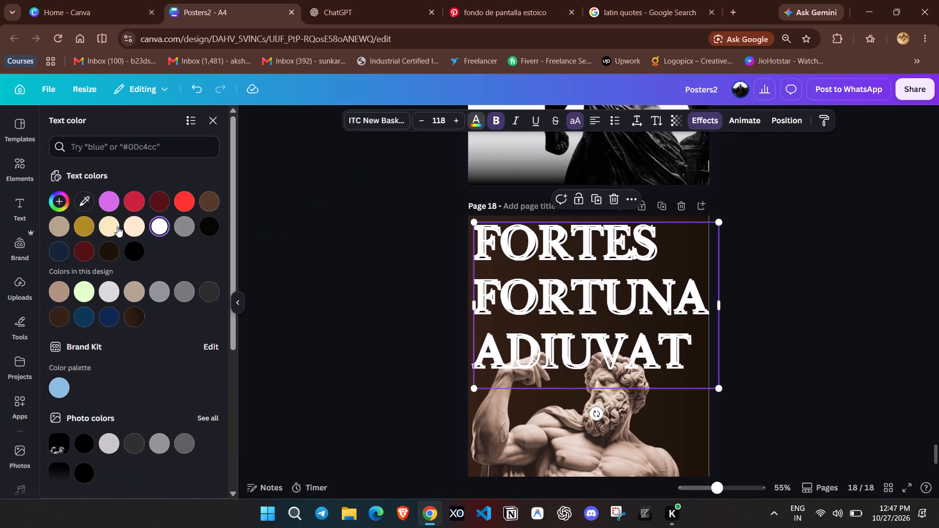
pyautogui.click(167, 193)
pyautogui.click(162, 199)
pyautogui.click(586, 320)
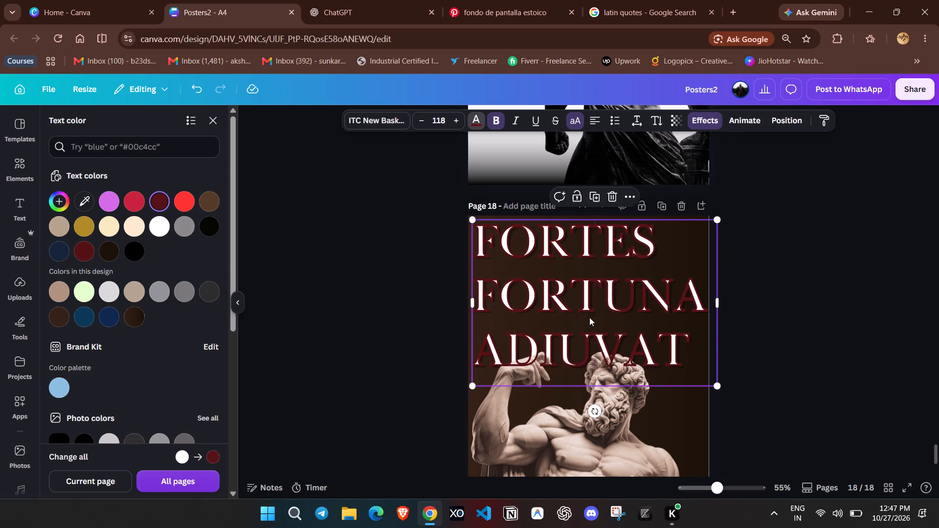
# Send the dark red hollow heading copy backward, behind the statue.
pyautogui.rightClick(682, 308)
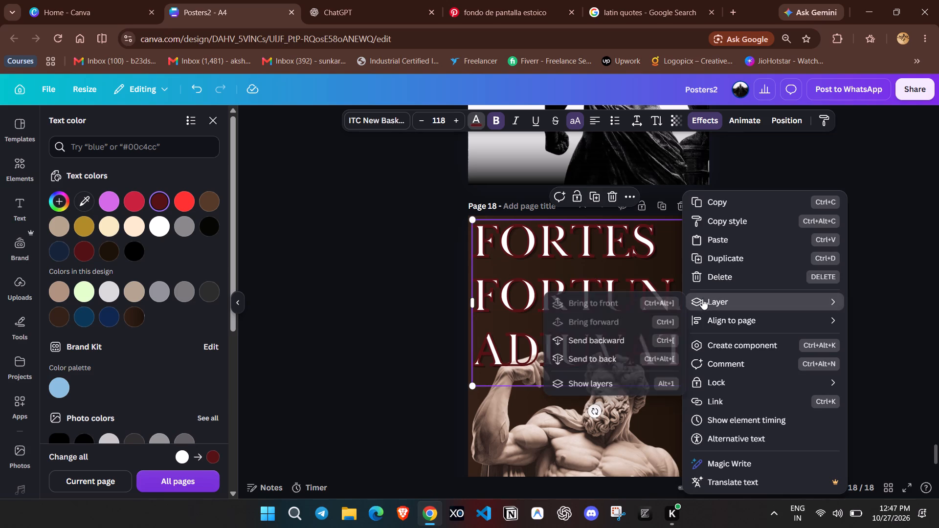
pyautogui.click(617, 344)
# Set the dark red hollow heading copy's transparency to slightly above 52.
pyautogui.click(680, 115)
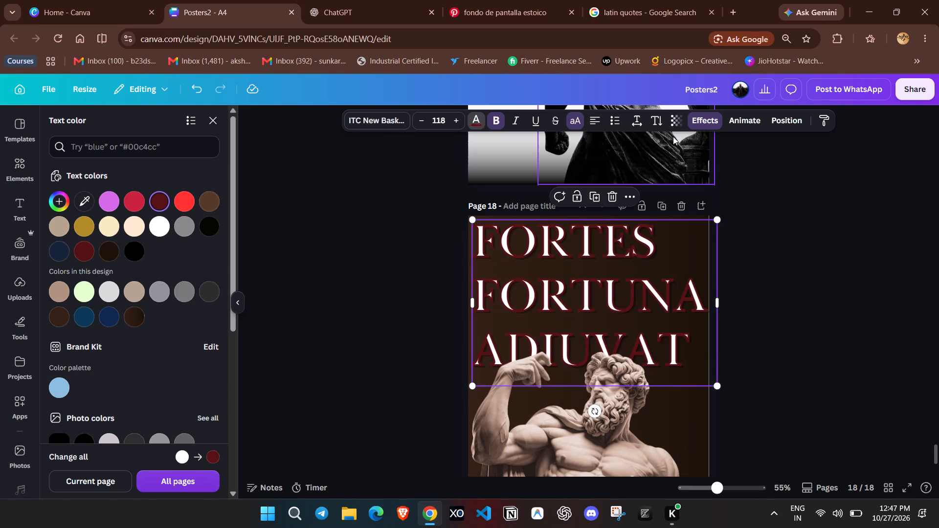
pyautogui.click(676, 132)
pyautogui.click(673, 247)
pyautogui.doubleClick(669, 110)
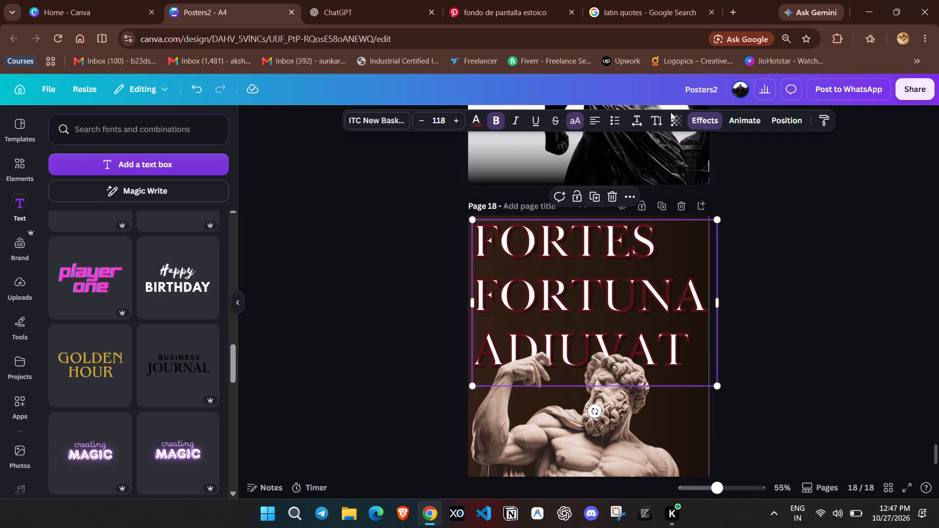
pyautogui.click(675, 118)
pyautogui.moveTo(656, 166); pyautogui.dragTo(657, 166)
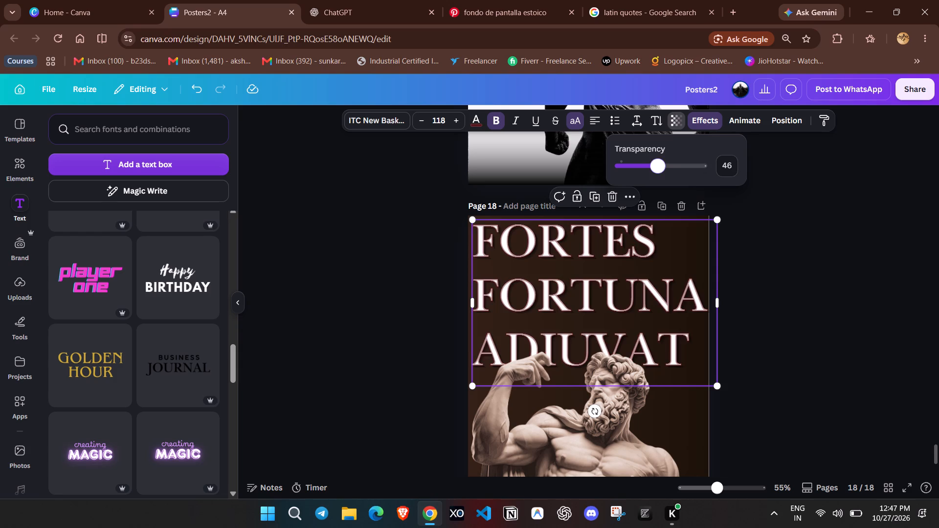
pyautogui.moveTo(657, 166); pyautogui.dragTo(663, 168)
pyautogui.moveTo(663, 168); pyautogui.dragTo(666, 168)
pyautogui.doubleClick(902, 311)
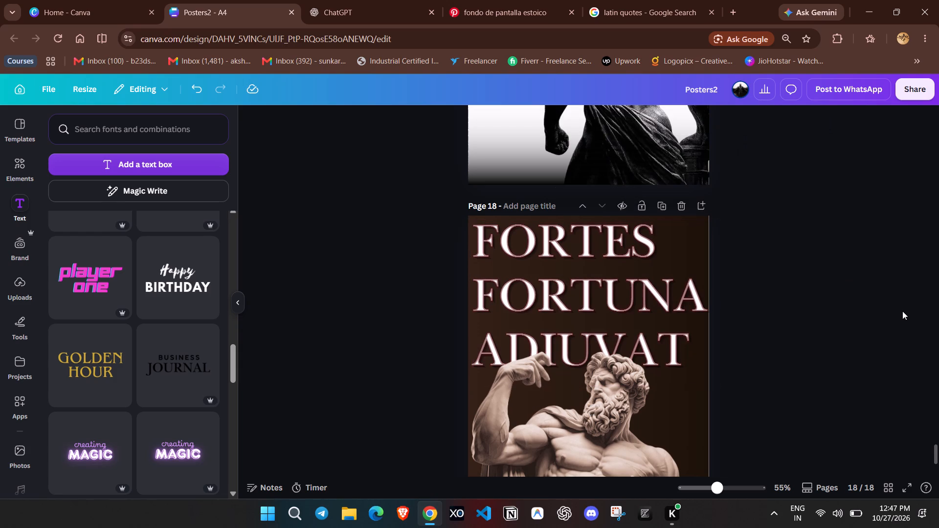
# Select the solid white heading in the layer list and recolour it with the pale beige-pink sampled from the statue's chest.
pyautogui.scroll(-3, 902, 311)
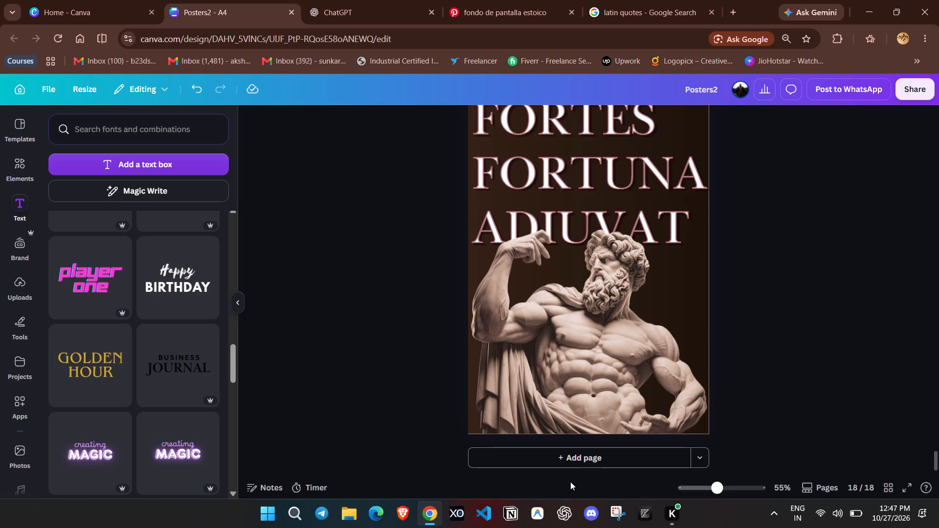
pyautogui.click(652, 165)
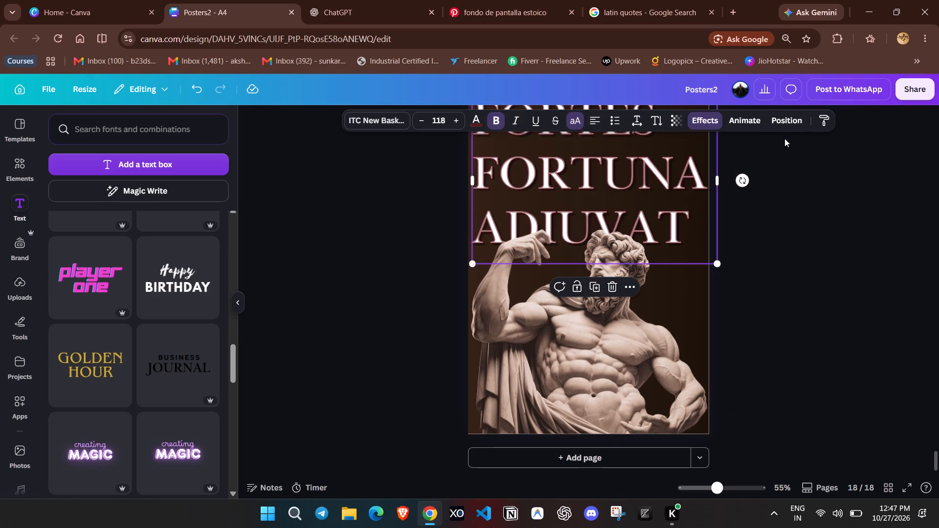
pyautogui.click(778, 115)
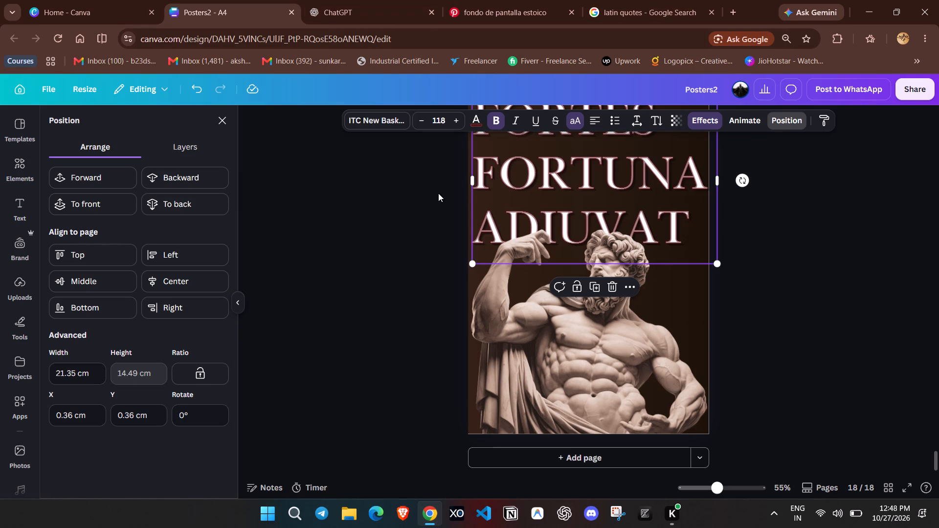
pyautogui.click(196, 152)
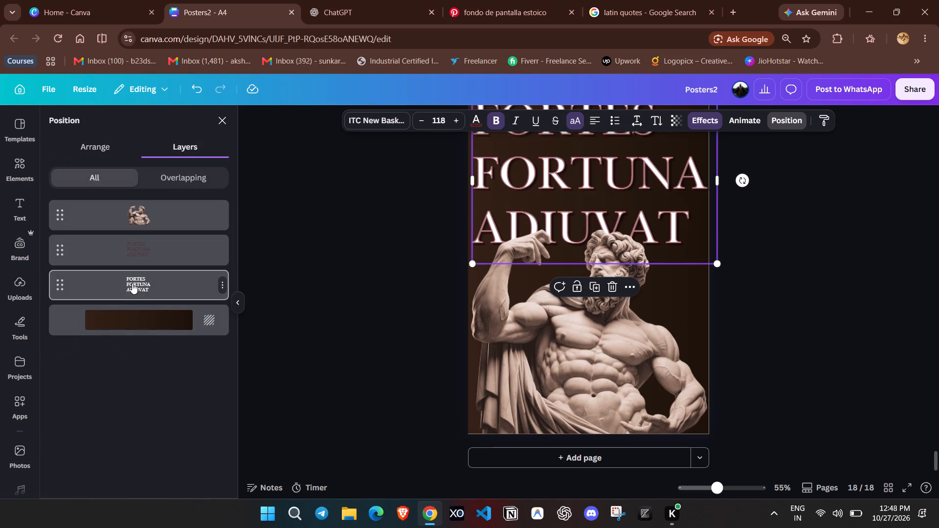
pyautogui.click(133, 284)
pyautogui.click(470, 122)
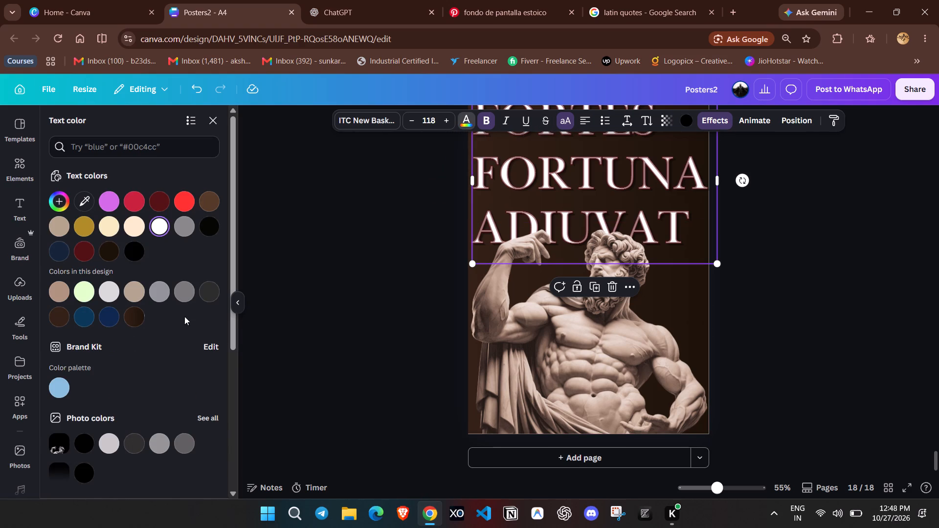
pyautogui.click(81, 198)
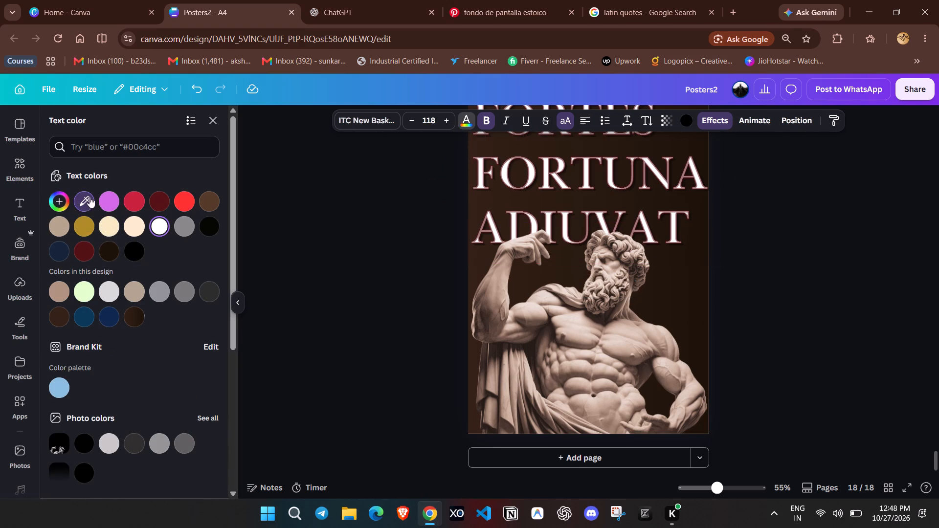
pyautogui.click(576, 330)
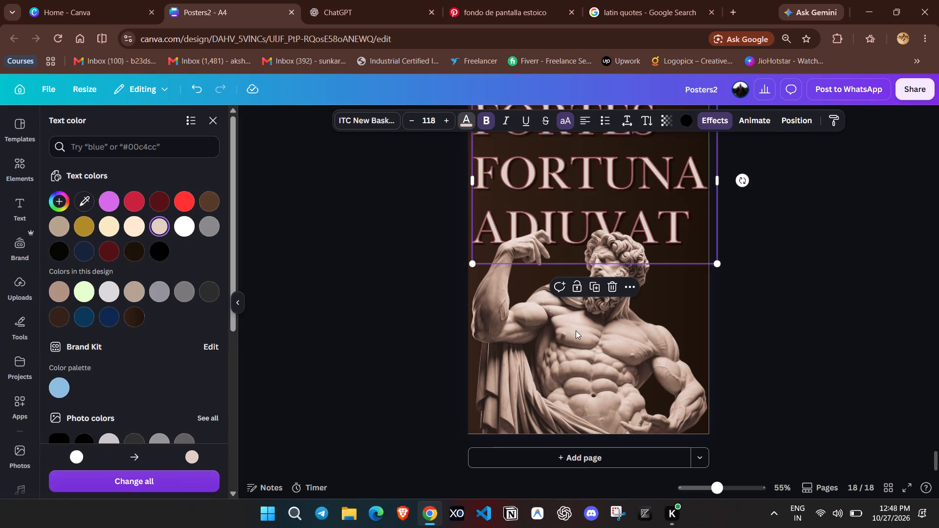
pyautogui.click(752, 291)
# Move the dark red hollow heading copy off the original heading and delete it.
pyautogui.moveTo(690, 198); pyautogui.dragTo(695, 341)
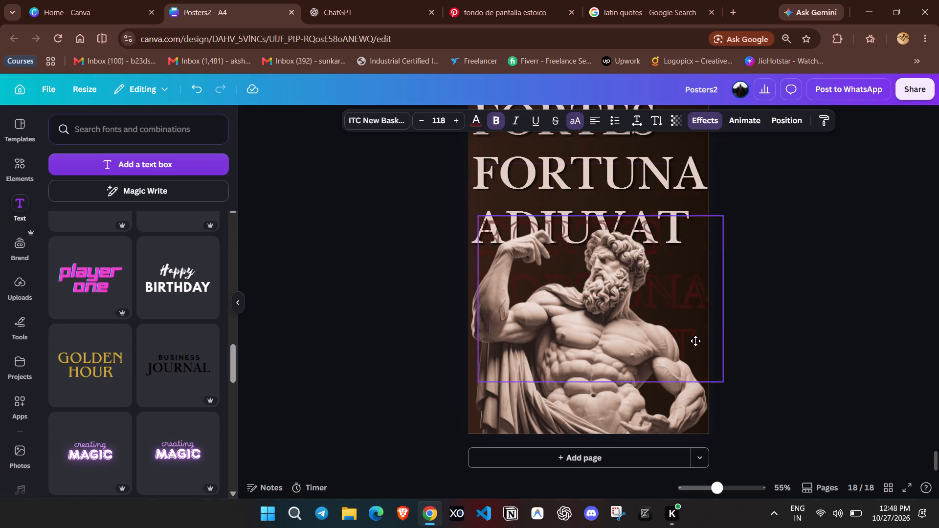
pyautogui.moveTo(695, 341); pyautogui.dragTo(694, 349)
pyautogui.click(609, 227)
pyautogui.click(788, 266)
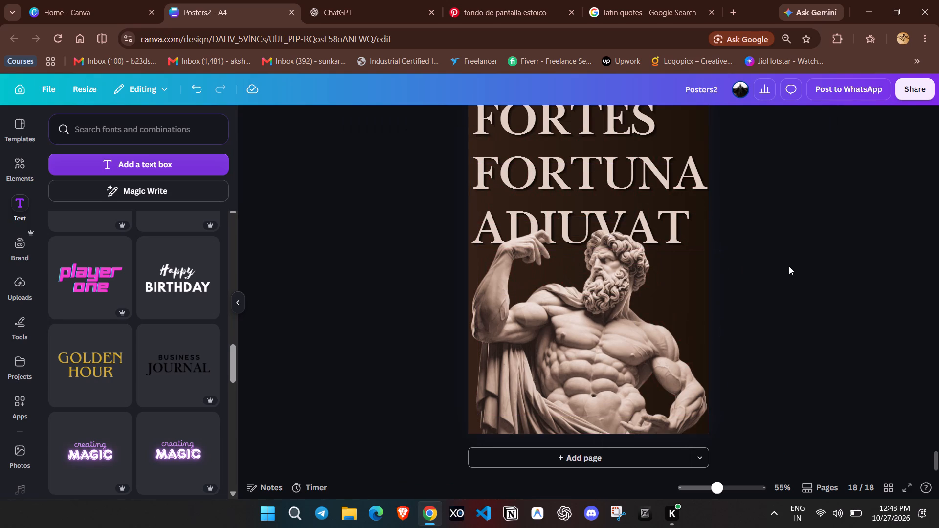
# Add a new page after page 18.
pyautogui.scroll(1, 789, 266)
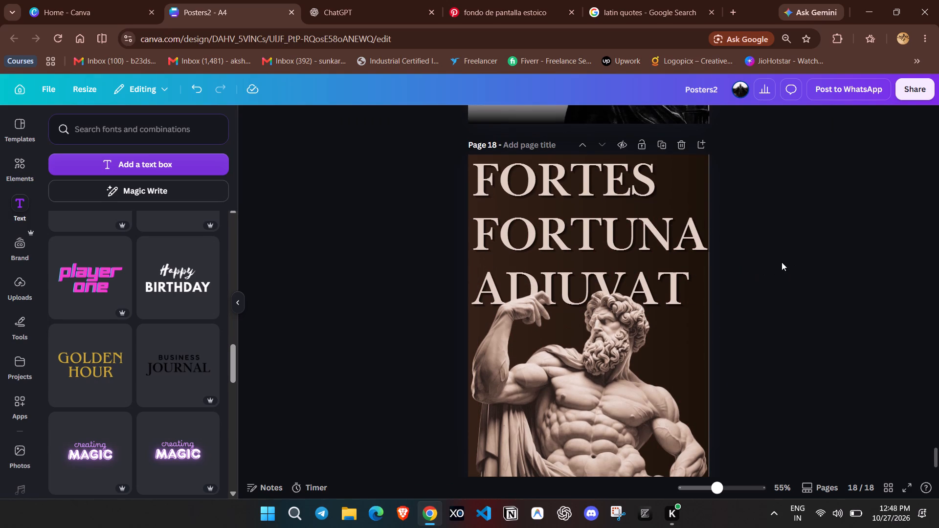
pyautogui.scroll(-1, 774, 321)
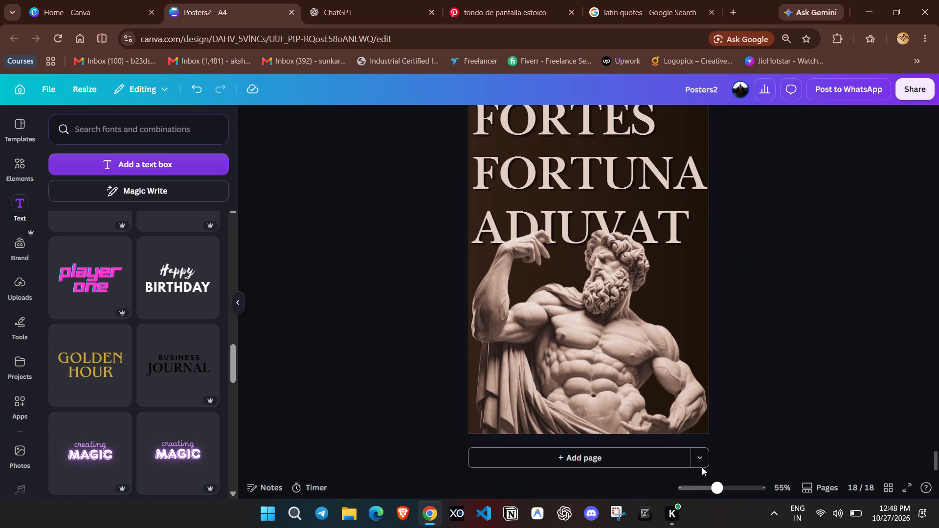
pyautogui.click(582, 465)
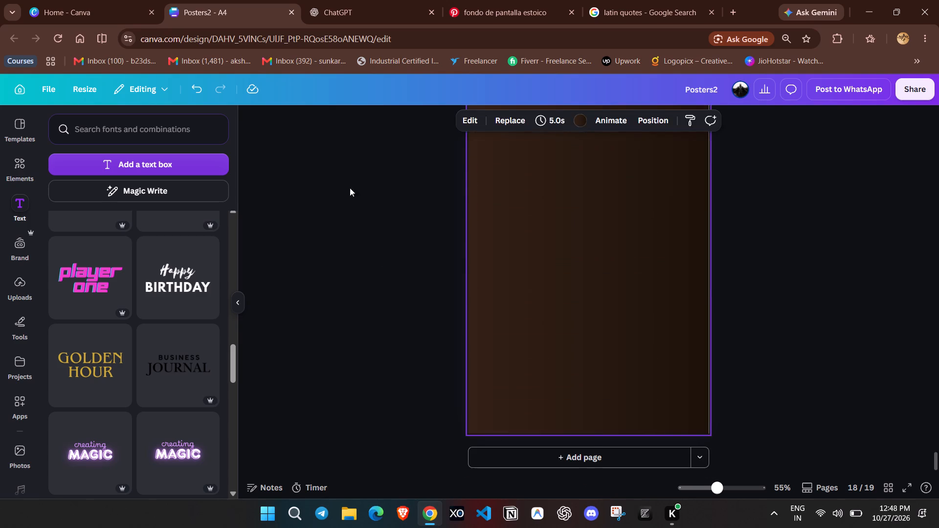
# Switch to Pinterest and browse poster references, opening the cowboy, Batman and Power Rangers Samurai Pink pins.
pyautogui.click(465, 0)
pyautogui.scroll(-6, 155, 156)
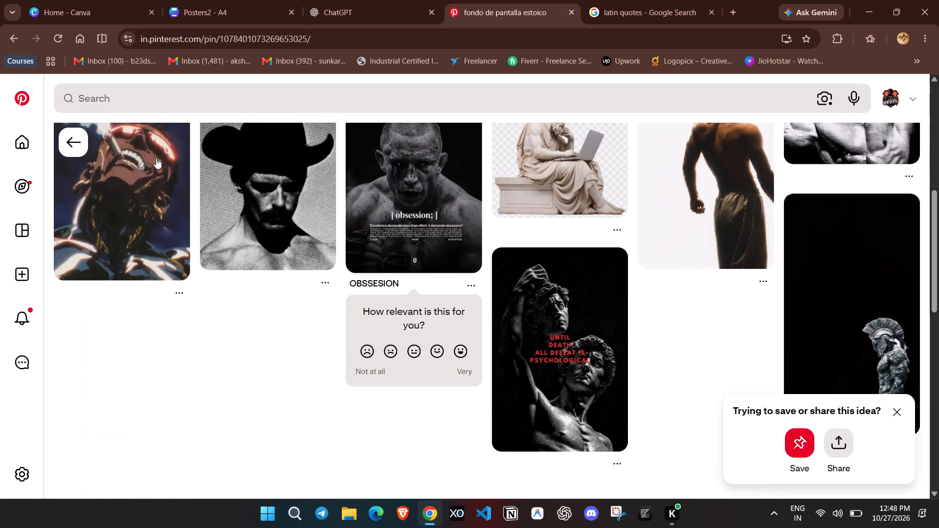
pyautogui.scroll(2, 155, 155)
pyautogui.scroll(-4, 160, 154)
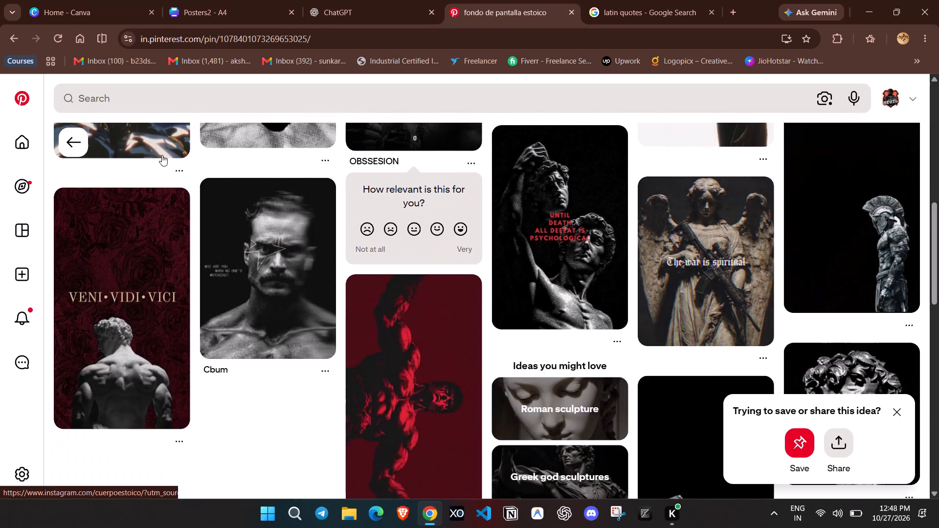
pyautogui.scroll(2, 162, 156)
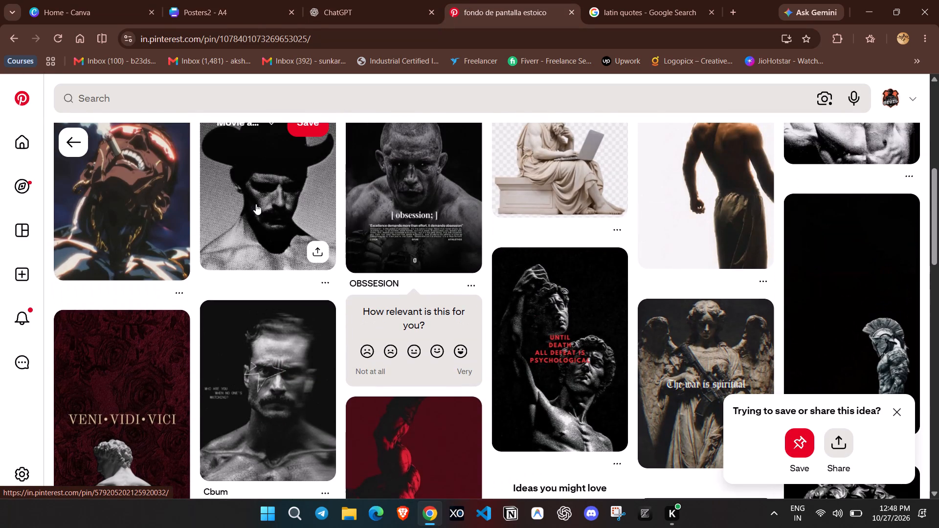
pyautogui.click(256, 204)
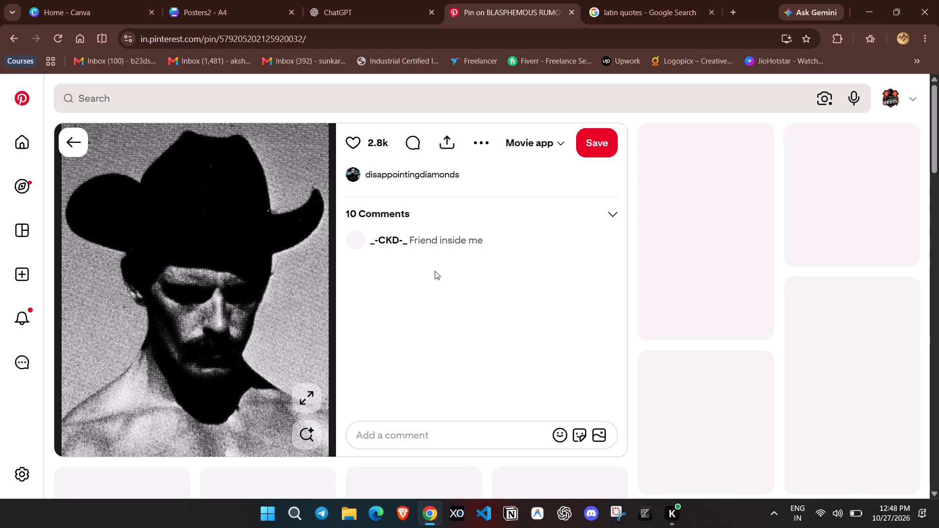
pyautogui.click(682, 208)
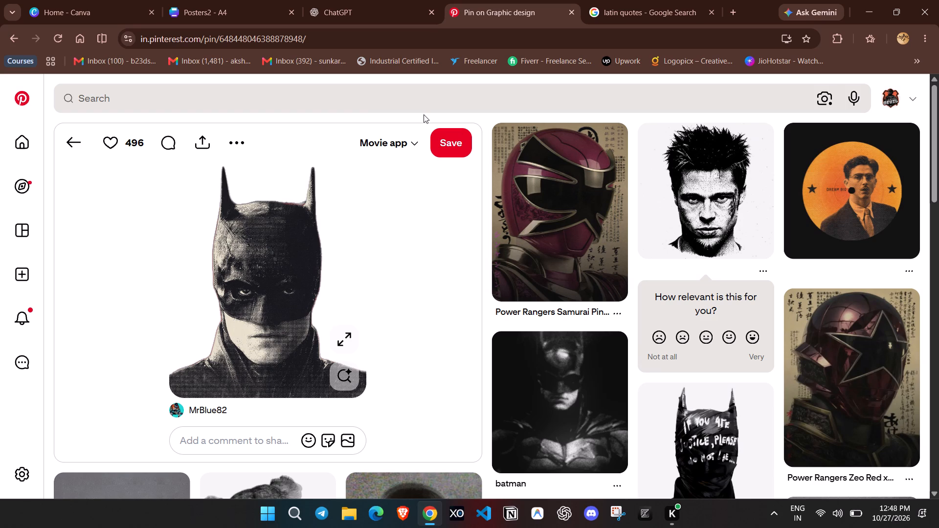
pyautogui.click(564, 188)
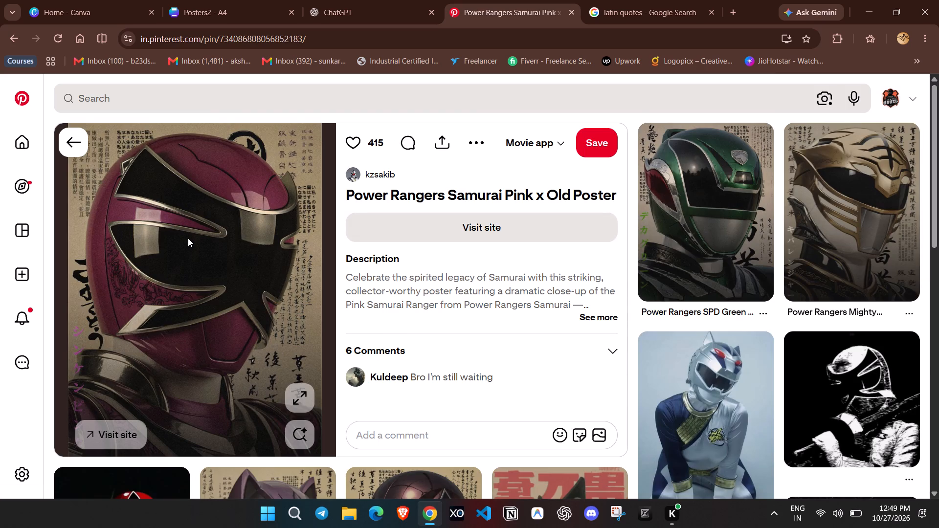
# Save the Power Rangers SPD Green, Samurai Pink and white Mighty poster pins to the Movie app board.
pyautogui.click(735, 151)
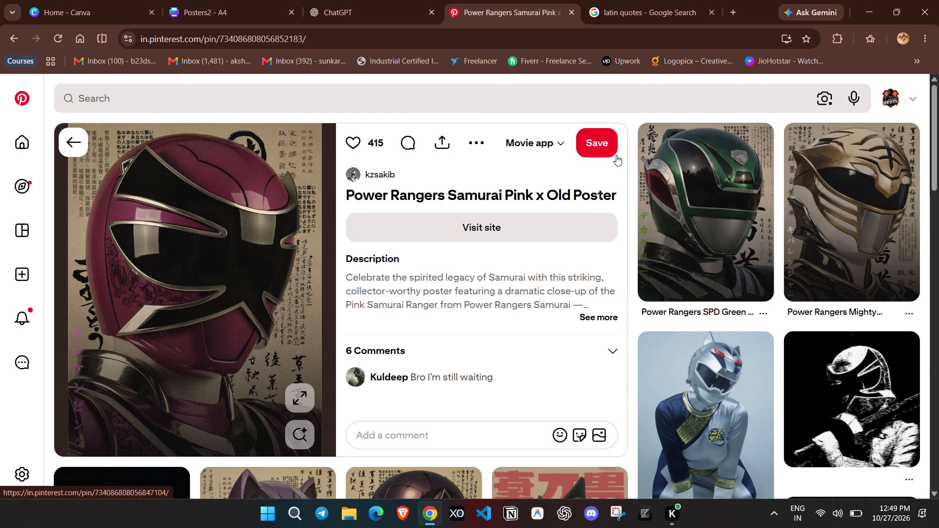
pyautogui.click(585, 146)
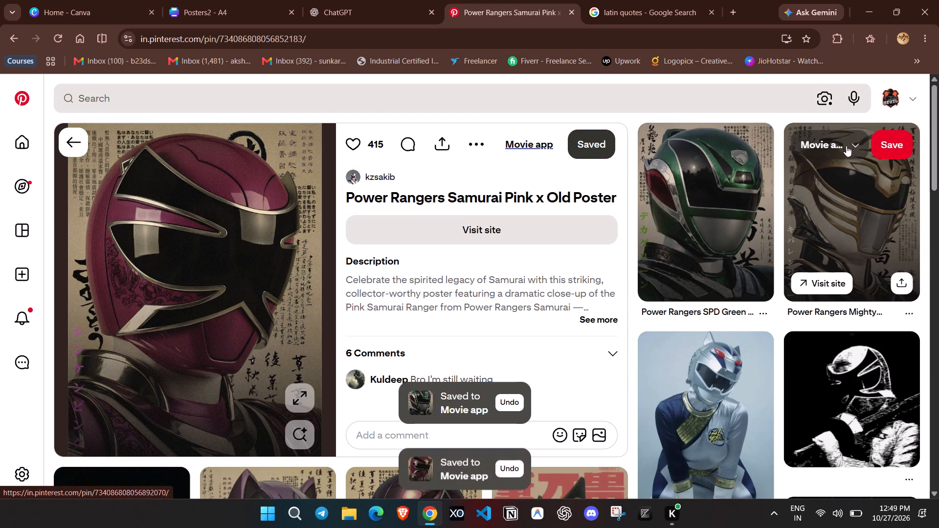
pyautogui.click(886, 141)
pyautogui.scroll(-2, 804, 210)
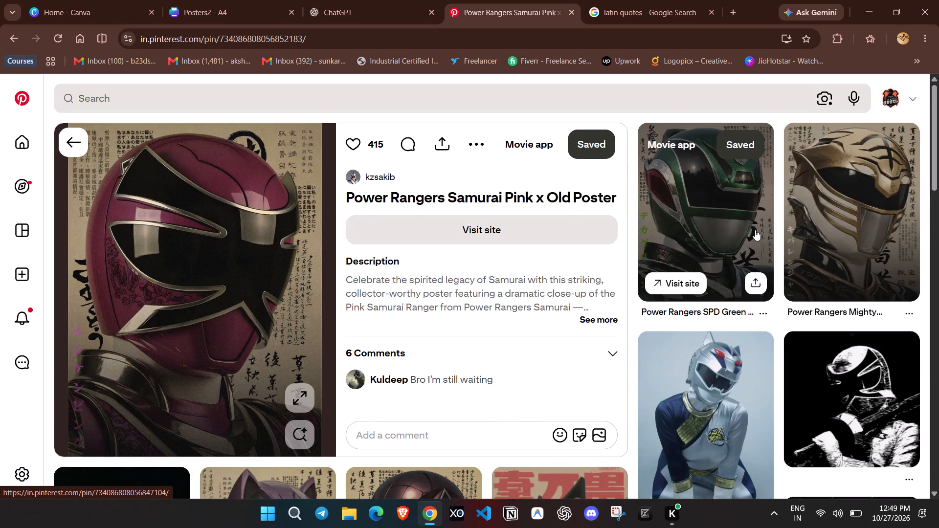
# Save the Power Rangers Zeo Red and a black cat-eared helmet poster pin to Movie app, and the purple cat-eared helmet pin to Profile.
pyautogui.scroll(-6, 755, 230)
pyautogui.scroll(2, 755, 231)
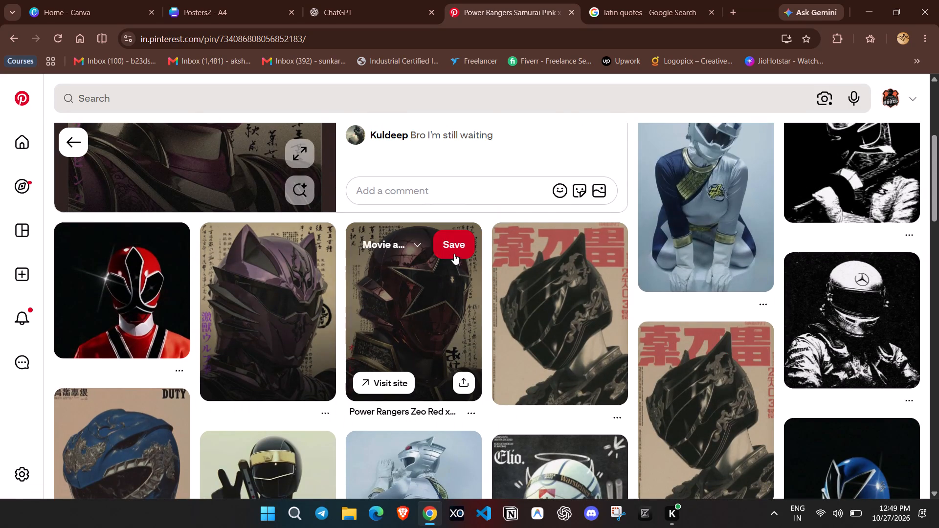
pyautogui.click(453, 254)
pyautogui.click(308, 245)
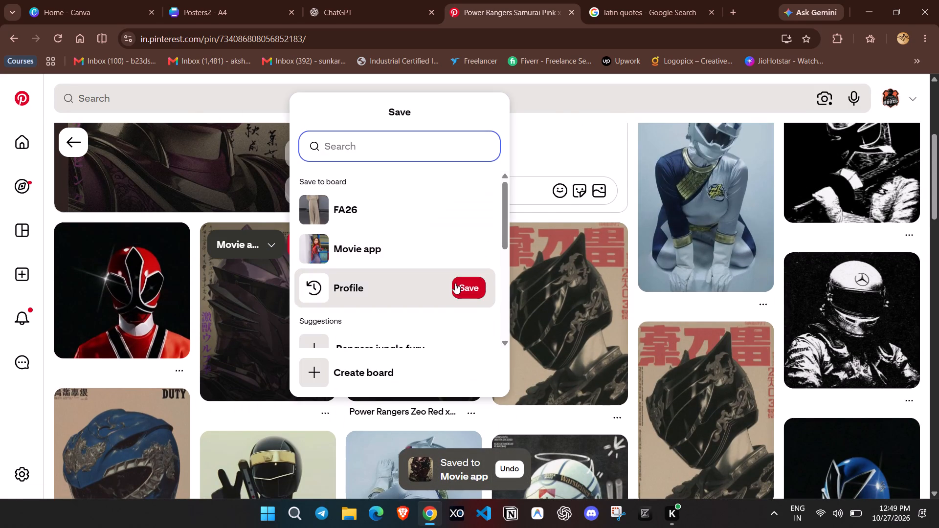
pyautogui.click(466, 283)
pyautogui.click(151, 414)
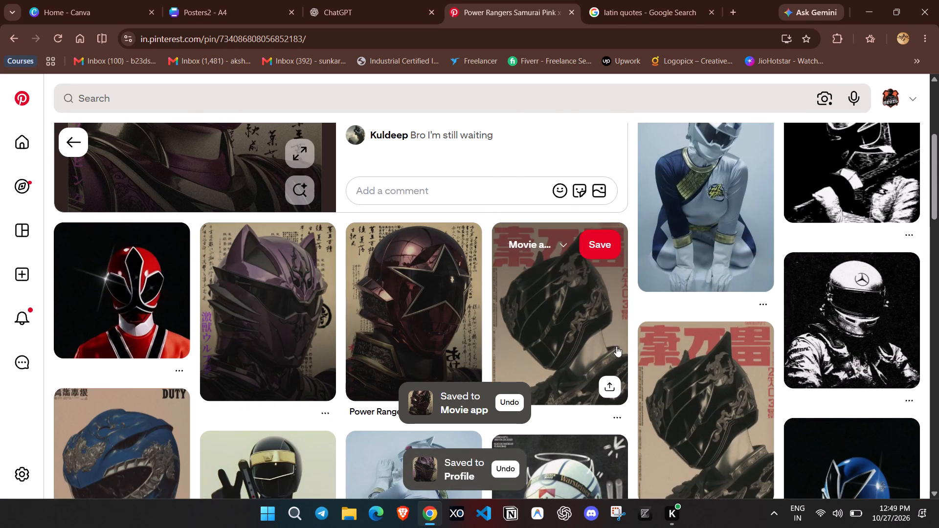
pyautogui.click(742, 343)
# Copy the Power Rangers SPD Green poster image from its Pinterest pin and paste it onto page 19 of Posters2.
pyautogui.scroll(6, 776, 340)
pyautogui.click(709, 271)
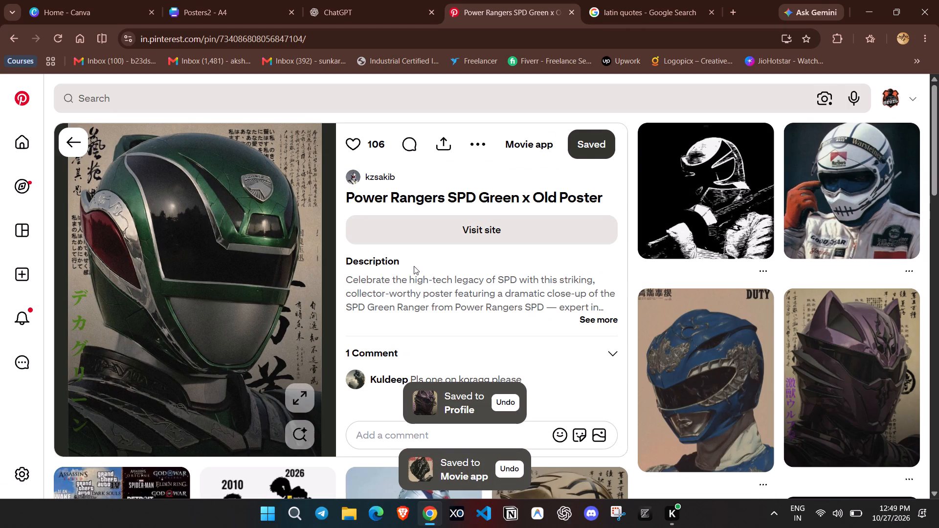
pyautogui.rightClick(213, 260)
pyautogui.click(250, 311)
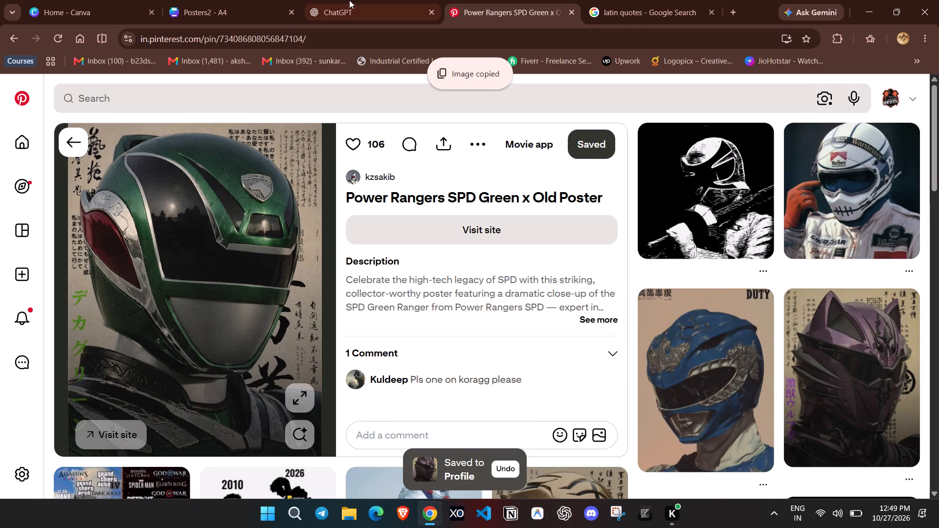
pyautogui.click(274, 0)
pyautogui.hotkey('ctrl', 'v')
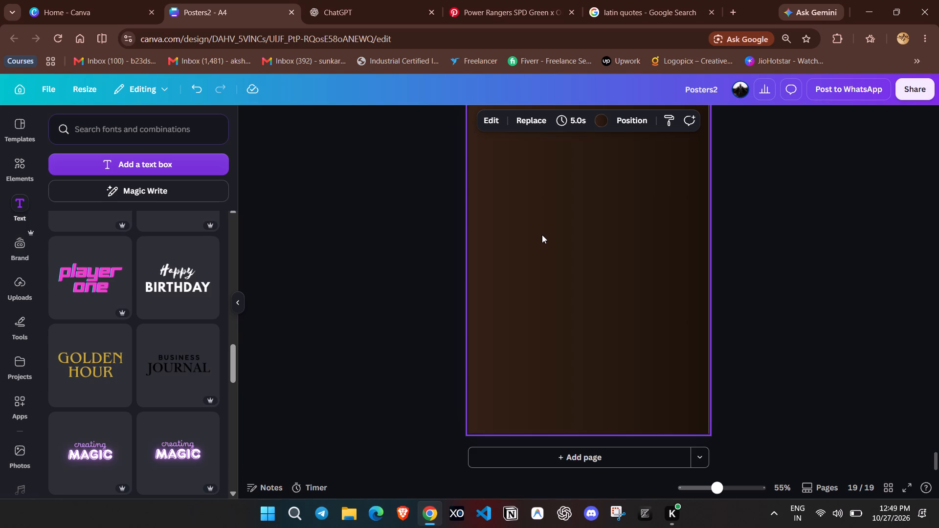
# Remove the background from the pasted green ranger image.
pyautogui.click(521, 122)
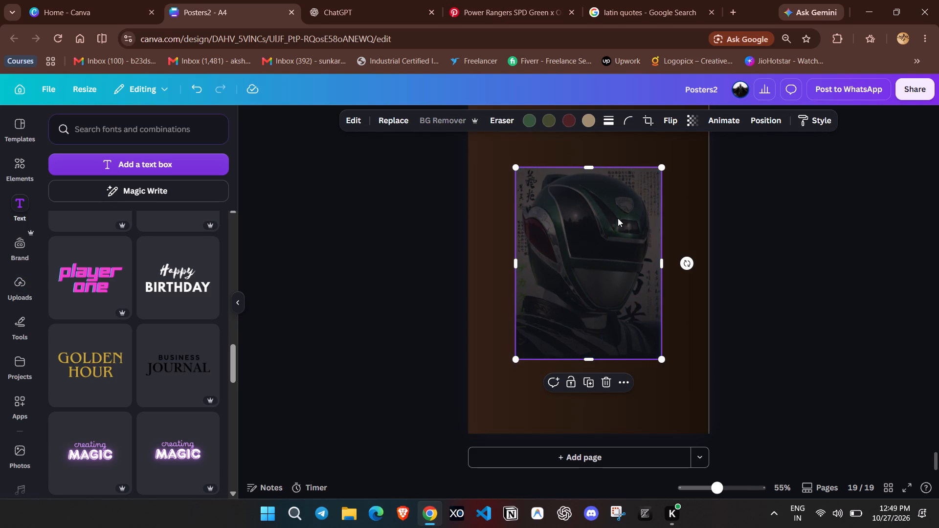
# Align the green ranger cutout to the page's bottom-left corner and enlarge it to the full page width.
pyautogui.moveTo(593, 237); pyautogui.dragTo(596, 279)
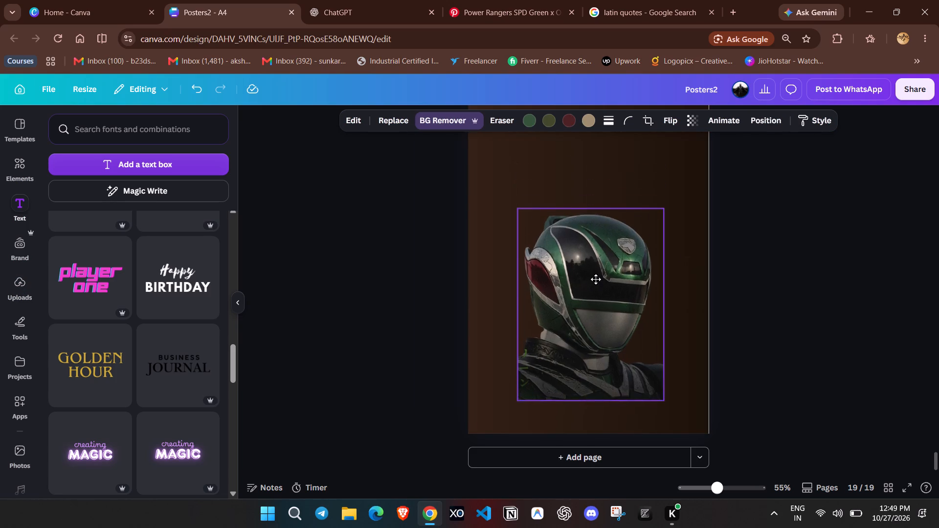
pyautogui.moveTo(596, 279); pyautogui.dragTo(547, 309)
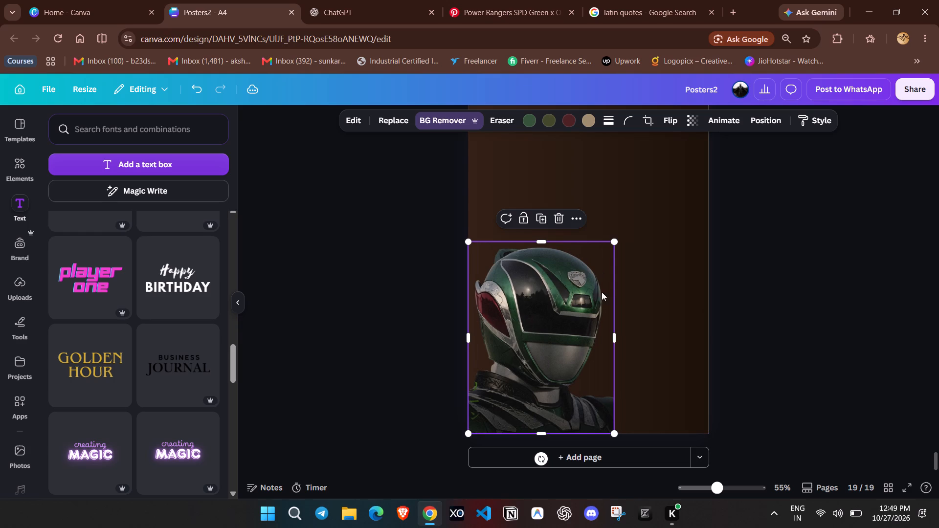
pyautogui.moveTo(618, 243); pyautogui.dragTo(681, 174)
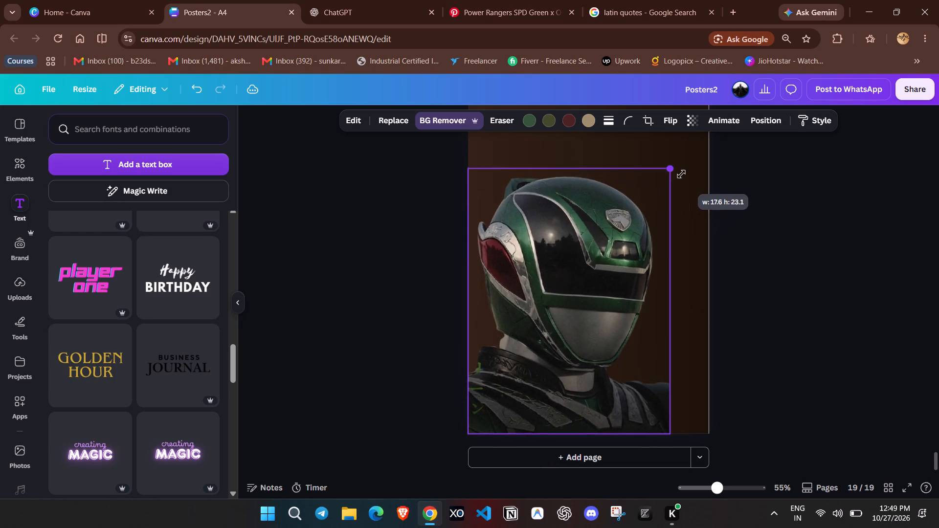
pyautogui.moveTo(681, 174); pyautogui.dragTo(718, 124)
pyautogui.scroll(2, 761, 223)
pyautogui.scroll(-1, 767, 229)
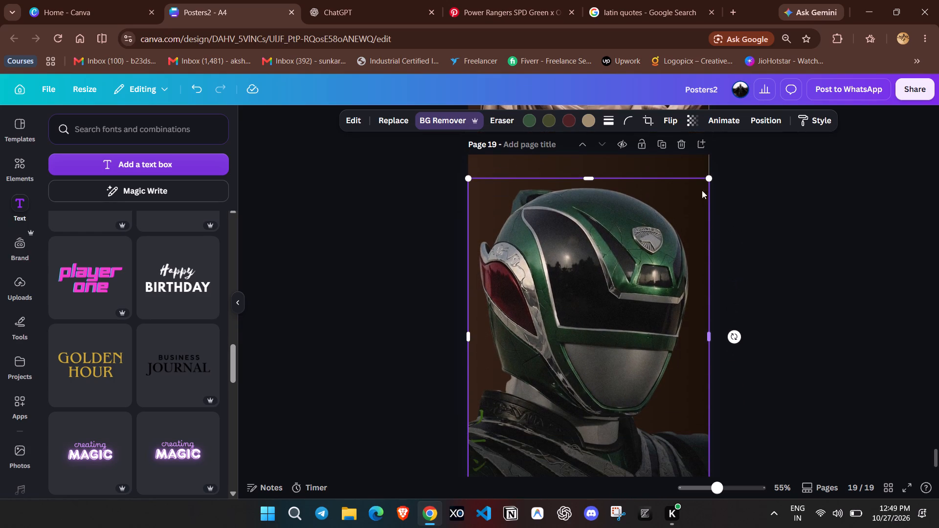
# Try light pink-beige and brownish swatches for page 19's background, settling on the muted tan from the design's colors.
pyautogui.click(694, 166)
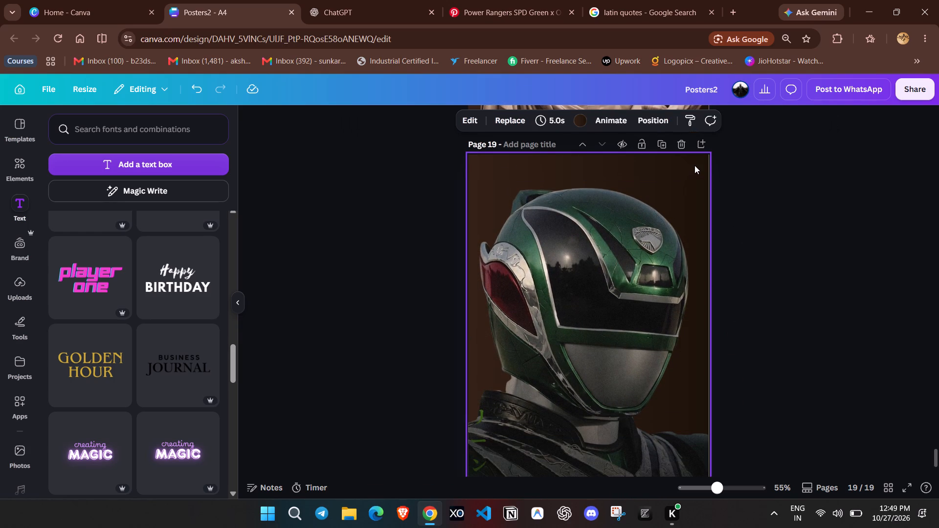
pyautogui.click(581, 121)
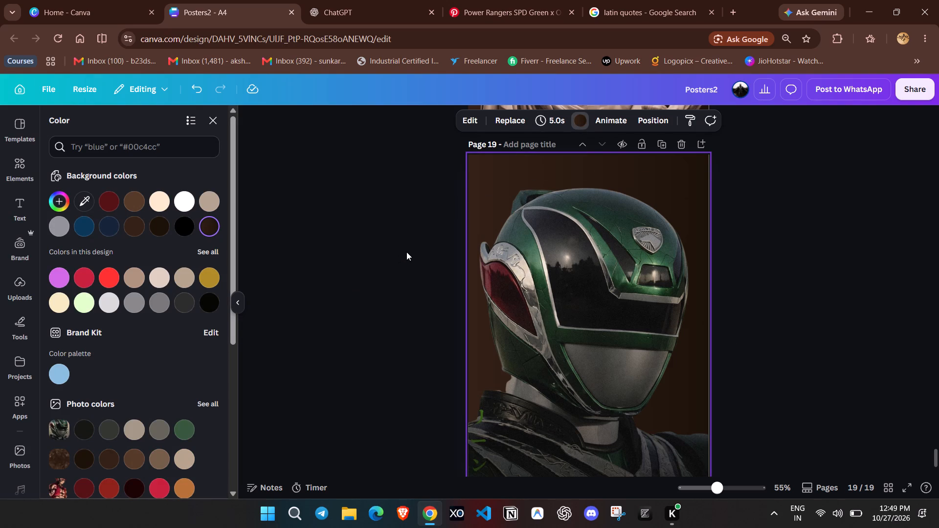
pyautogui.click(158, 278)
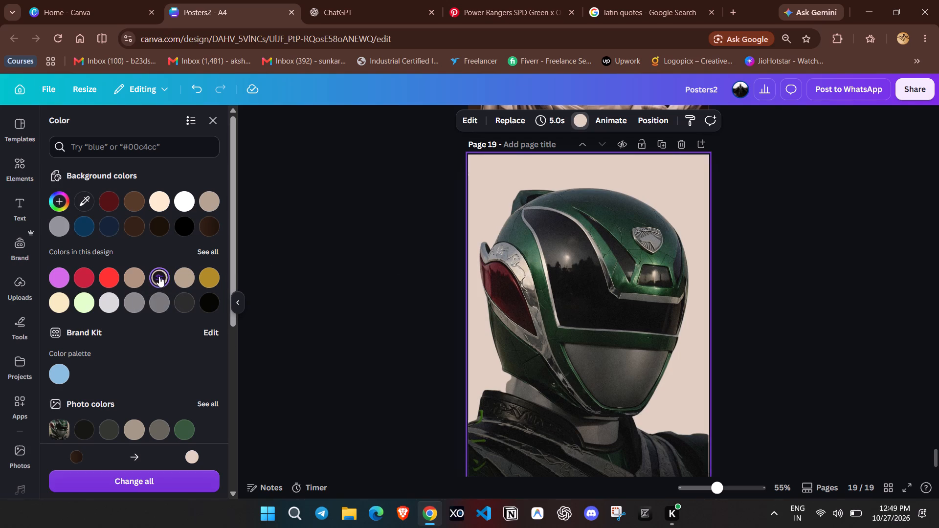
pyautogui.click(128, 272)
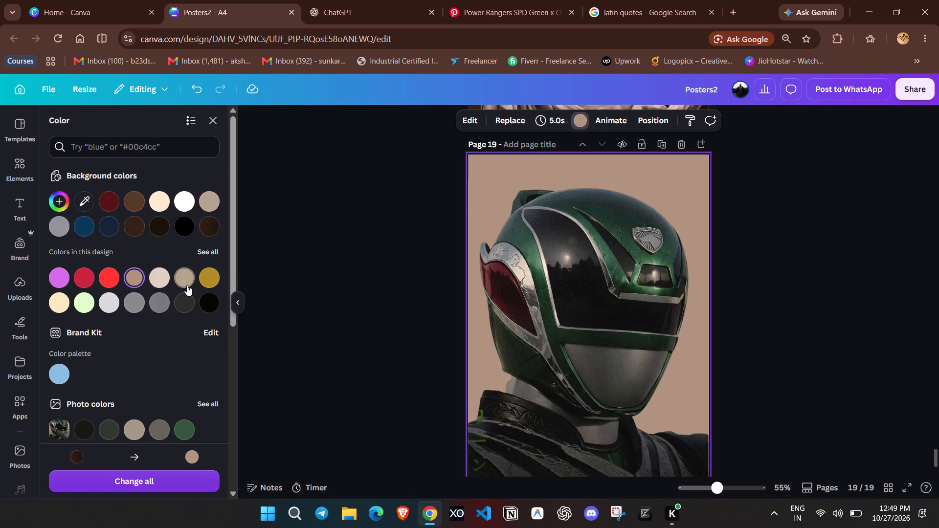
pyautogui.click(189, 281)
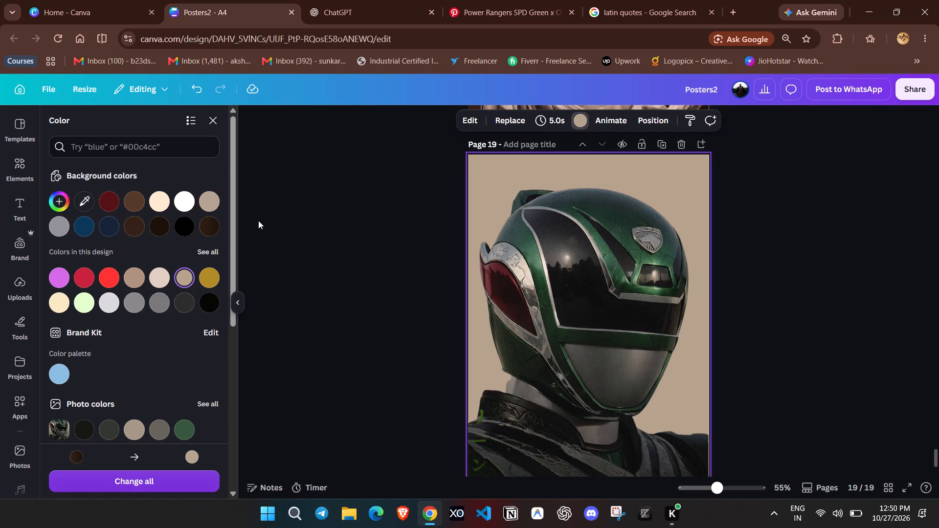
pyautogui.click(321, 200)
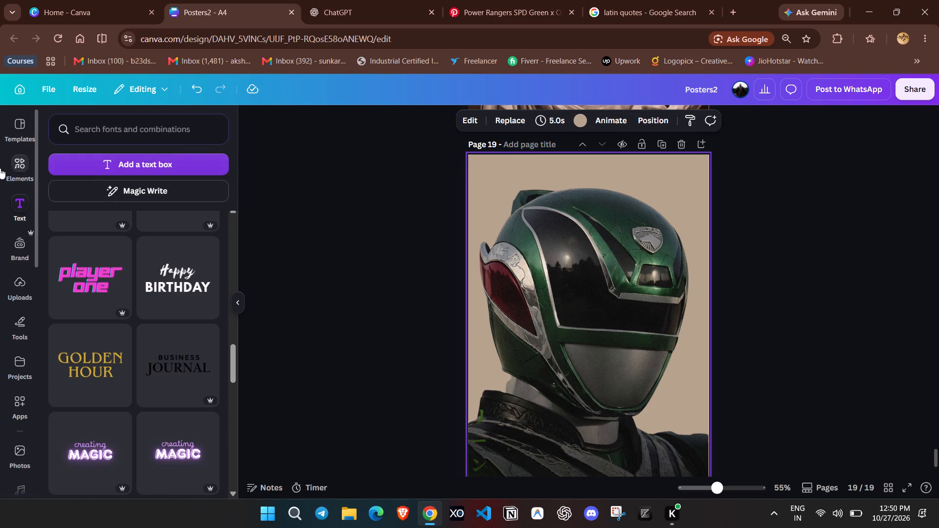
# Search the graphics for "japanese" and add the vertical black 謹賀新年 calligraphy to page 19.
pyautogui.click(0, 168)
pyautogui.click(114, 147)
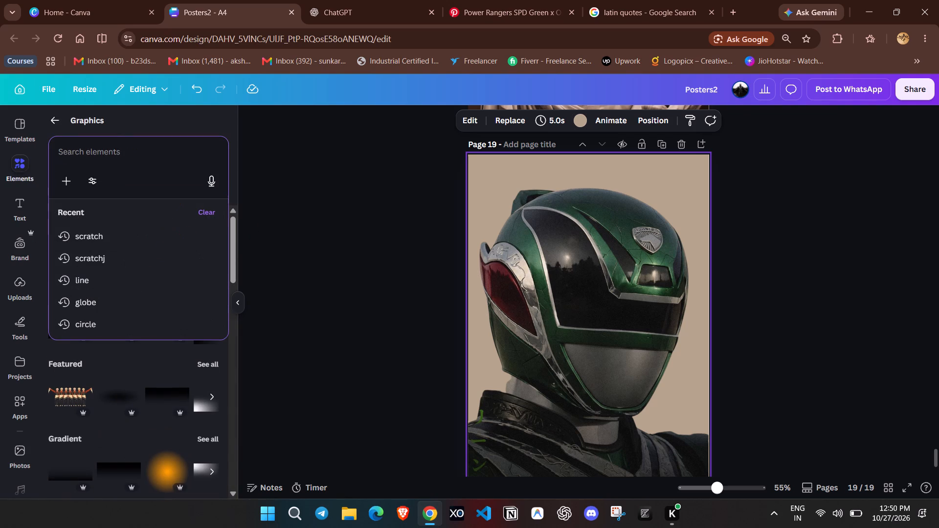
pyautogui.write('japanese')
pyautogui.press('Return')
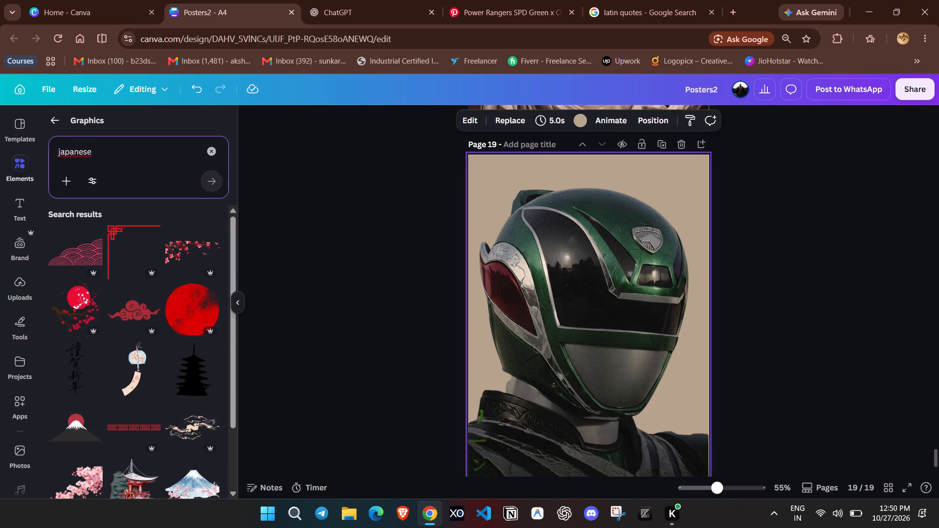
pyautogui.click(69, 378)
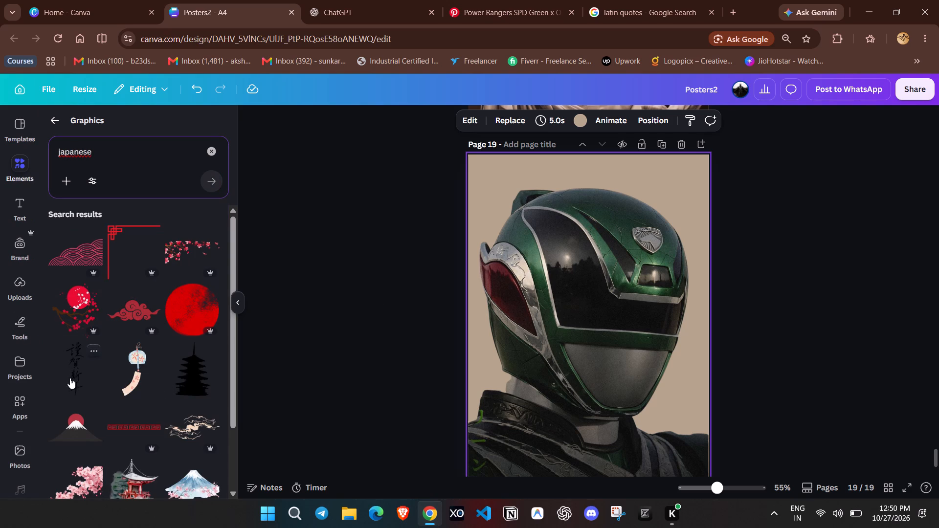
# Enlarge the 謹賀新年 calligraphy and place it along the page's left edge, starting near the top.
pyautogui.moveTo(614, 256); pyautogui.dragTo(666, 192)
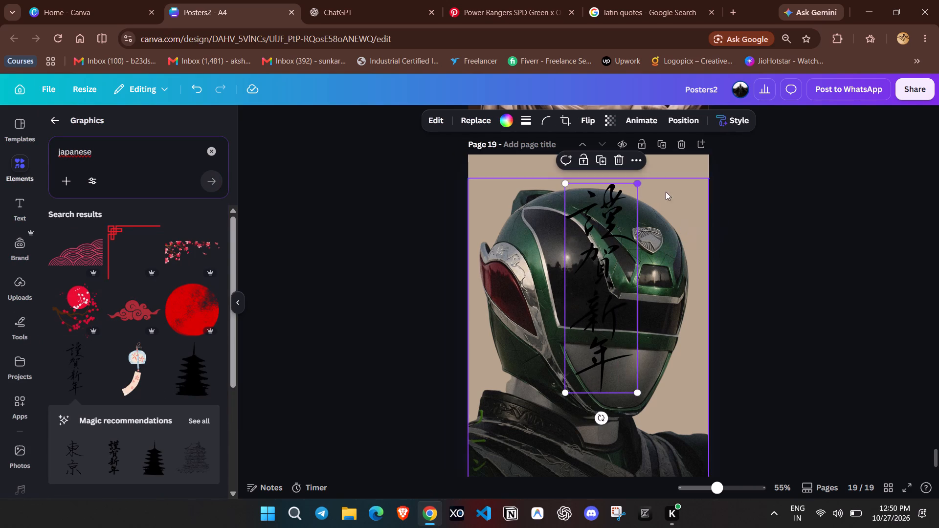
pyautogui.moveTo(617, 224); pyautogui.dragTo(523, 206)
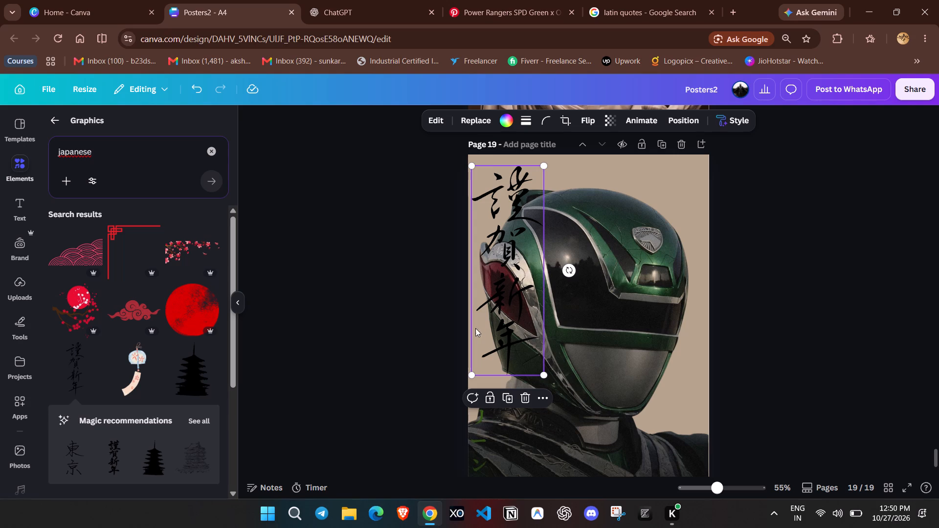
pyautogui.moveTo(543, 373); pyautogui.dragTo(565, 404)
pyautogui.moveTo(517, 333); pyautogui.dragTo(509, 327)
# Send the 謹賀新年 calligraphy backward behind the ranger helmet and nudge it up to the page's top edge.
pyautogui.rightClick(499, 270)
pyautogui.click(708, 320)
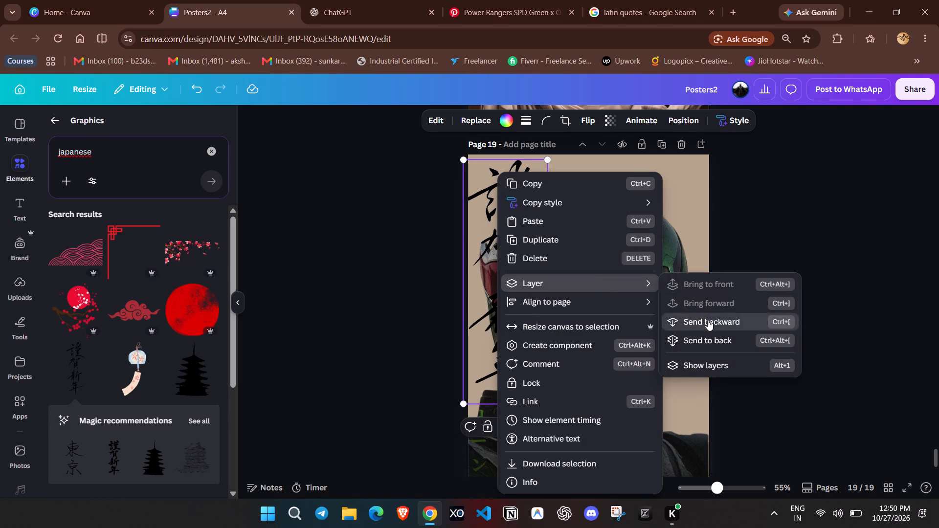
pyautogui.click(881, 202)
pyautogui.moveTo(497, 170); pyautogui.dragTo(497, 168)
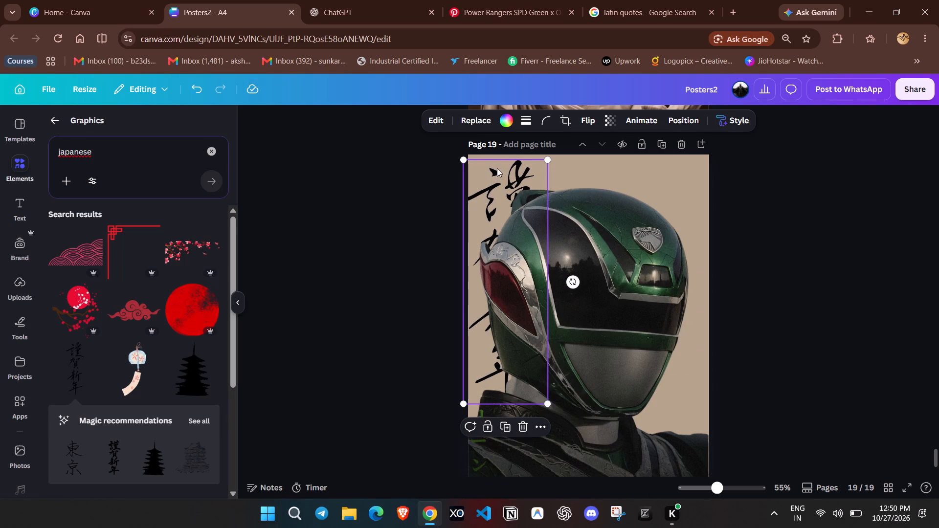
pyautogui.moveTo(497, 168); pyautogui.dragTo(497, 166)
pyautogui.click(833, 253)
# Add the 東京 calligraphy from the recommended graphics, shrink it and place it in the page's top-right corner.
pyautogui.scroll(-1, 105, 368)
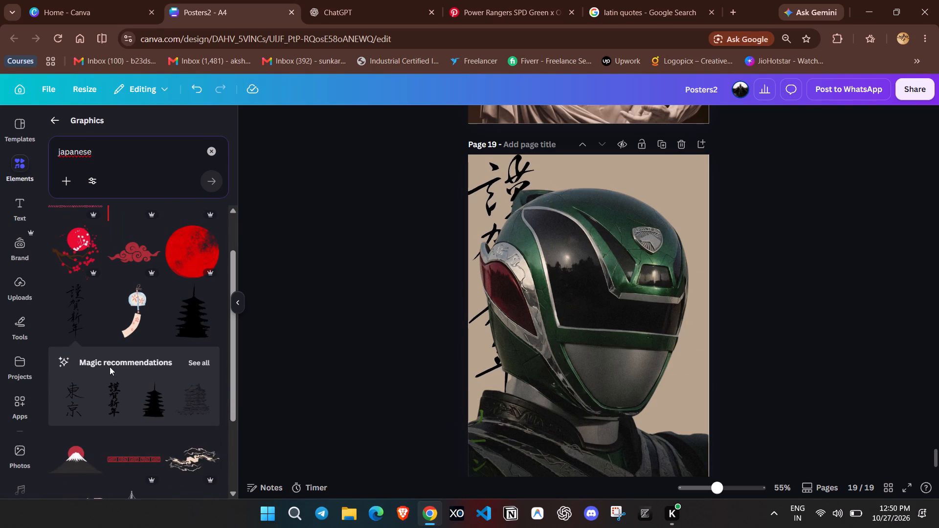
pyautogui.click(83, 396)
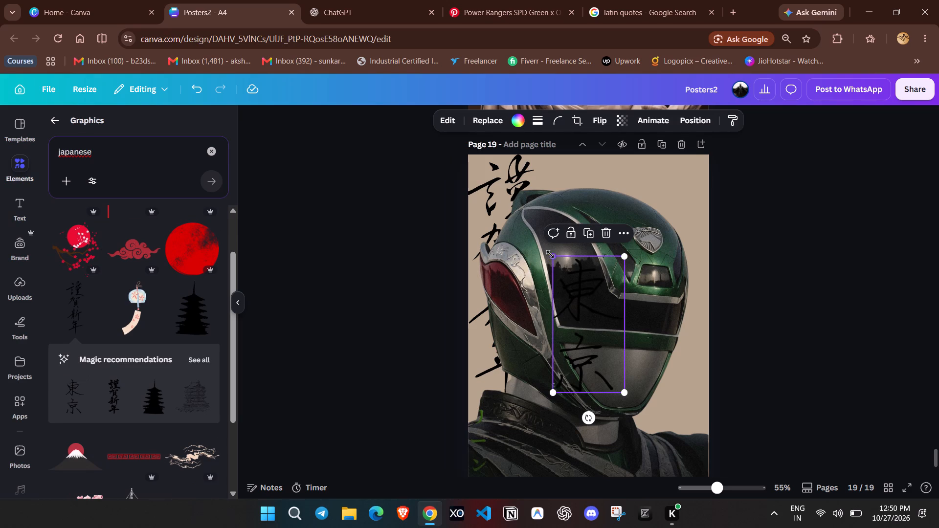
pyautogui.moveTo(554, 259); pyautogui.dragTo(614, 352)
pyautogui.moveTo(614, 367); pyautogui.dragTo(684, 169)
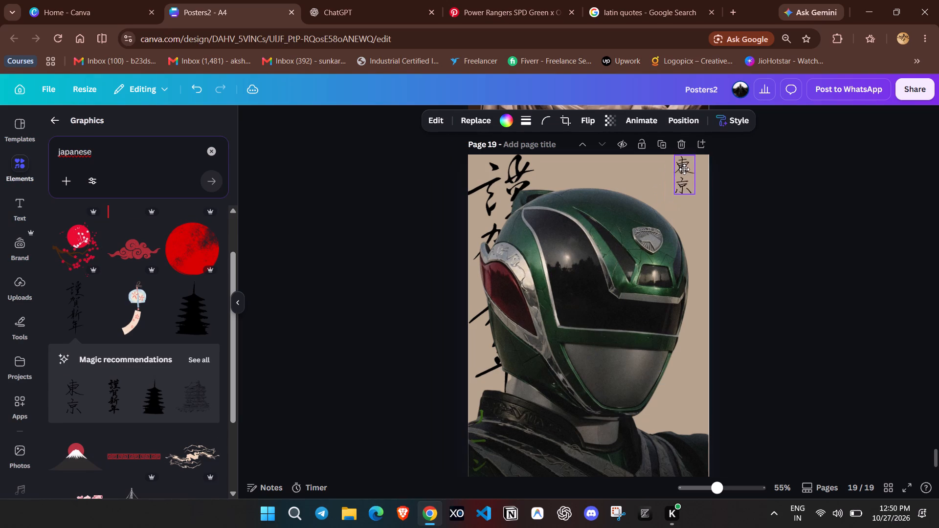
pyautogui.moveTo(684, 169); pyautogui.dragTo(698, 171)
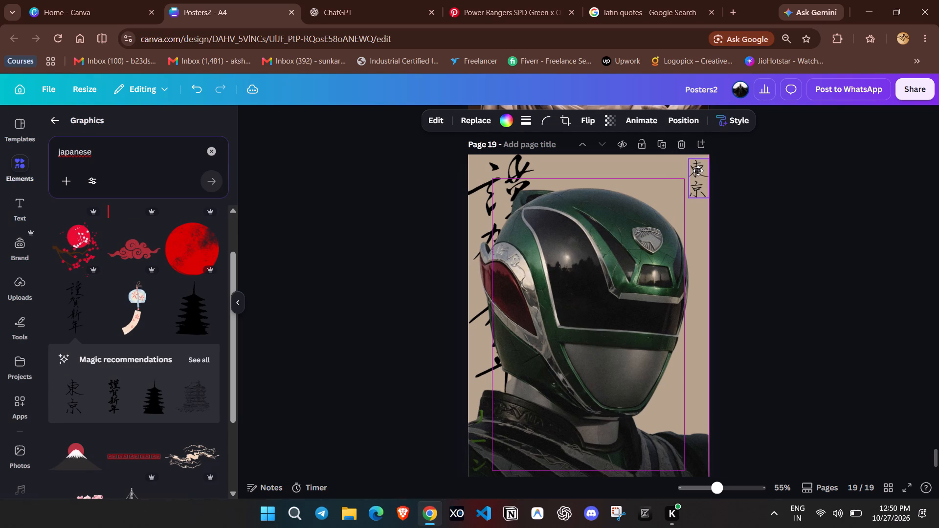
pyautogui.moveTo(698, 171); pyautogui.dragTo(698, 169)
pyautogui.click(761, 258)
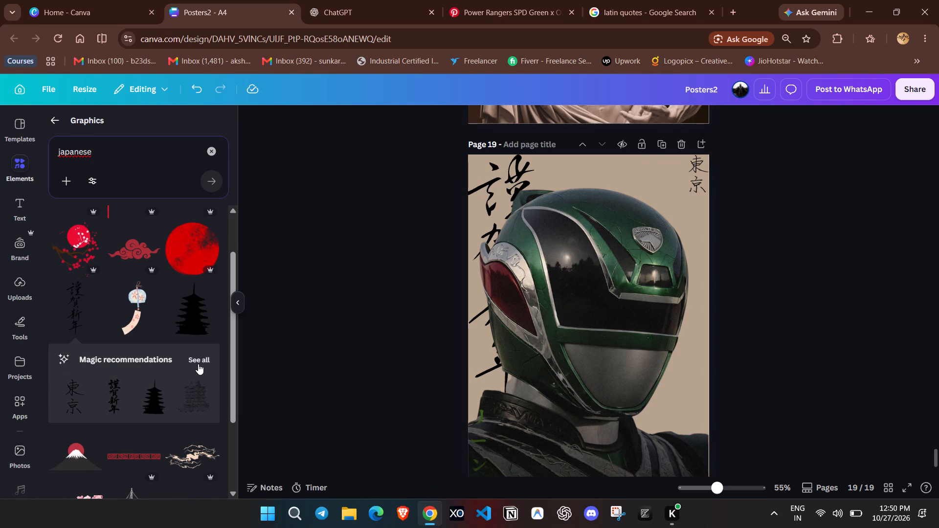
# Add the 秋葉原 calligraphy from the full recommendations, shrink it and place it at the page's right edge beside the helmet's chin.
pyautogui.click(198, 364)
pyautogui.click(132, 320)
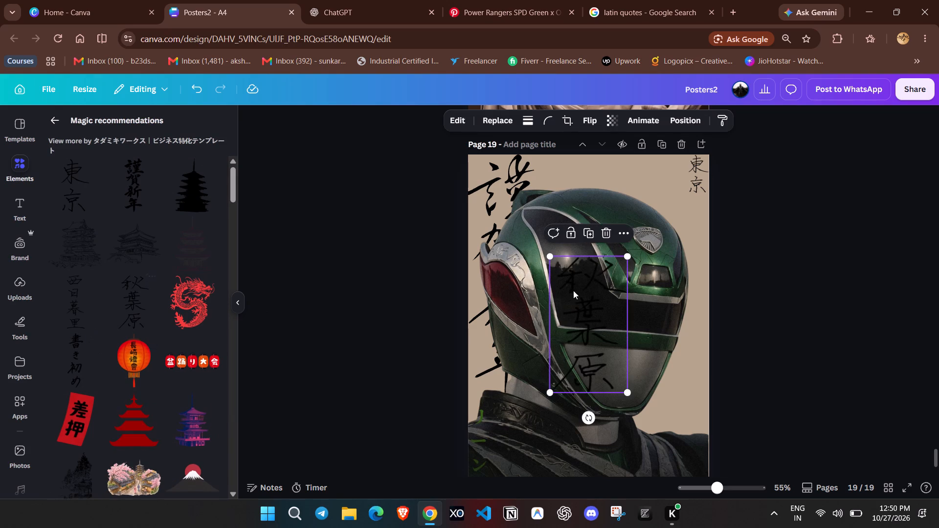
pyautogui.moveTo(592, 301); pyautogui.dragTo(671, 244)
pyautogui.moveTo(632, 200); pyautogui.dragTo(681, 264)
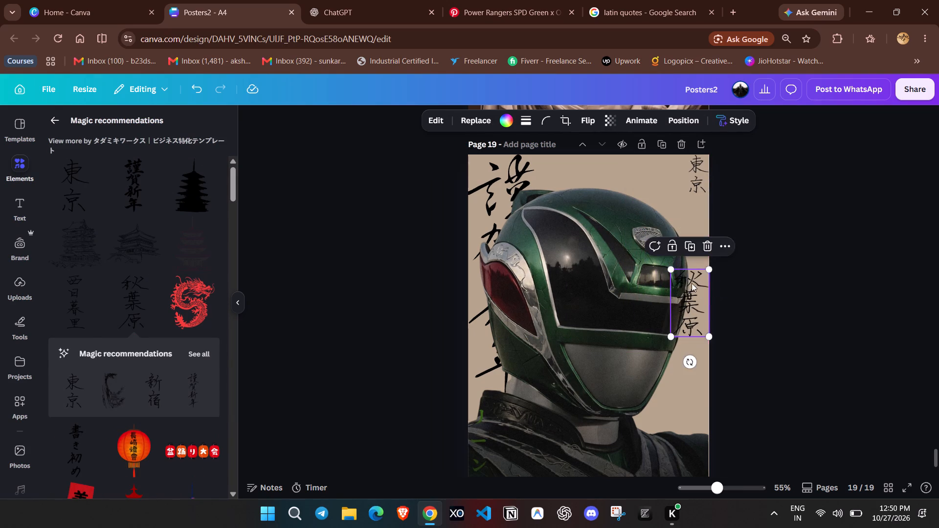
pyautogui.moveTo(693, 284); pyautogui.dragTo(691, 369)
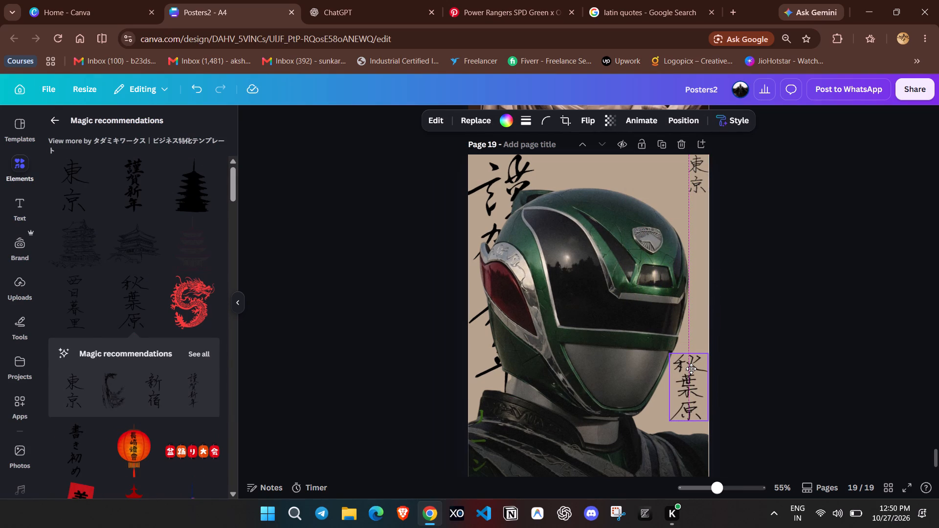
pyautogui.moveTo(691, 369); pyautogui.dragTo(691, 370)
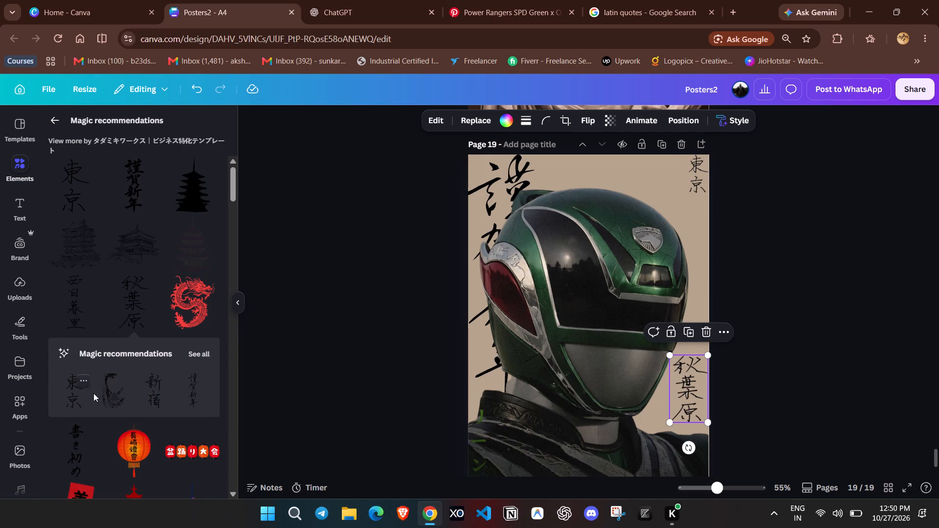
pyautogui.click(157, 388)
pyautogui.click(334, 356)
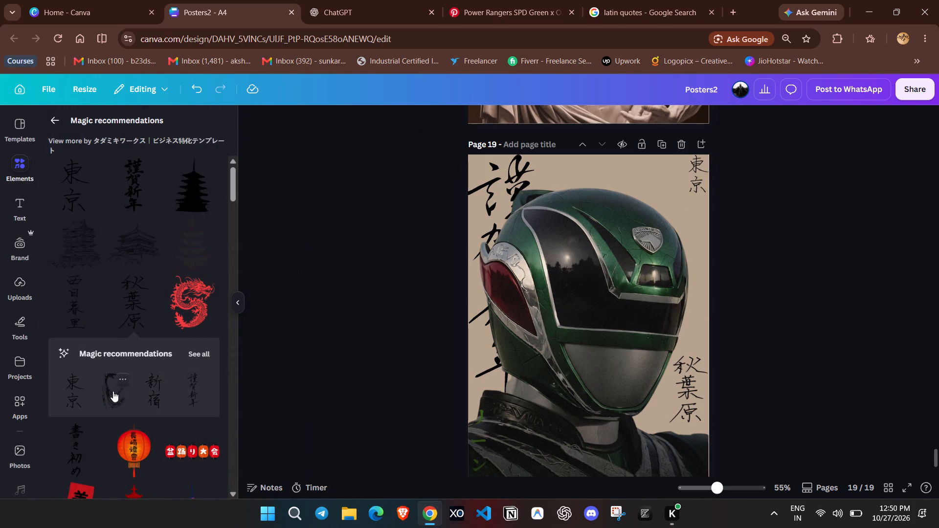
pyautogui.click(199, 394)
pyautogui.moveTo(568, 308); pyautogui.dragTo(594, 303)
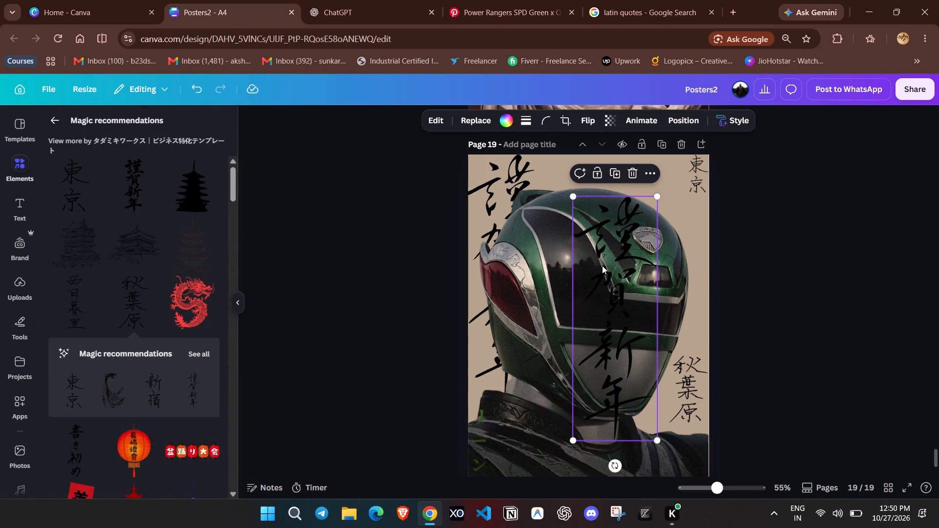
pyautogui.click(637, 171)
# Add the multi-column script calligraphy from the full recommendations, placing it at the page's top edge beside 東京 and behind the helmet.
pyautogui.click(195, 355)
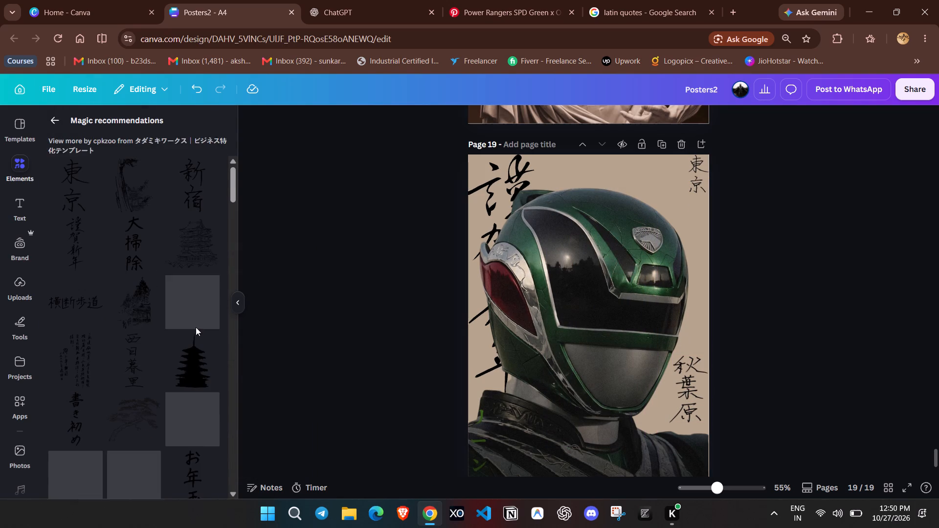
pyautogui.click(95, 351)
pyautogui.moveTo(562, 299); pyautogui.dragTo(622, 197)
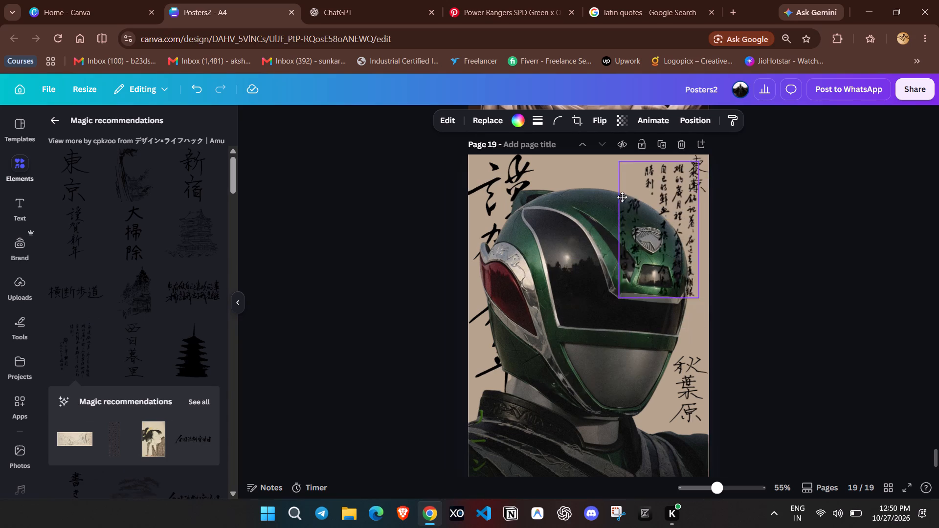
pyautogui.moveTo(622, 197); pyautogui.dragTo(617, 200)
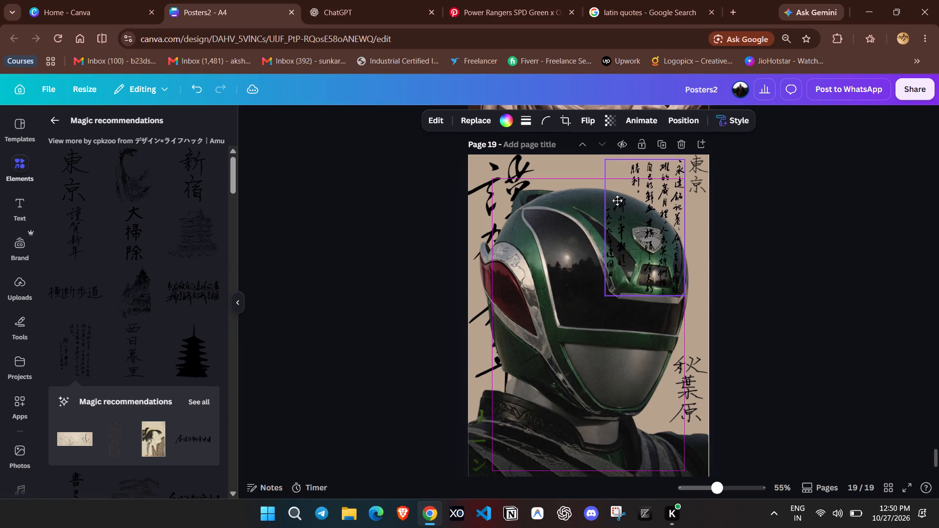
pyautogui.moveTo(617, 200); pyautogui.dragTo(617, 198)
pyautogui.rightClick(632, 189)
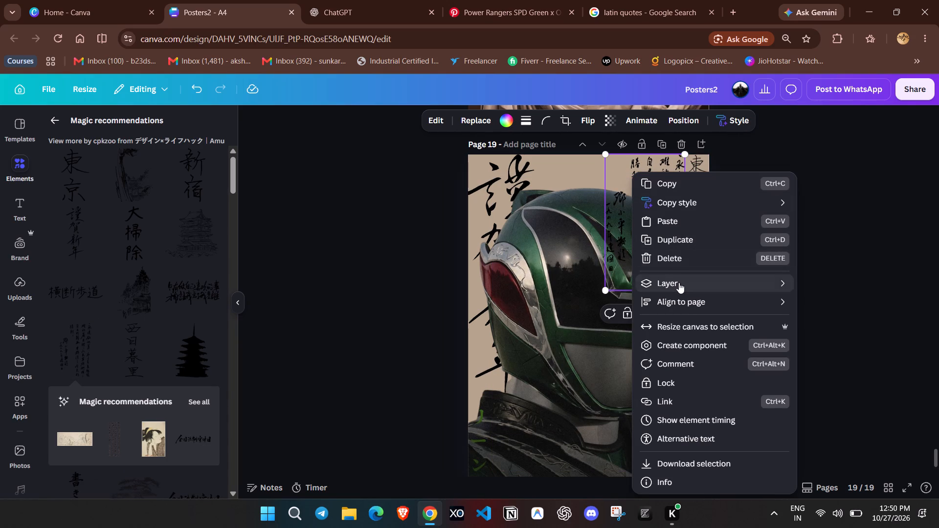
pyautogui.click(594, 324)
pyautogui.click(846, 147)
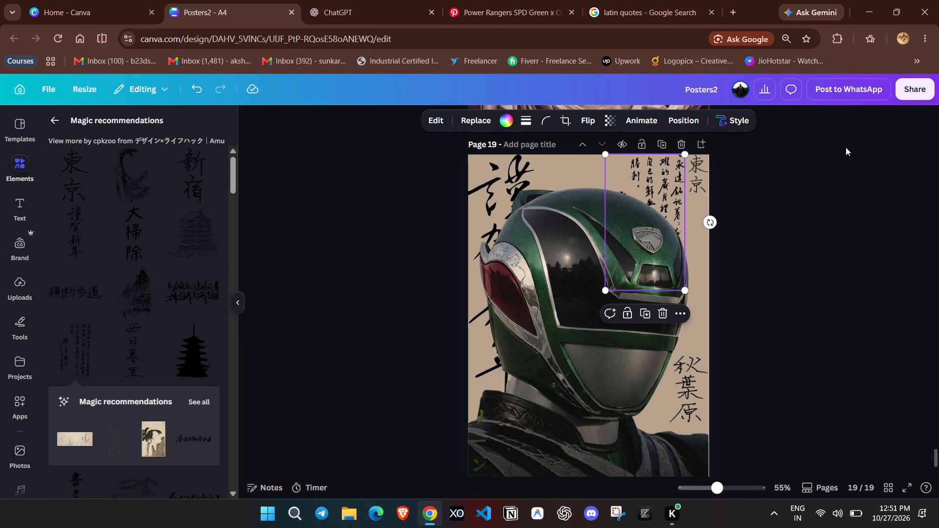
# Set the multi-column calligraphy's transparency to 50 and recolour it with the near-black swatch from the helmet photo's colours.
pyautogui.click(615, 122)
pyautogui.click(593, 164)
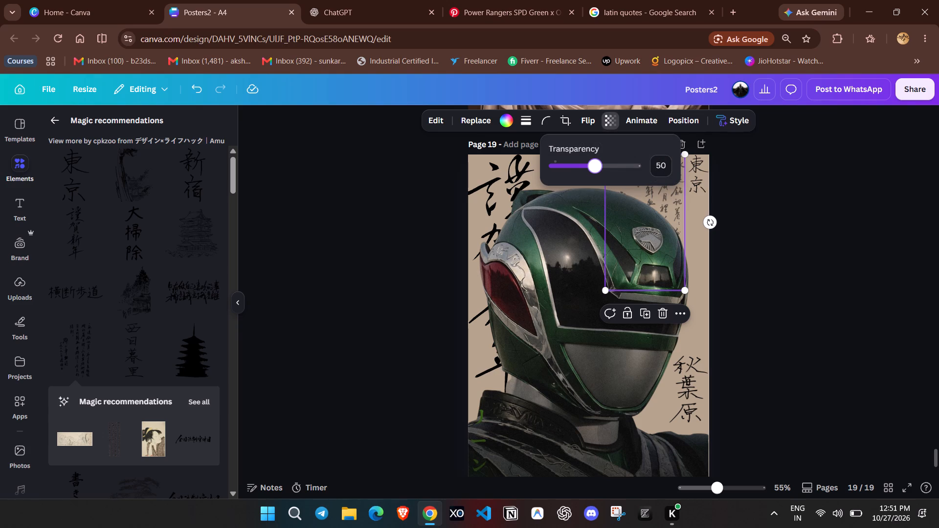
pyautogui.click(513, 123)
pyautogui.click(215, 202)
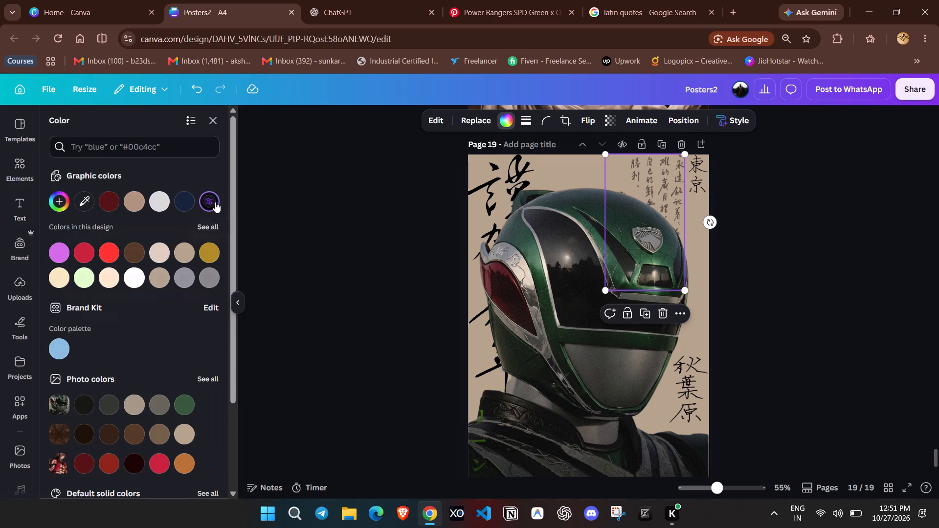
pyautogui.click(75, 402)
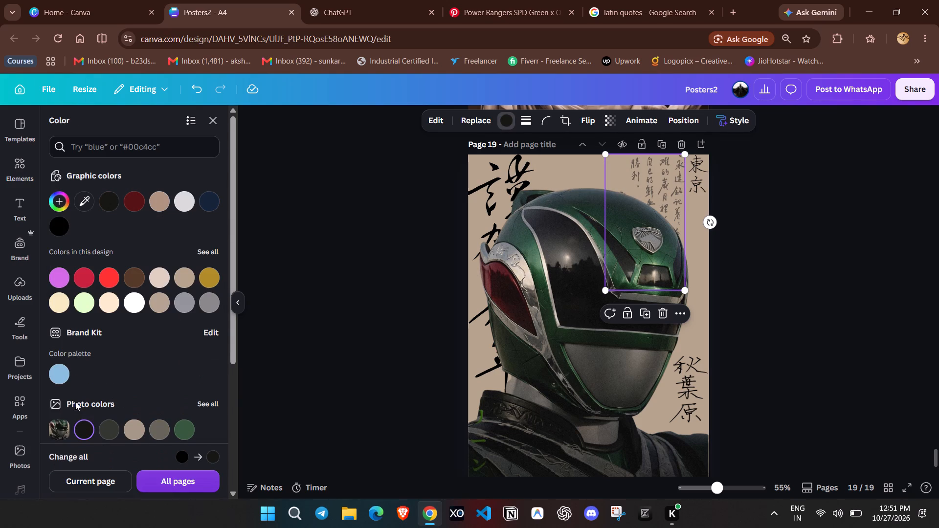
pyautogui.doubleClick(766, 180)
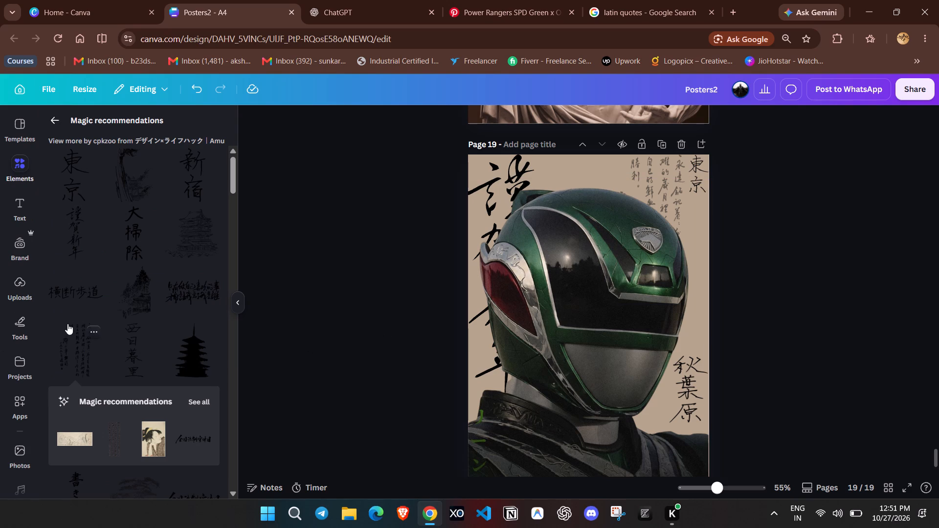
# Open the full set of graphics recommended for the multi-column calligraphy.
pyautogui.scroll(-3, 67, 324)
pyautogui.click(210, 220)
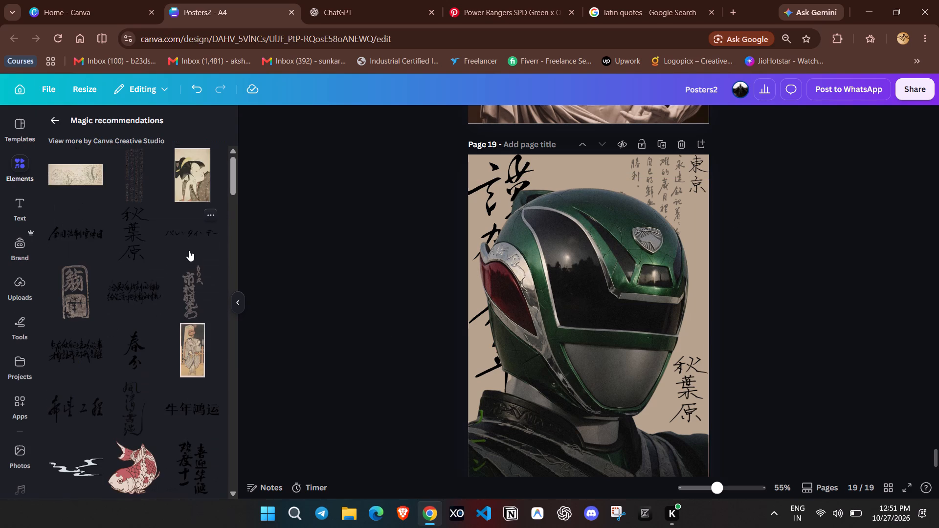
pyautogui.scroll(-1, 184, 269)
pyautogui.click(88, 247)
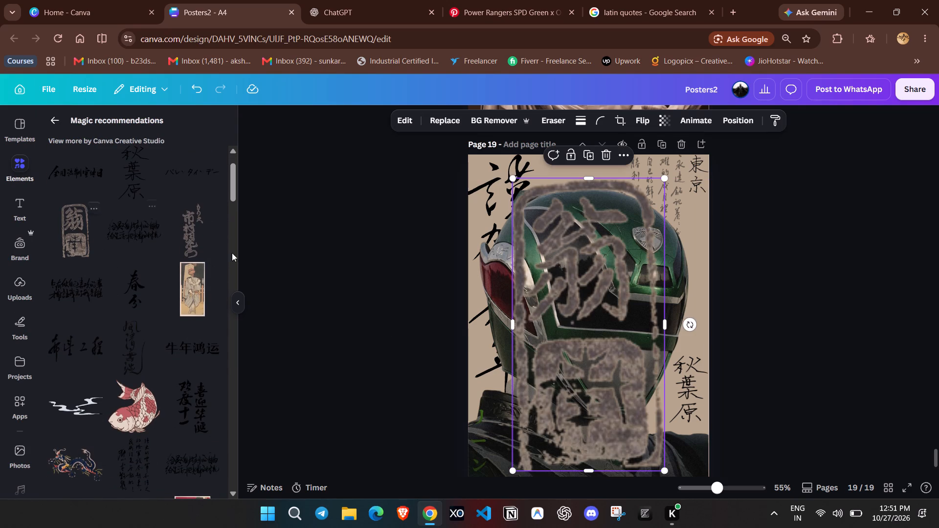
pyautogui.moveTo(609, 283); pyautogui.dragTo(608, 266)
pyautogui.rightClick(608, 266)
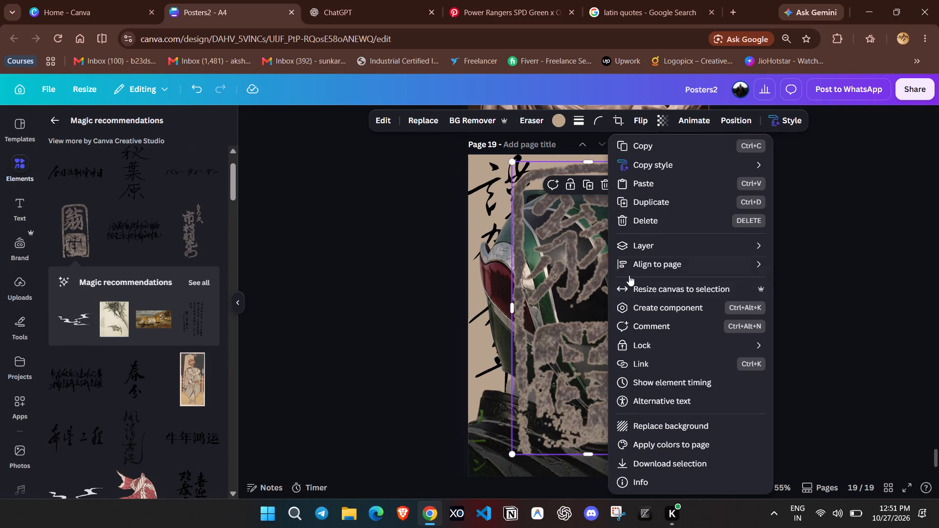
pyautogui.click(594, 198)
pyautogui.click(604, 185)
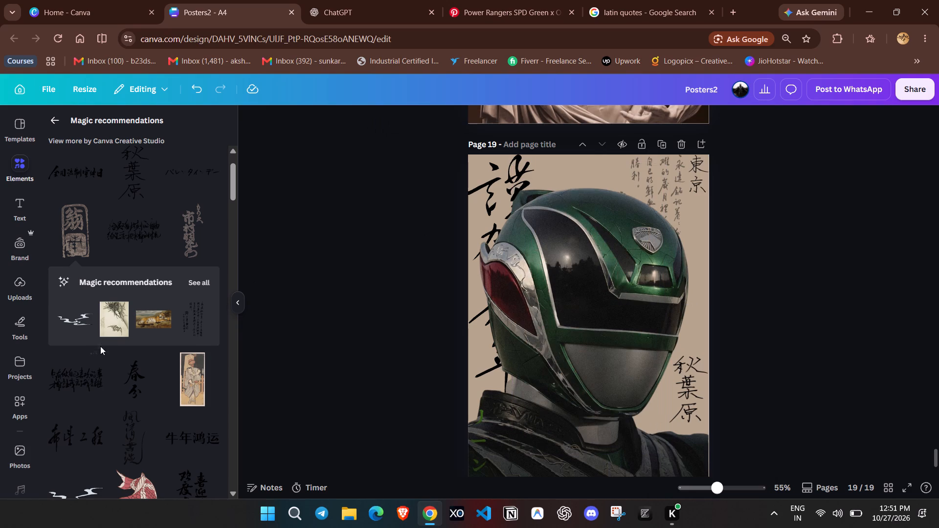
# Add the blue dragon graphic from the recommendations and shrink it to about half size over the helmet's badge side.
pyautogui.scroll(-3, 107, 340)
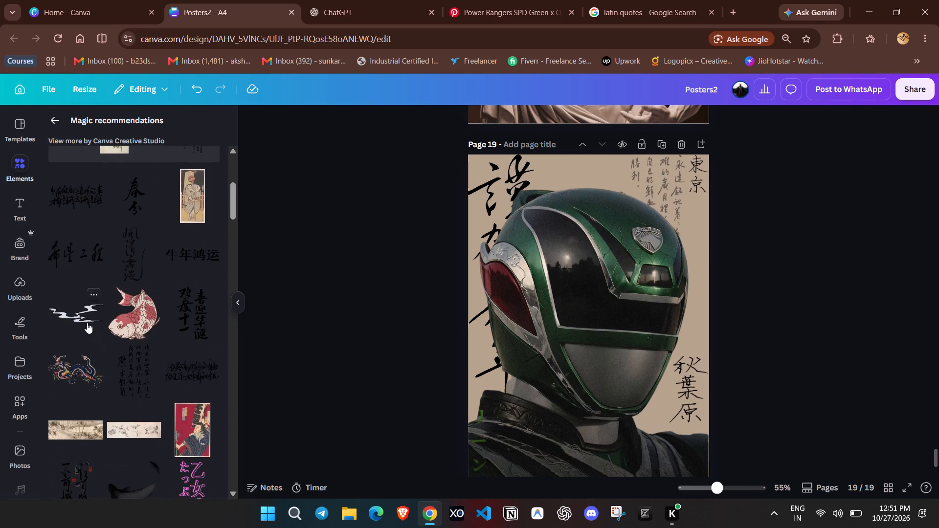
pyautogui.scroll(-2, 102, 315)
pyautogui.click(71, 261)
pyautogui.moveTo(552, 322); pyautogui.dragTo(572, 285)
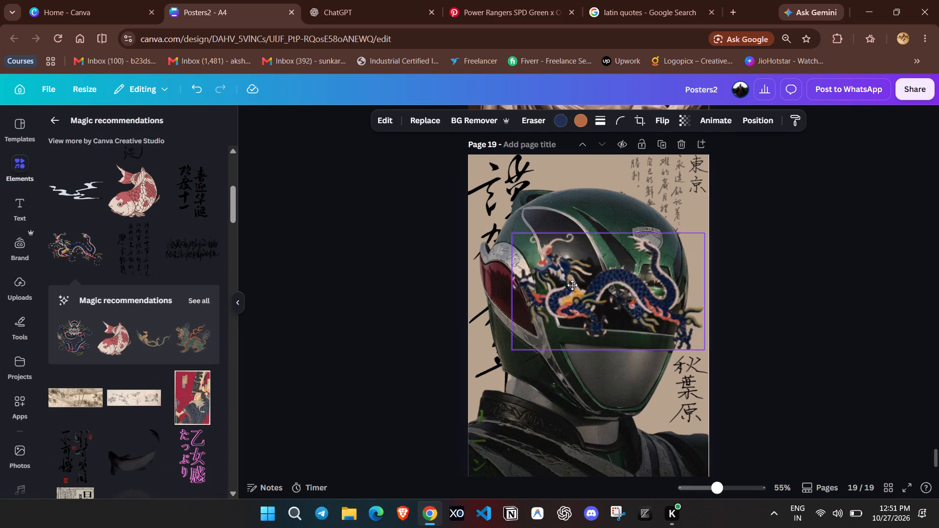
pyautogui.moveTo(572, 285); pyautogui.dragTo(581, 231)
pyautogui.click(521, 169)
pyautogui.click(550, 196)
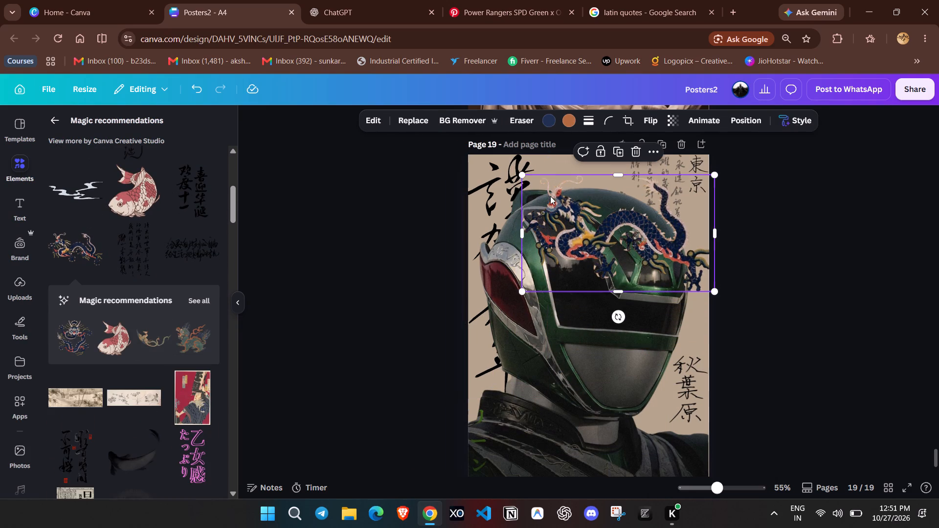
pyautogui.moveTo(521, 179); pyautogui.dragTo(614, 241)
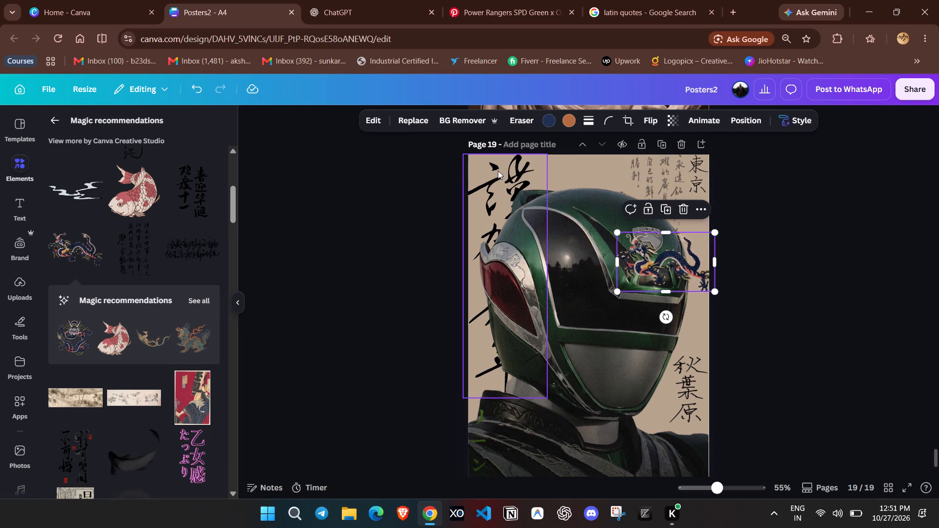
# Set the large 謹賀新年 calligraphy's transparency to 51 and recolour it with the near-black swatch from the helmet photo's colours.
pyautogui.click(498, 170)
pyautogui.click(602, 119)
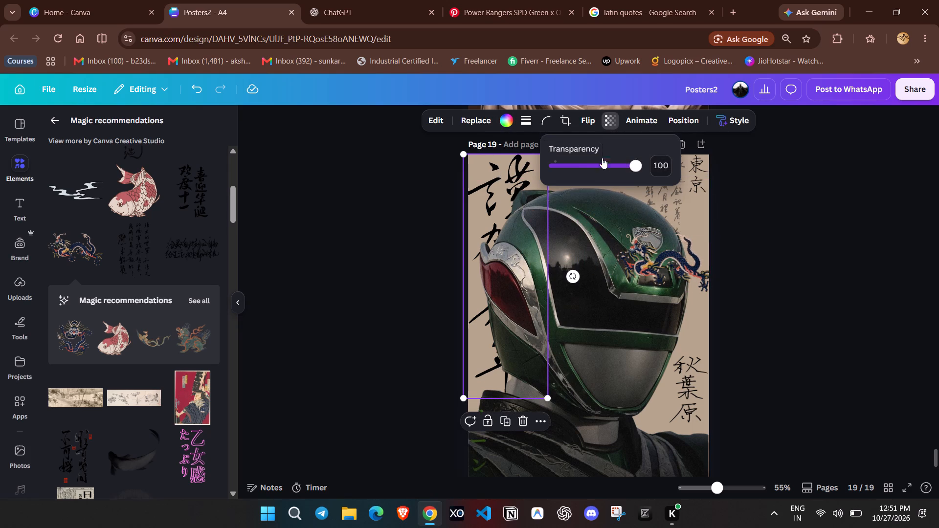
pyautogui.moveTo(602, 165); pyautogui.dragTo(596, 166)
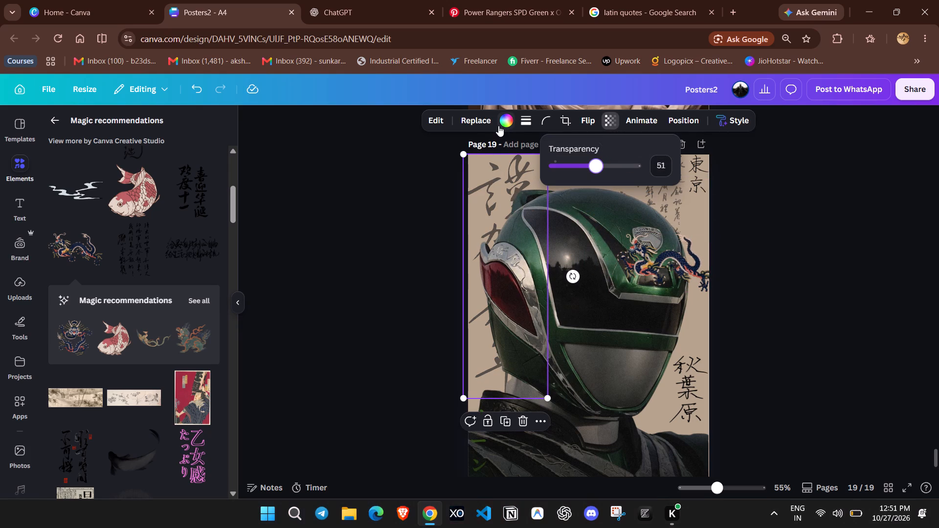
pyautogui.click(498, 126)
pyautogui.click(87, 423)
pyautogui.doubleClick(337, 339)
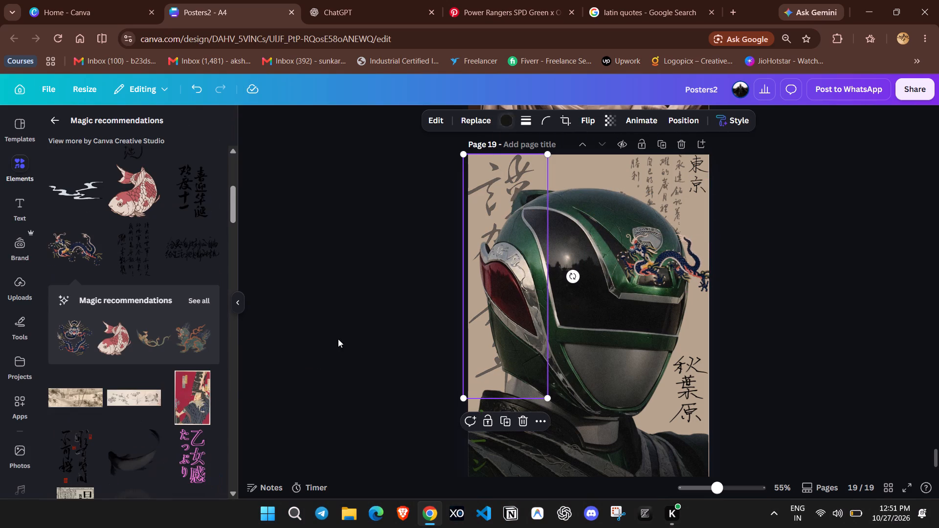
# Shrink the dragon to a small emblem, place it below the helmet's chin beside 秋葉原, and send it backward one layer.
pyautogui.moveTo(648, 263); pyautogui.dragTo(610, 276)
pyautogui.moveTo(577, 249); pyautogui.dragTo(618, 281)
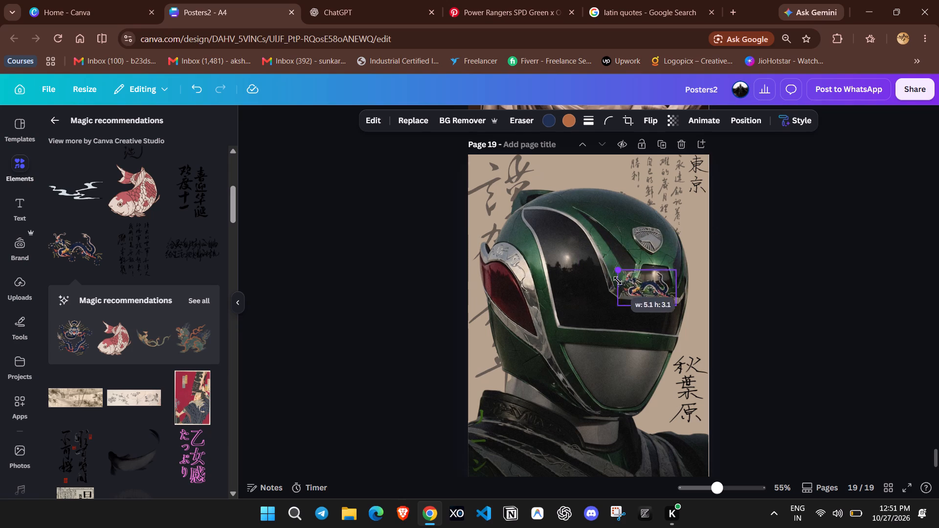
pyautogui.moveTo(618, 281); pyautogui.dragTo(635, 293)
pyautogui.moveTo(660, 301); pyautogui.dragTo(656, 428)
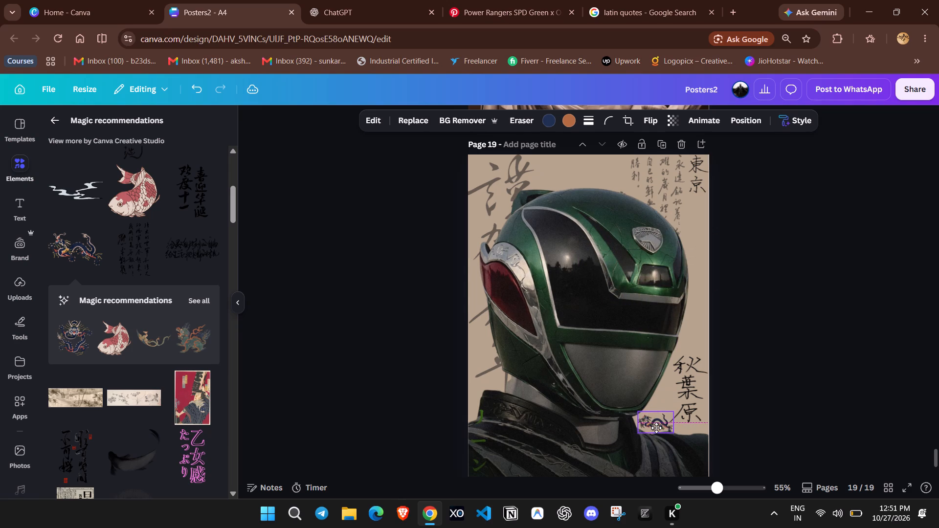
pyautogui.moveTo(656, 428); pyautogui.dragTo(647, 424)
pyautogui.rightClick(646, 415)
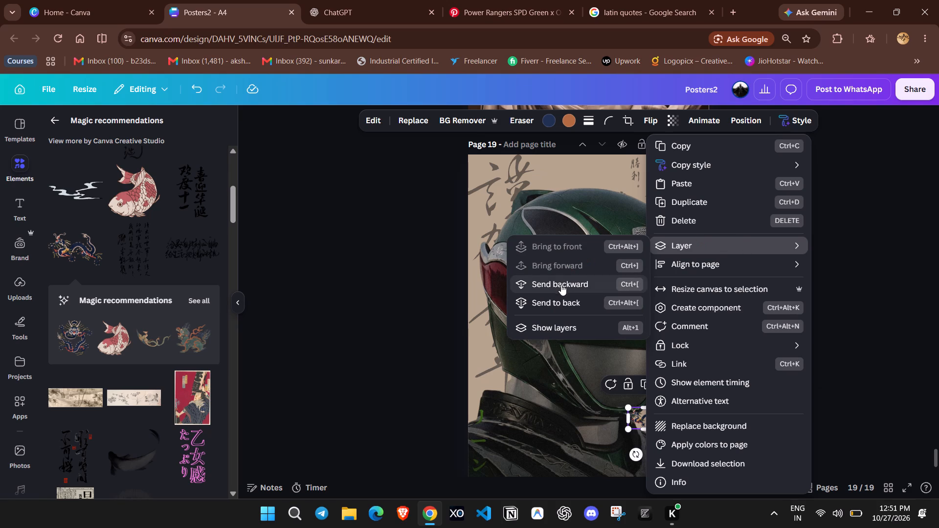
pyautogui.click(561, 285)
# Flip the small dragon graphic horizontally.
pyautogui.doubleClick(651, 117)
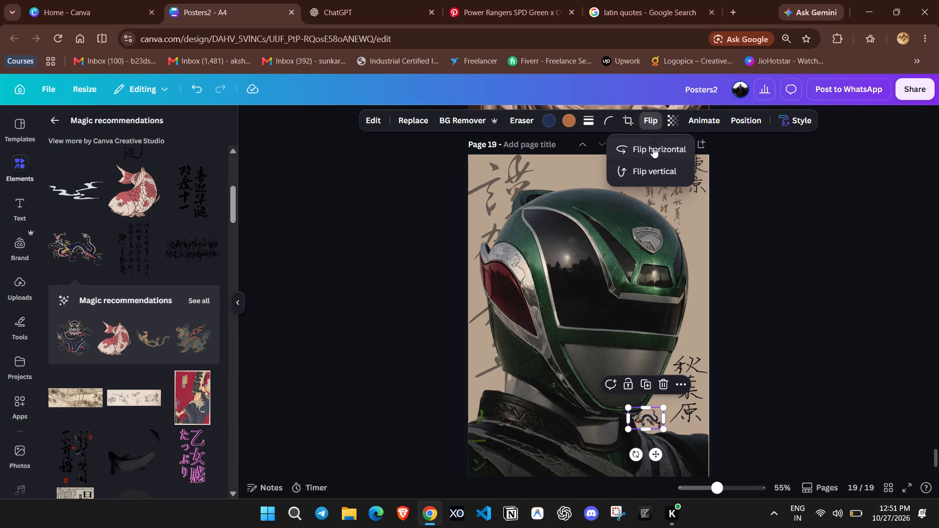
pyautogui.click(654, 152)
pyautogui.doubleClick(808, 326)
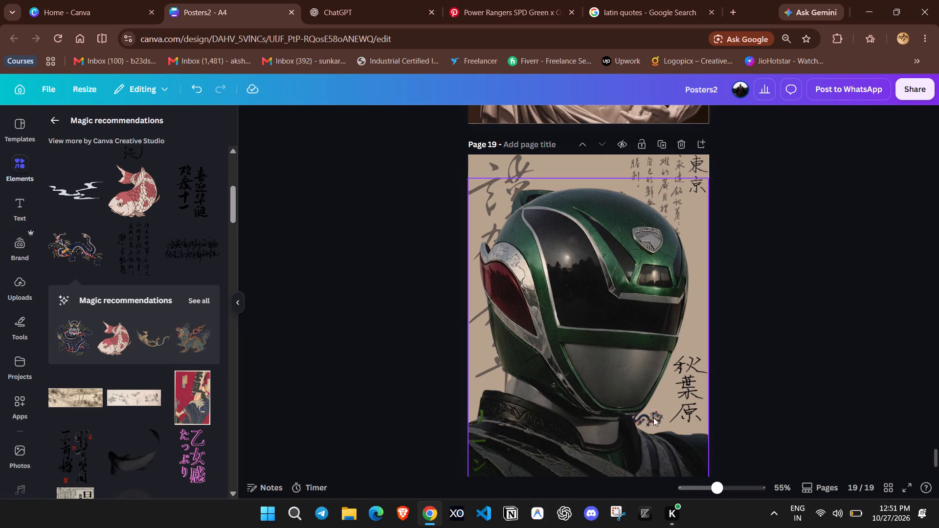
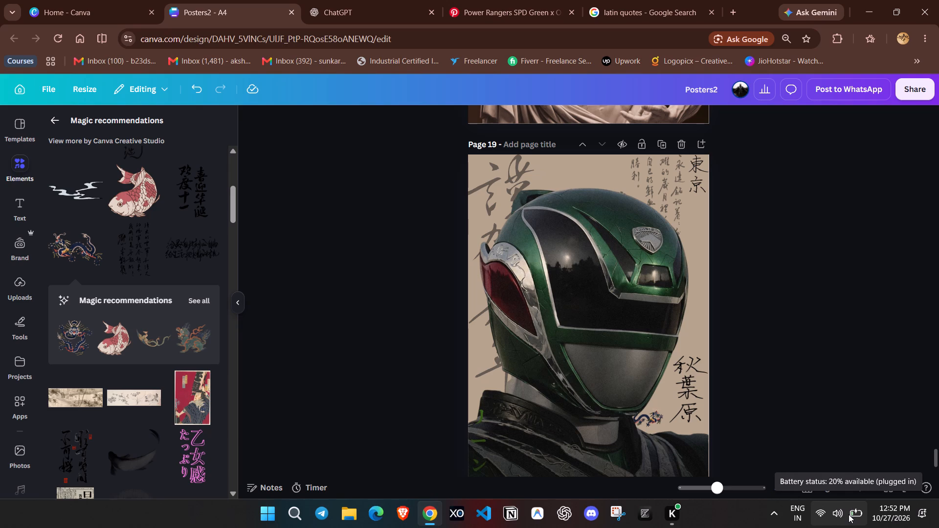
# Add a new page after page 19.
pyautogui.scroll(-1, 838, 248)
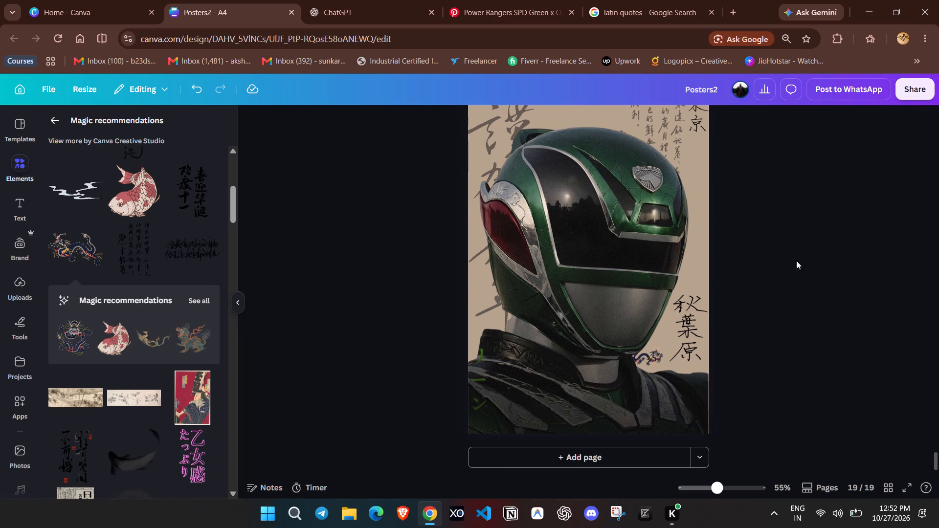
pyautogui.click(633, 453)
# Switch to Pinterest, open the pin of the crouching silver-and-navy wolf-helmeted ranger seen from behind, and save it to the Movie app board.
pyautogui.click(499, 0)
pyautogui.scroll(-6, 440, 221)
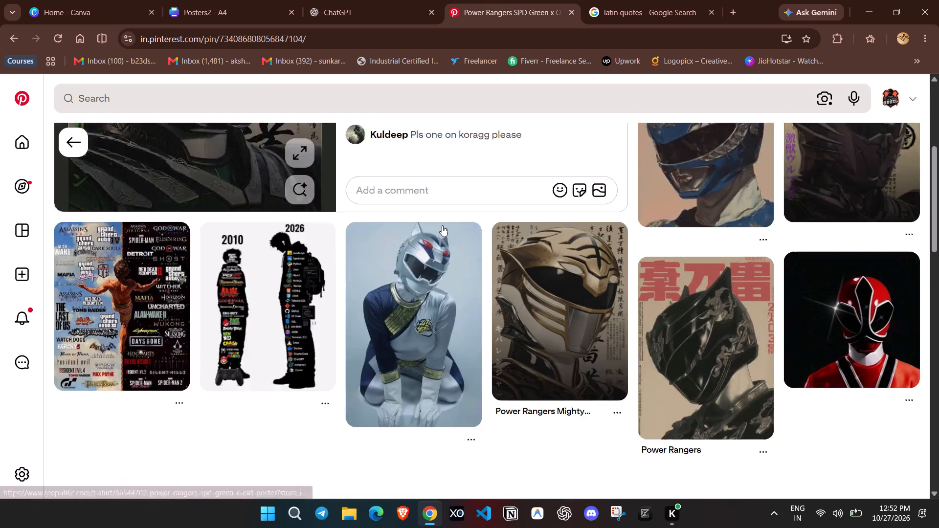
pyautogui.scroll(-2, 445, 237)
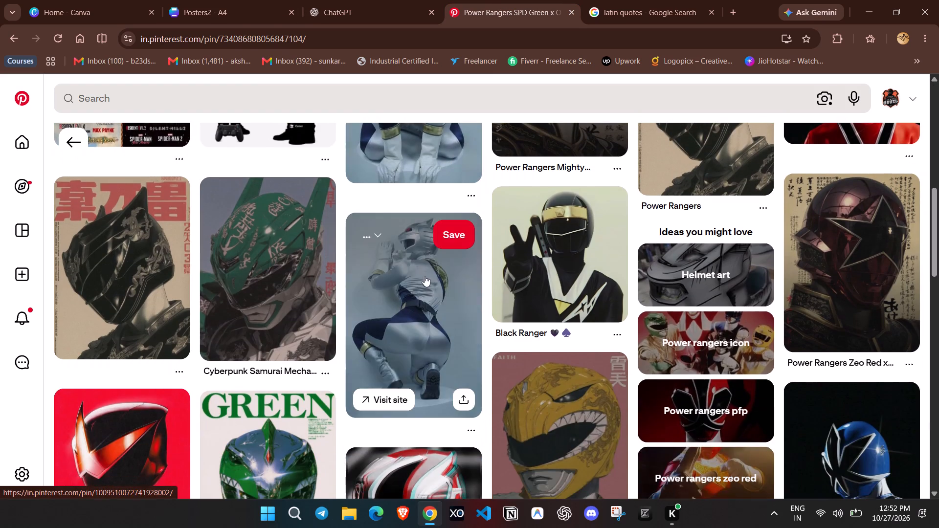
pyautogui.click(420, 299)
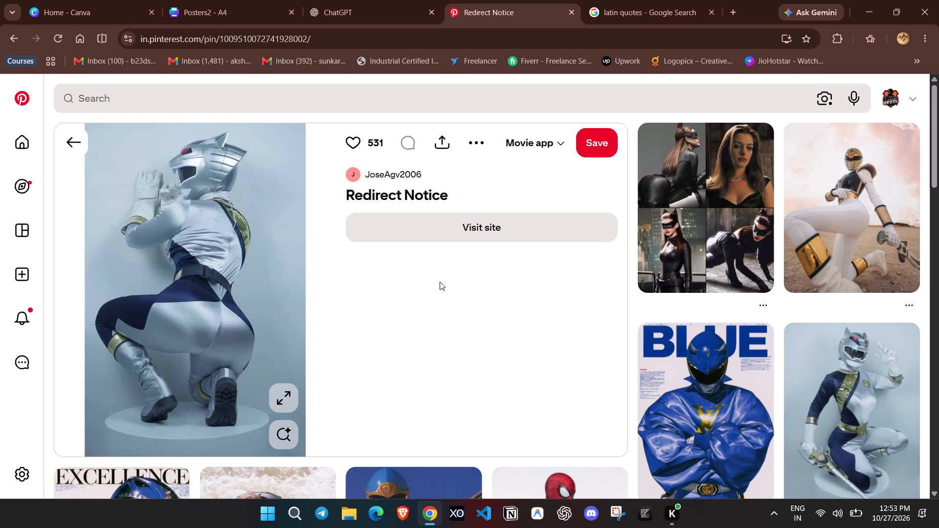
pyautogui.click(590, 154)
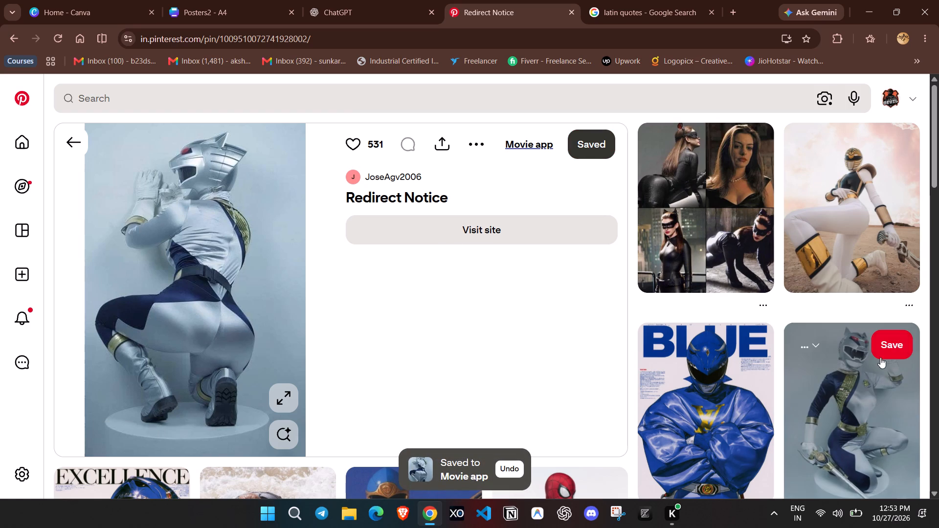
# Save the related silver wolf ranger, blue ranger with rifle, and Spider-Man costume pins to the Movie app board.
pyautogui.click(895, 332)
pyautogui.scroll(-5, 351, 309)
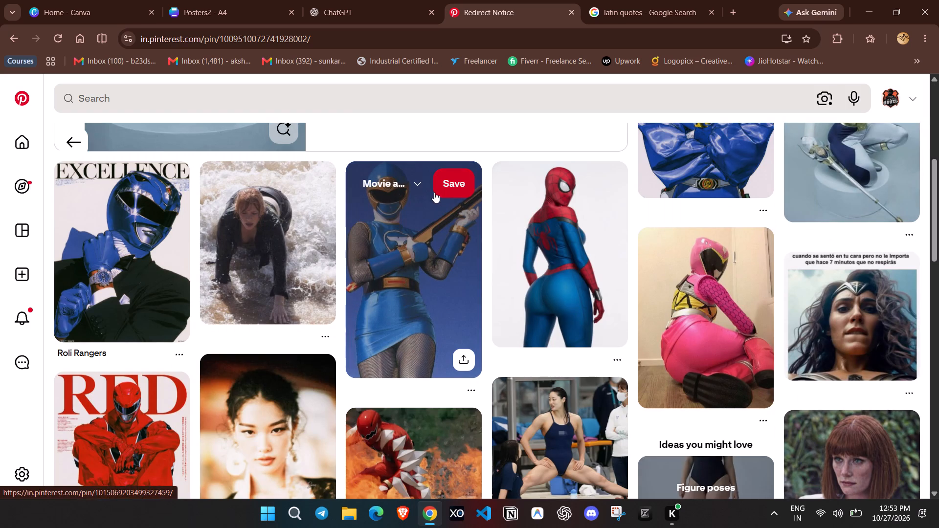
pyautogui.click(437, 191)
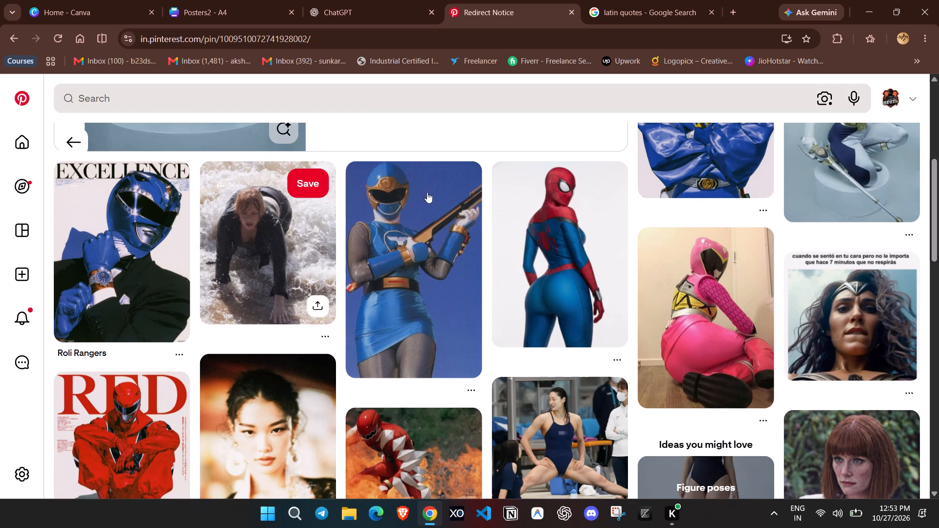
pyautogui.click(602, 184)
pyautogui.click(596, 186)
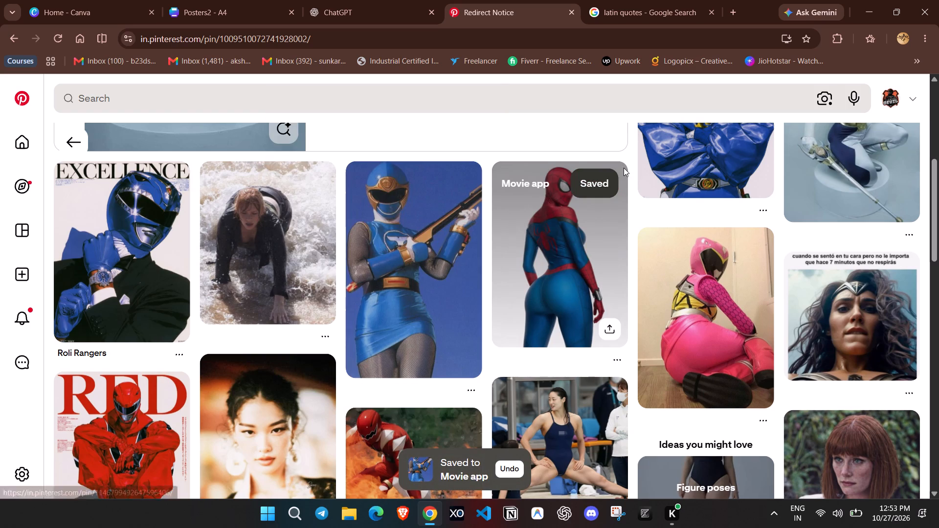
# Browse further related pins and search Pinterest for power ranger.
pyautogui.scroll(-6, 624, 170)
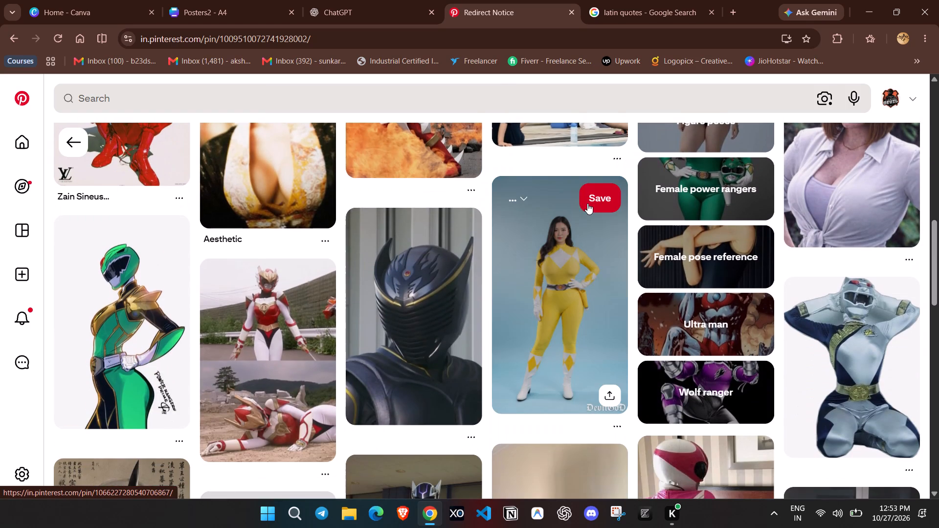
pyautogui.scroll(-8, 537, 290)
pyautogui.scroll(4, 409, 177)
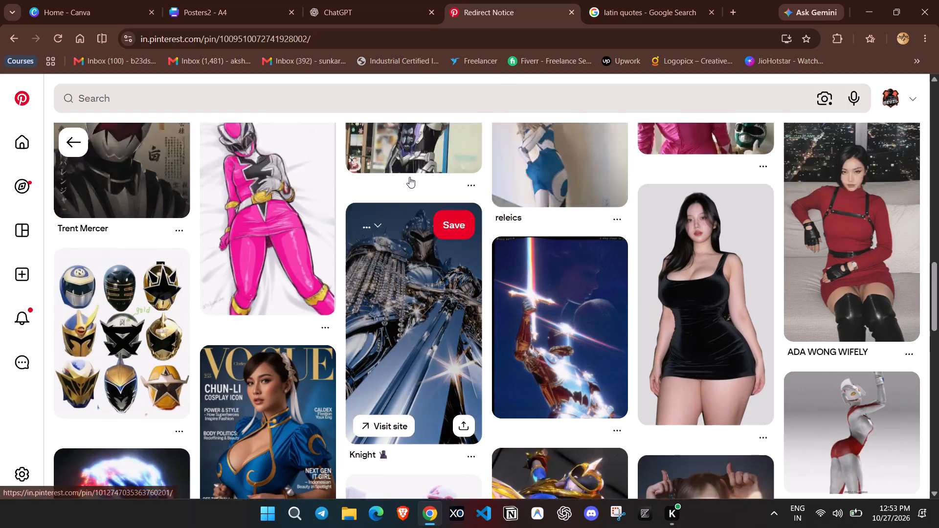
pyautogui.click(246, 91)
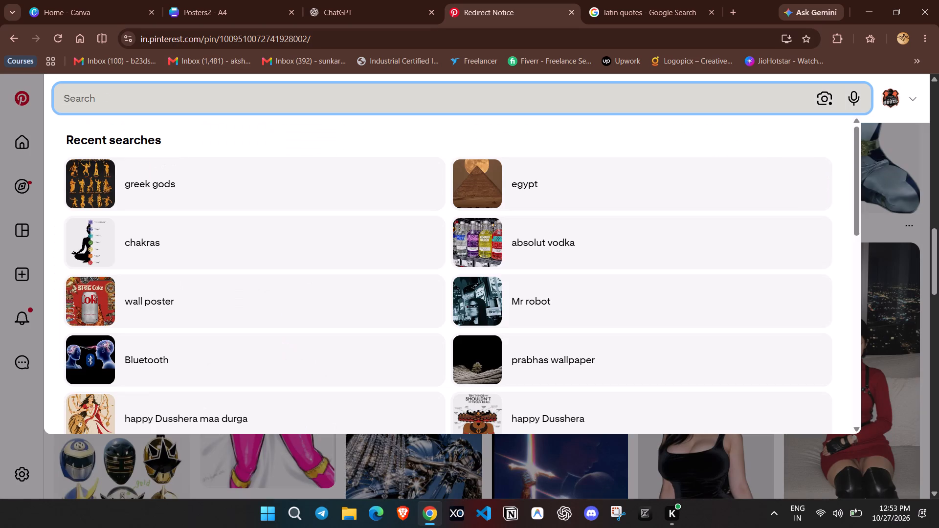
pyautogui.write('power r')
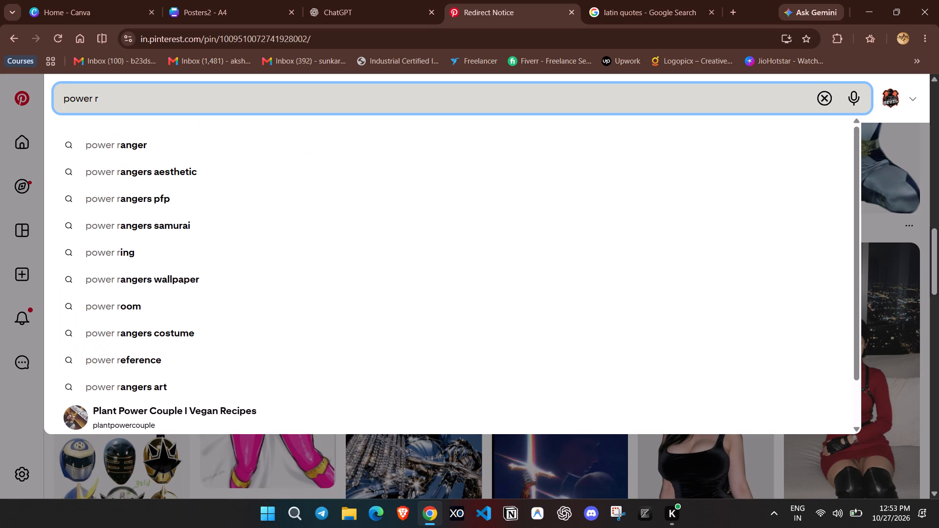
pyautogui.write('anger')
pyautogui.press('Return')
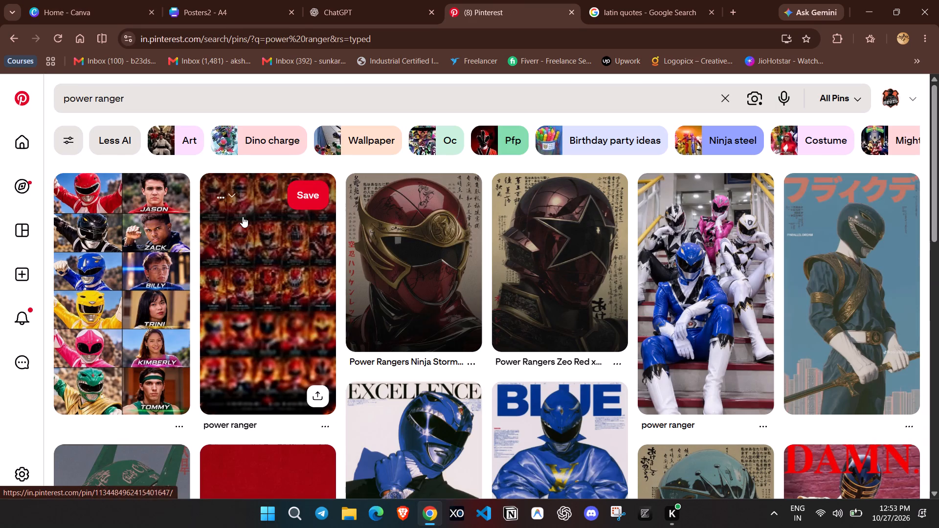
# Refine the Pinterest search to power ranger ninja storm.
pyautogui.click(510, 94)
pyautogui.press('space')
pyautogui.write('ninja')
pyautogui.press('Down')
pyautogui.press('Down')
pyautogui.press('Return')
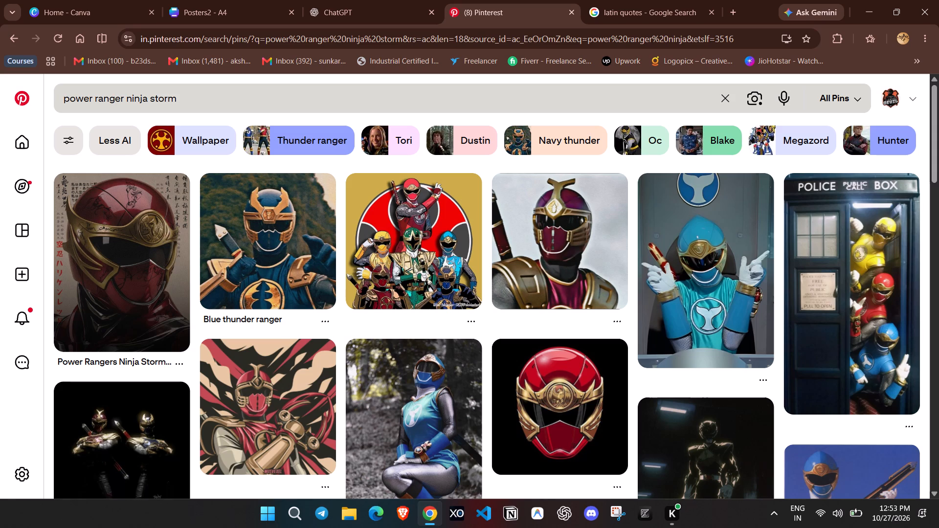
# Copy the Blue thunder ranger image from its pin and paste it onto page 20 of the Canva poster design.
pyautogui.click(317, 244)
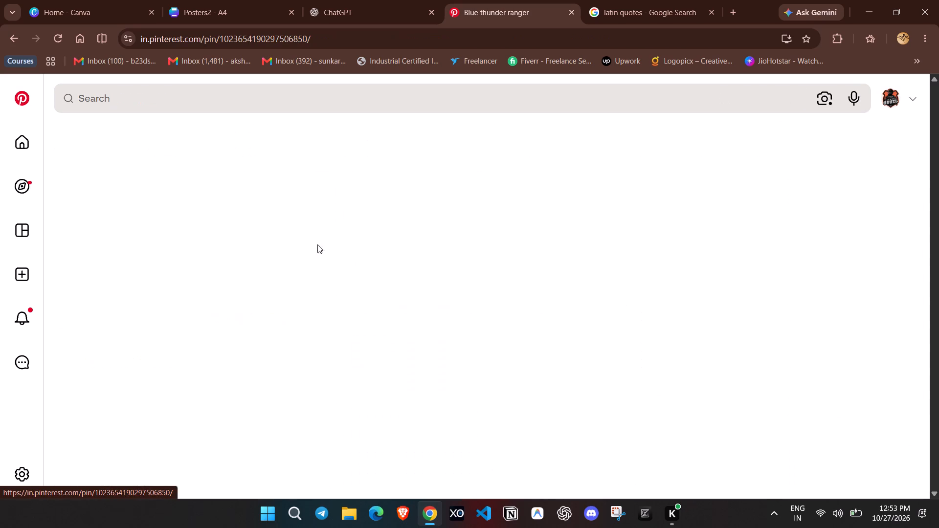
pyautogui.rightClick(255, 253)
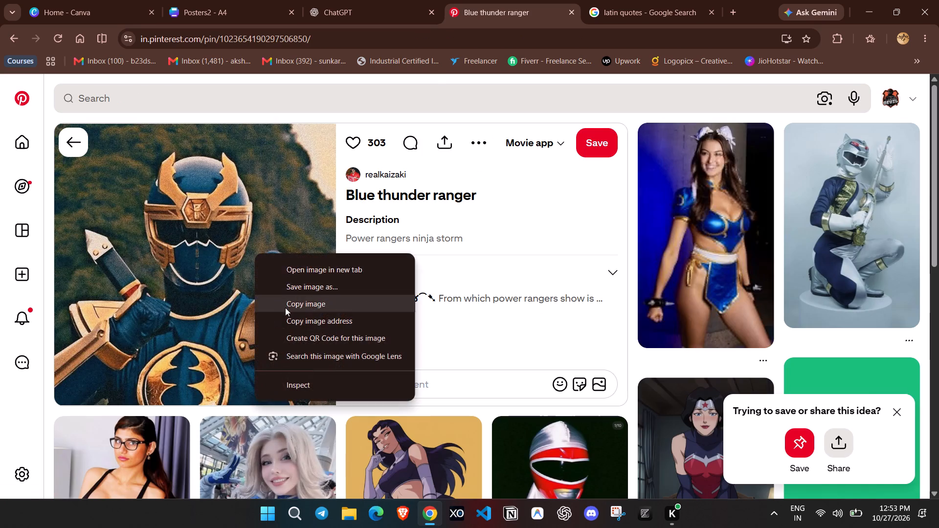
pyautogui.click(285, 308)
pyautogui.click(216, 0)
pyautogui.hotkey('ctrl', 'v')
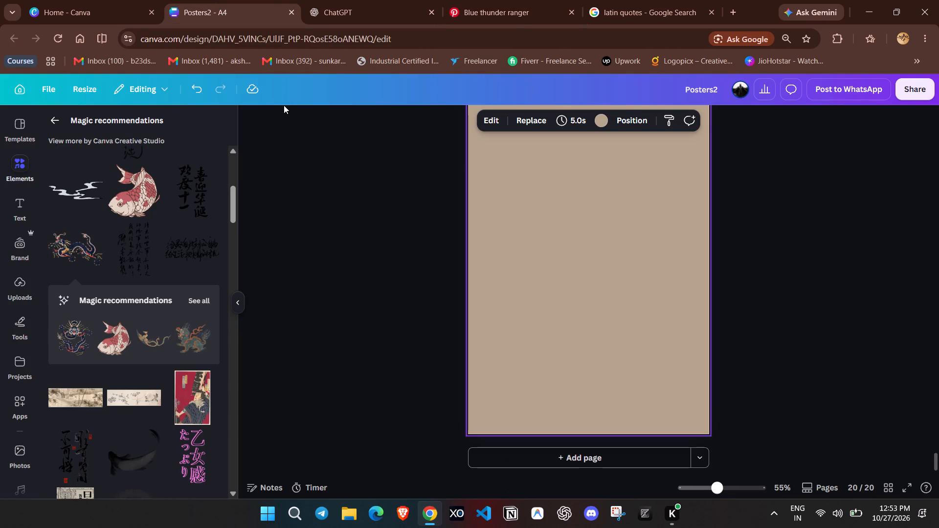
# Back on Pinterest, save the related blue Chun-Li cosplay pin to the Movie app board.
pyautogui.click(533, 0)
pyautogui.click(736, 148)
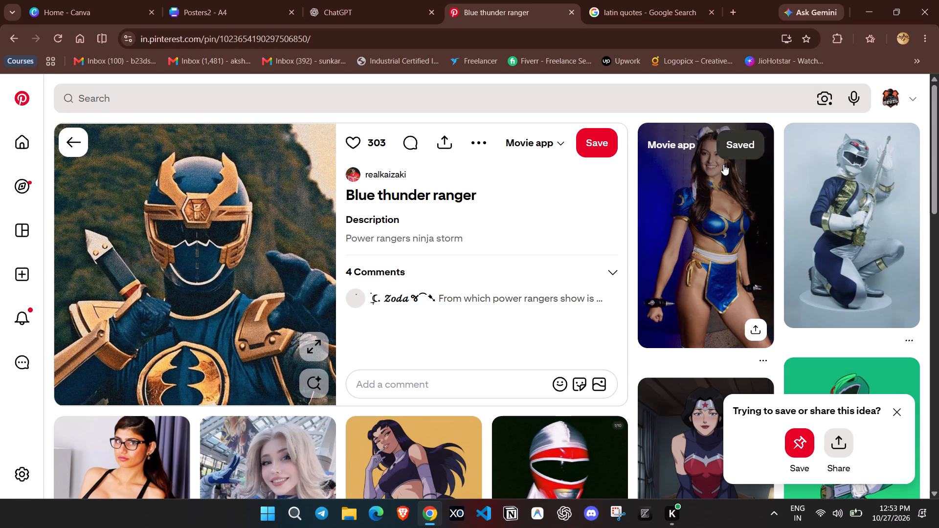
# Copy the crimson ranger image with gold armour from the ninja storm results and paste it onto page 20 in Canva.
pyautogui.click(61, 136)
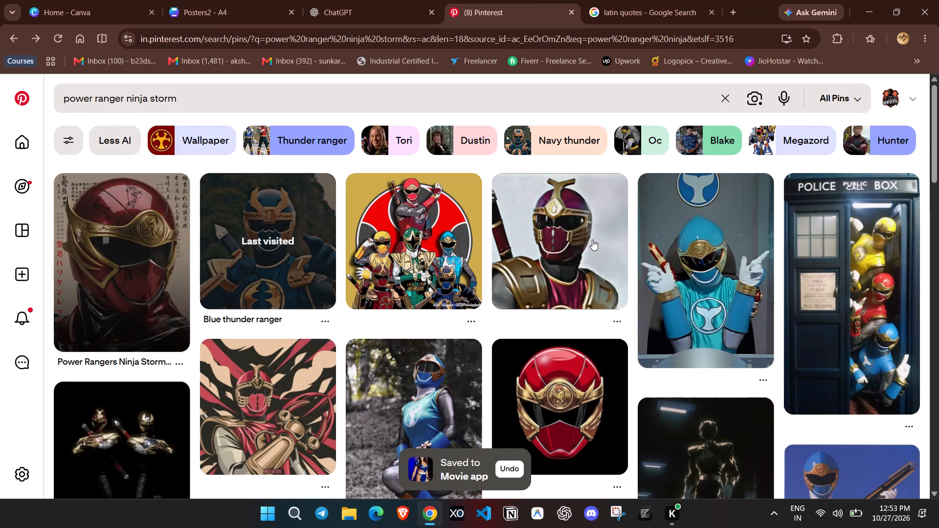
pyautogui.click(585, 228)
pyautogui.rightClick(293, 285)
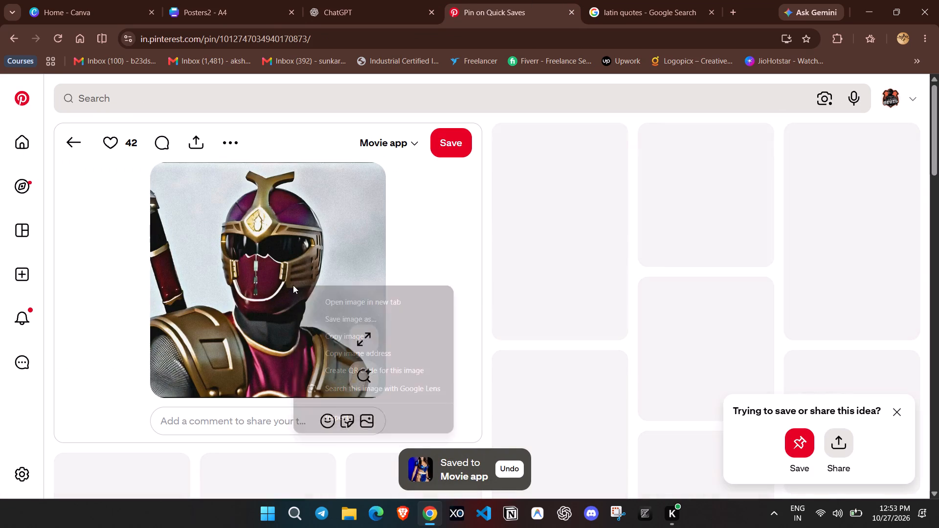
pyautogui.click(323, 343)
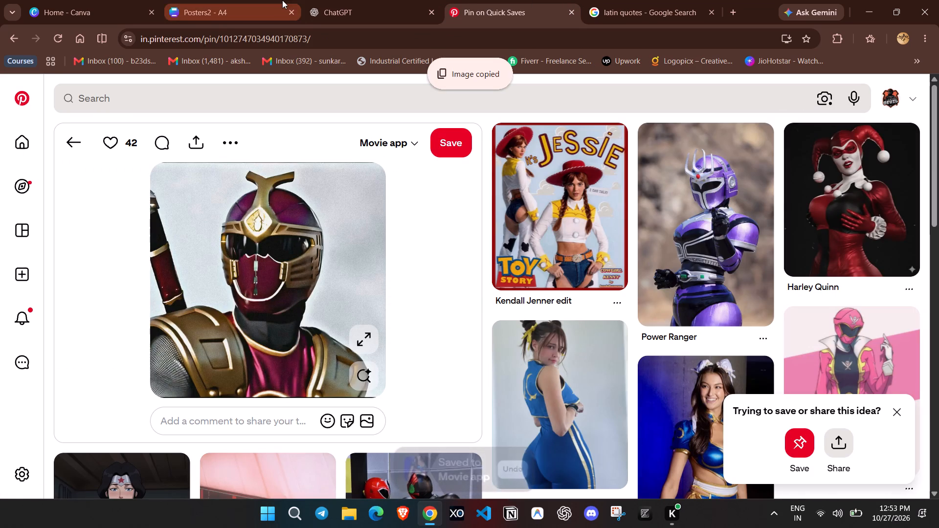
pyautogui.click(279, 0)
pyautogui.hotkey('ctrl', 'v')
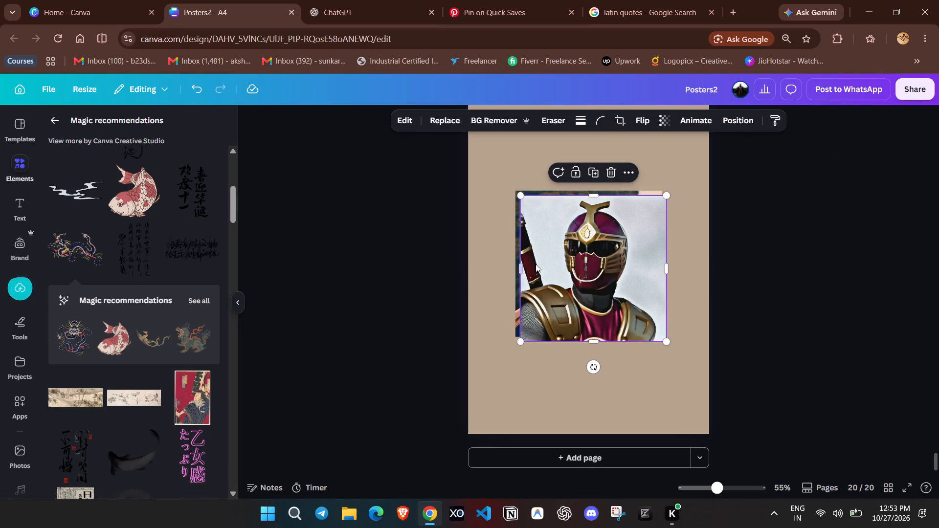
# Move the crimson ranger photo aside, remove the blue ranger photo's background, and place the blue cutout in the page's upper-left area.
pyautogui.moveTo(561, 287); pyautogui.dragTo(625, 411)
pyautogui.click(544, 238)
pyautogui.click(469, 119)
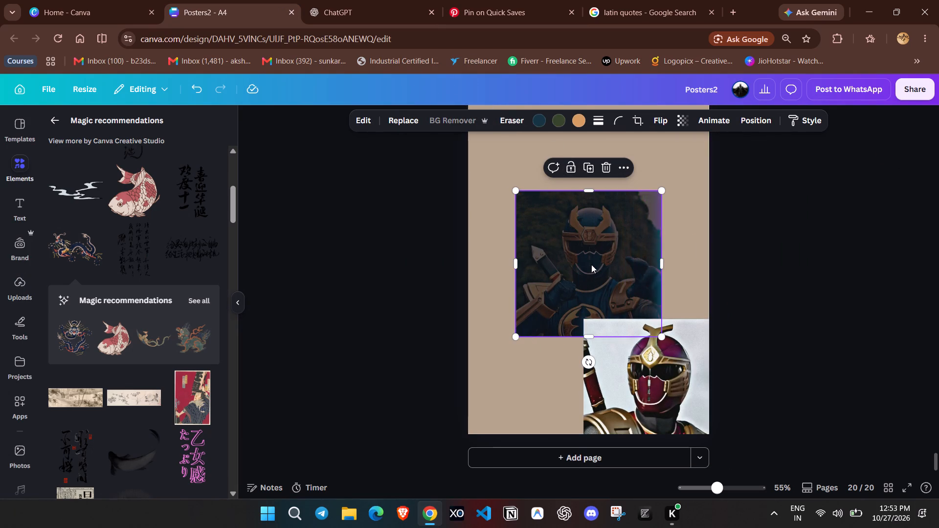
pyautogui.moveTo(591, 258); pyautogui.dragTo(569, 288)
pyautogui.moveTo(567, 286); pyautogui.dragTo(546, 198)
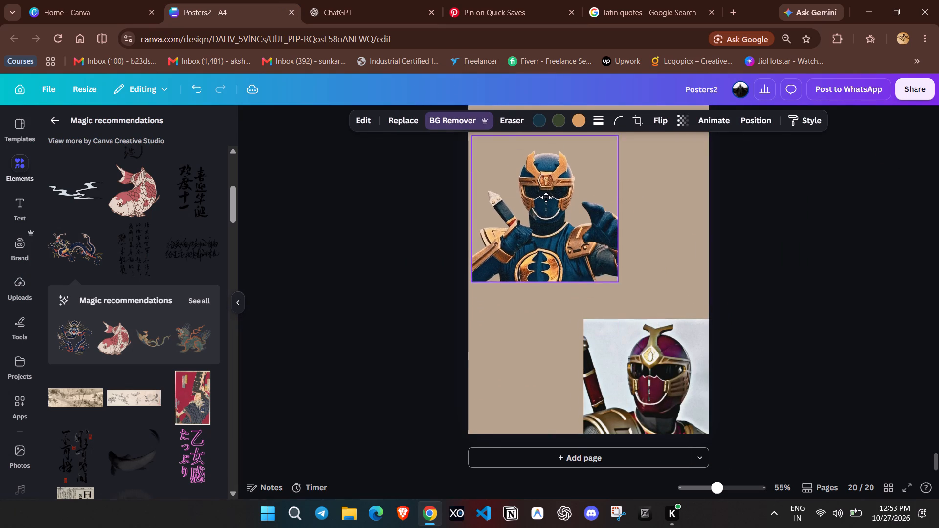
pyautogui.moveTo(546, 198); pyautogui.dragTo(554, 204)
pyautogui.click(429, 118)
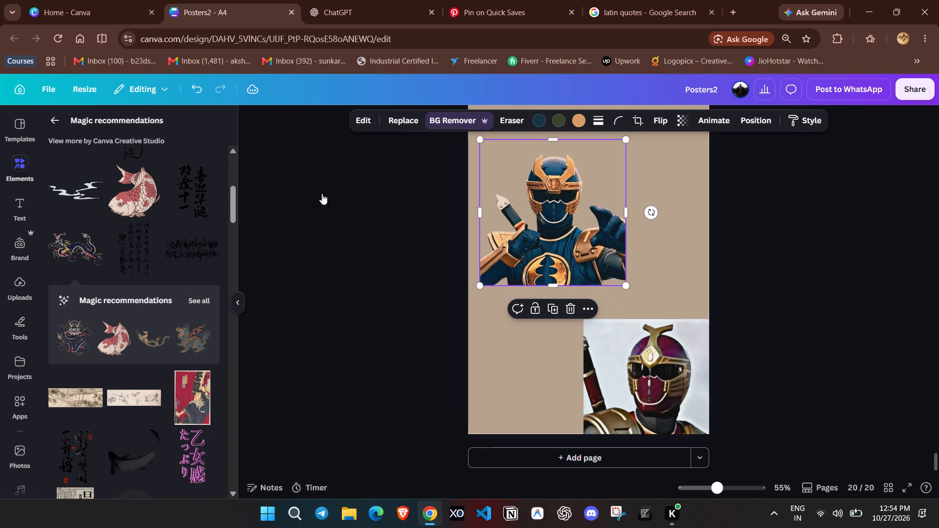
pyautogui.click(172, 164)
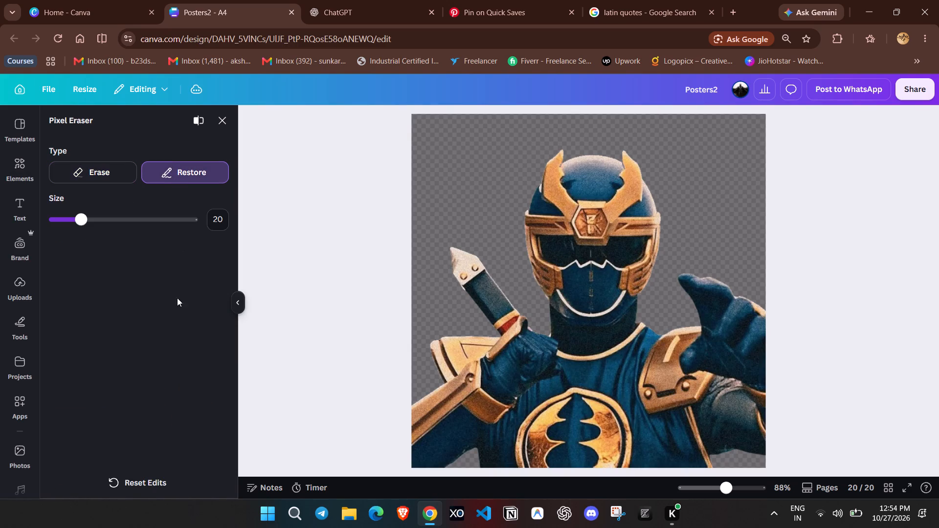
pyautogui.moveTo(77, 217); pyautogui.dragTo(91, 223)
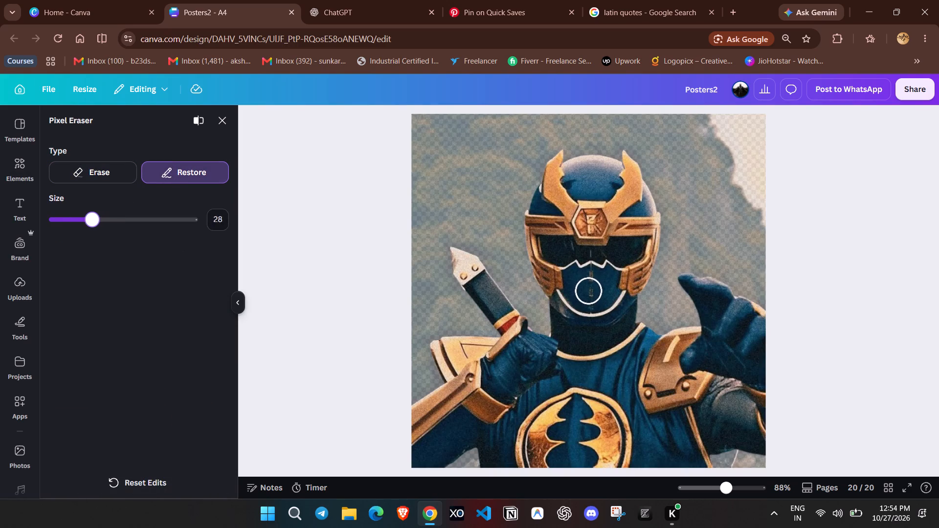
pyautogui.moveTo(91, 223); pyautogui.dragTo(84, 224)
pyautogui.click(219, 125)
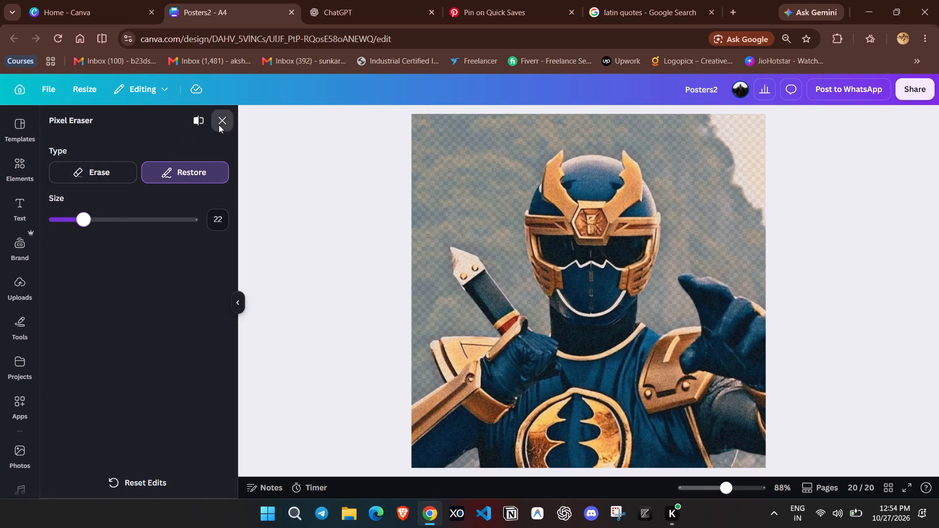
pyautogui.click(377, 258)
# Move the blue ranger cutout to the page's lower-left corner.
pyautogui.moveTo(577, 230); pyautogui.dragTo(568, 352)
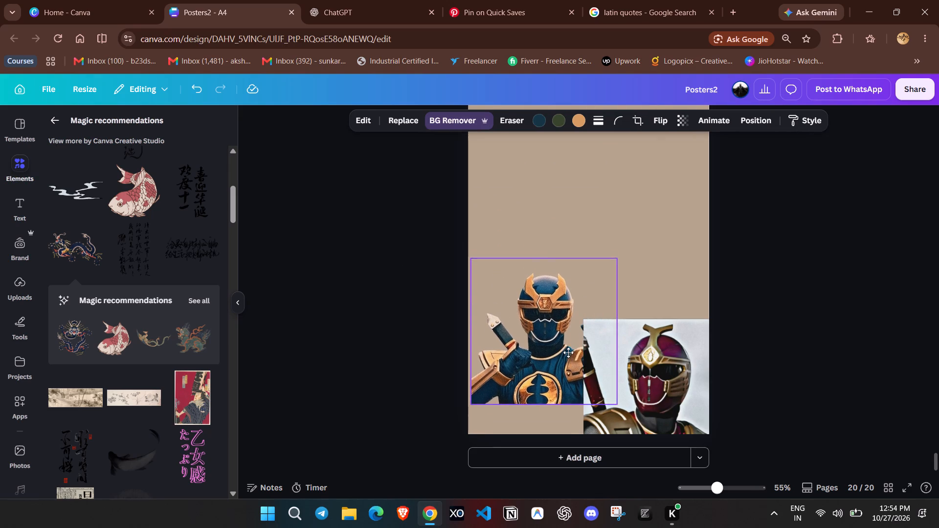
pyautogui.moveTo(568, 352); pyautogui.dragTo(563, 378)
# Move the crimson ranger photo to the upper part of the page and remove its background.
pyautogui.moveTo(673, 379); pyautogui.dragTo(632, 181)
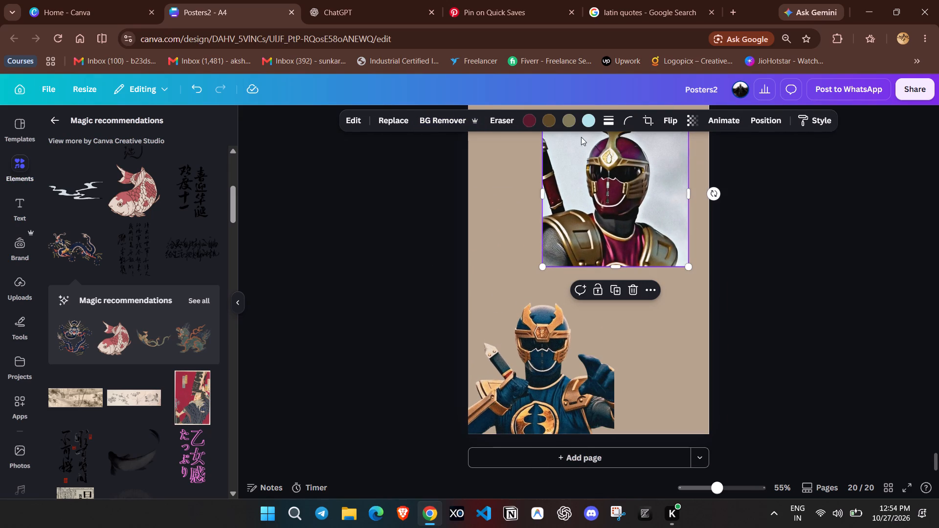
pyautogui.click(466, 125)
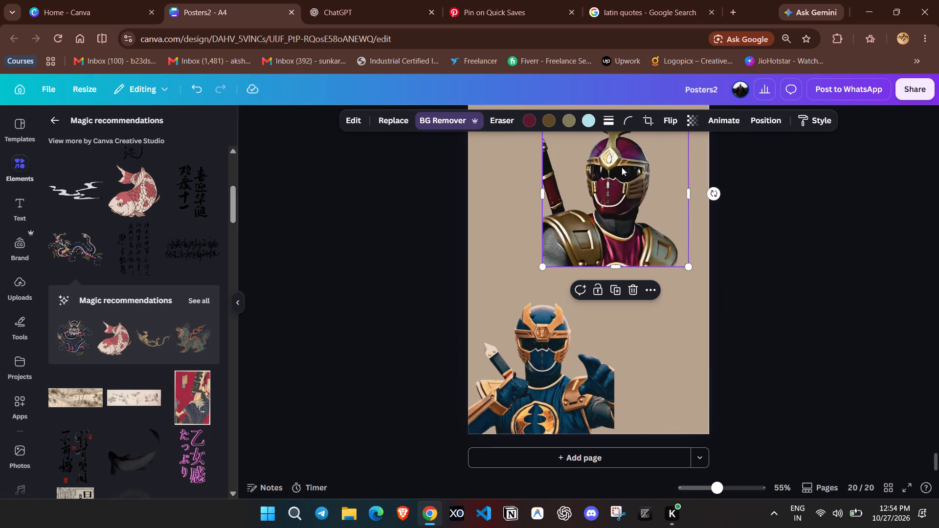
# Place the crimson ranger cutout in the page's lower-right corner, cropping its right side to a width of about 11.8.
pyautogui.moveTo(621, 175); pyautogui.dragTo(642, 340)
pyautogui.moveTo(710, 364); pyautogui.dragTo(700, 364)
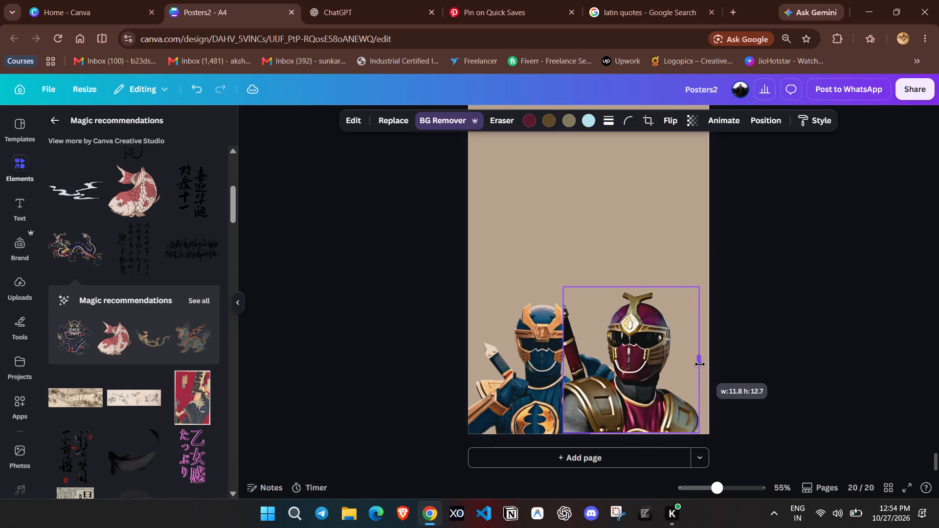
pyautogui.click(729, 358)
pyautogui.moveTo(598, 357); pyautogui.dragTo(614, 359)
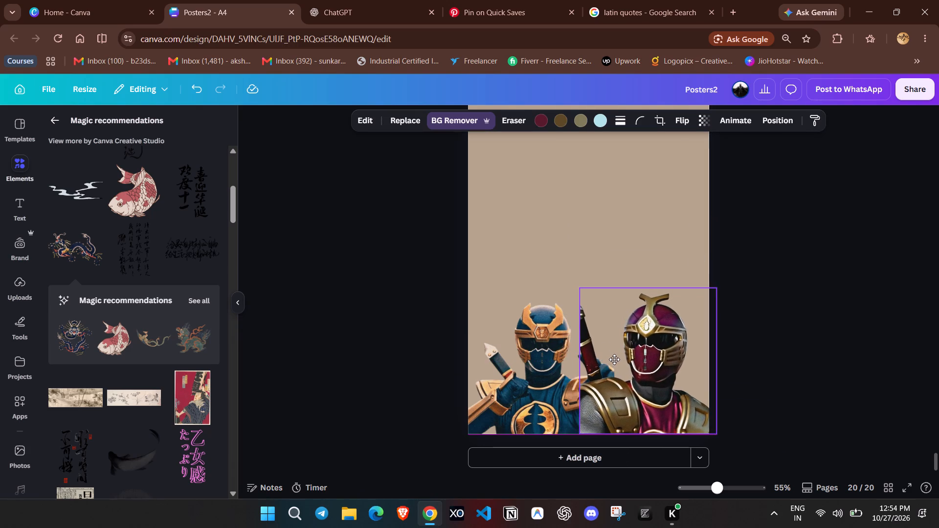
pyautogui.moveTo(614, 359); pyautogui.dragTo(609, 357)
# Enlarge the crimson ranger cutout to about the full page width and move it slightly up and right over the blue ranger.
pyautogui.moveTo(570, 286); pyautogui.dragTo(554, 258)
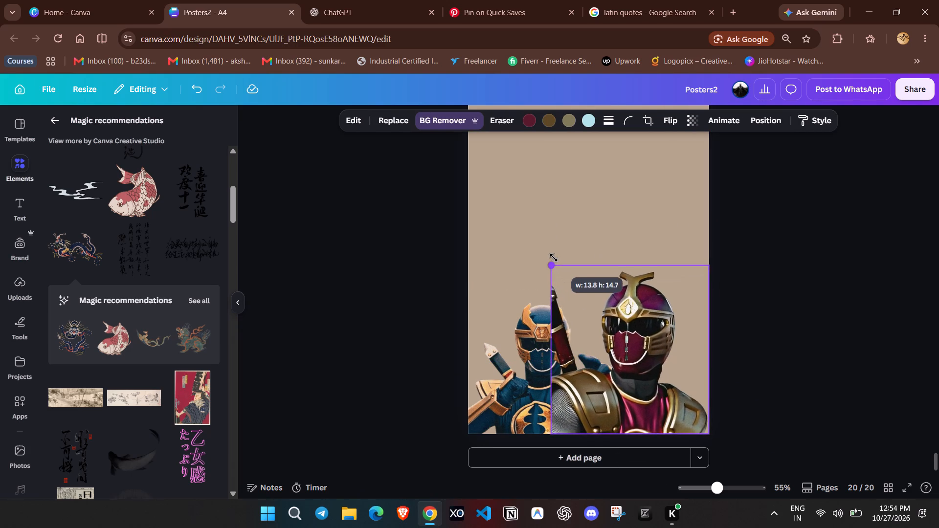
pyautogui.moveTo(554, 258); pyautogui.dragTo(476, 160)
pyautogui.moveTo(543, 256); pyautogui.dragTo(592, 228)
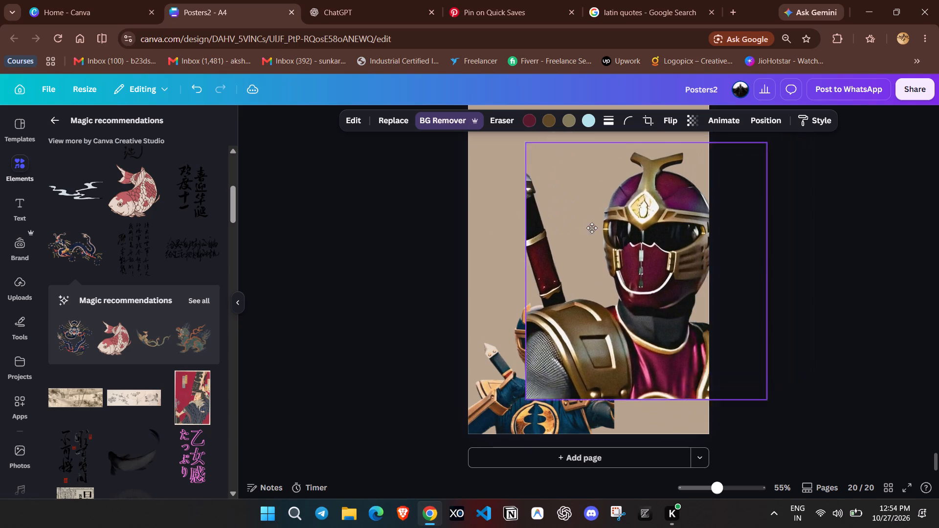
pyautogui.moveTo(592, 228); pyautogui.dragTo(584, 236)
# Duplicate page 20 and delete the crimson ranger cutout from the new page 21.
pyautogui.scroll(2, 734, 246)
pyautogui.click(662, 206)
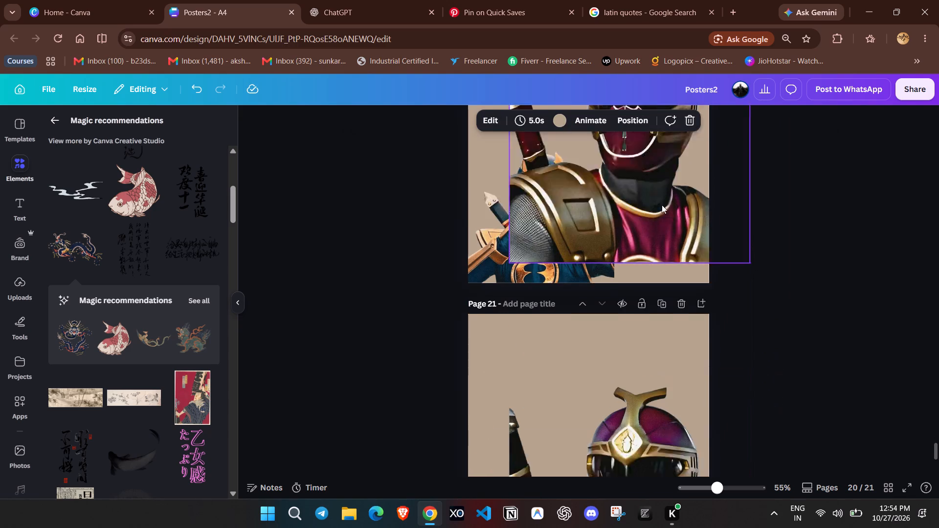
pyautogui.click(643, 332)
pyautogui.click(649, 252)
# Delete the blue ranger cutout from page 20.
pyautogui.click(612, 154)
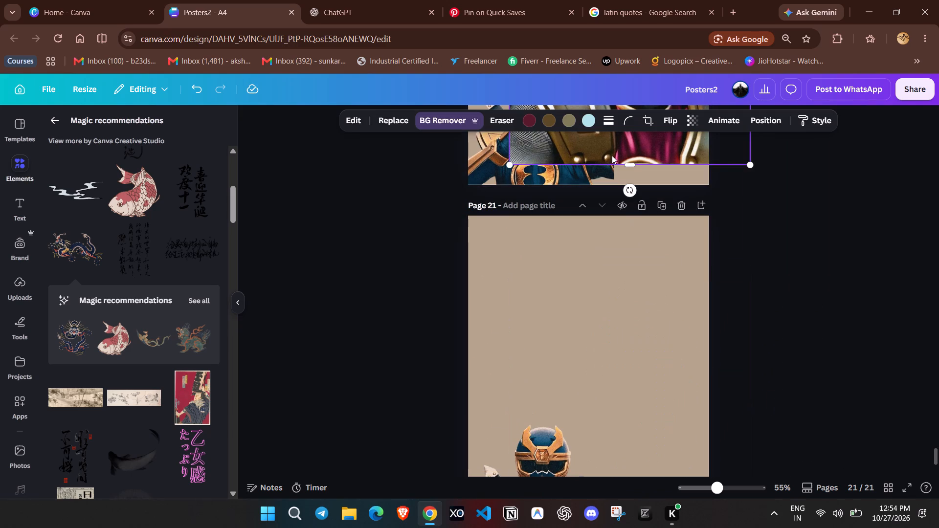
pyautogui.click(494, 177)
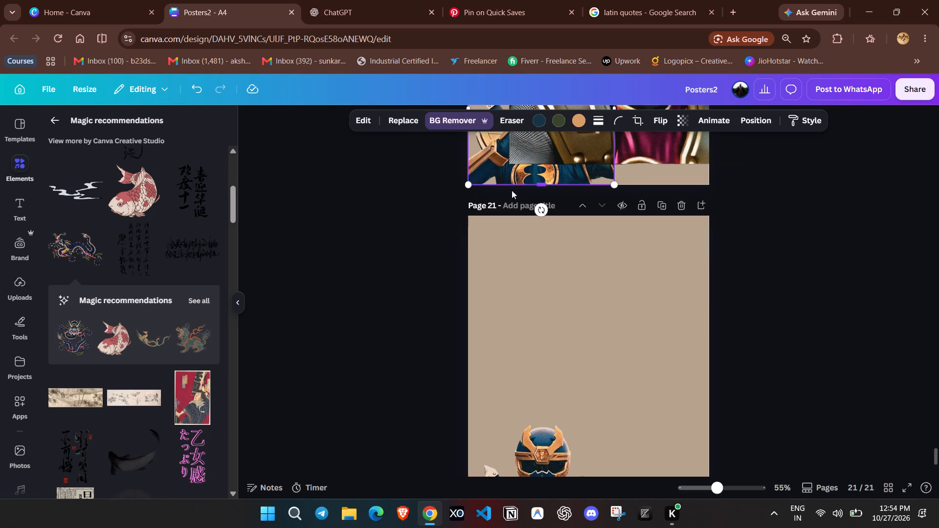
pyautogui.scroll(2, 512, 192)
pyautogui.scroll(1, 665, 239)
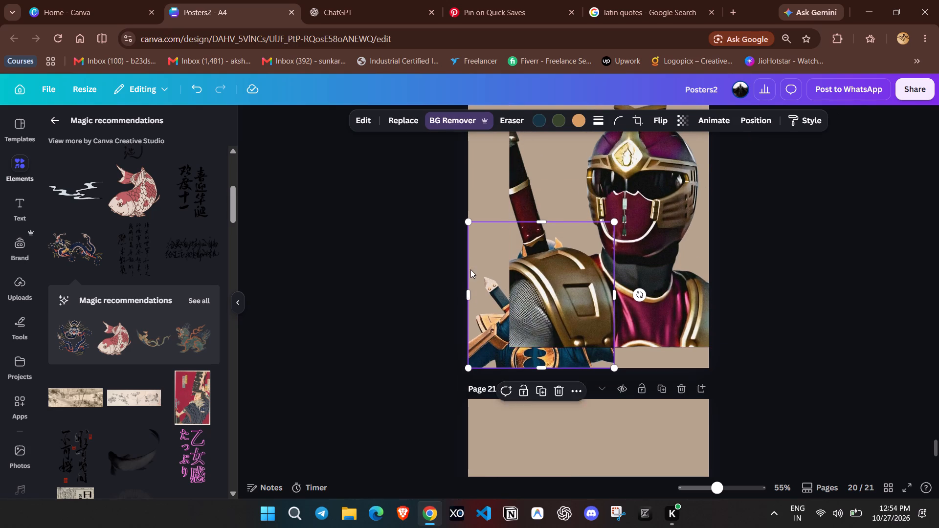
pyautogui.moveTo(475, 267); pyautogui.dragTo(461, 340)
pyautogui.click(546, 270)
# Place the crimson ranger cutout flush with page 20's bottom edge, spanning the page width.
pyautogui.moveTo(584, 241); pyautogui.dragTo(553, 259)
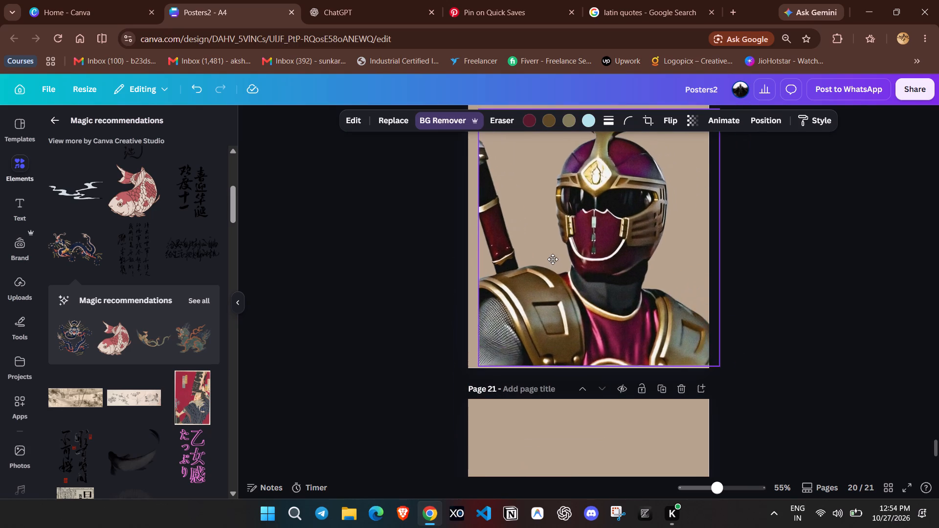
pyautogui.moveTo(553, 259); pyautogui.dragTo(544, 262)
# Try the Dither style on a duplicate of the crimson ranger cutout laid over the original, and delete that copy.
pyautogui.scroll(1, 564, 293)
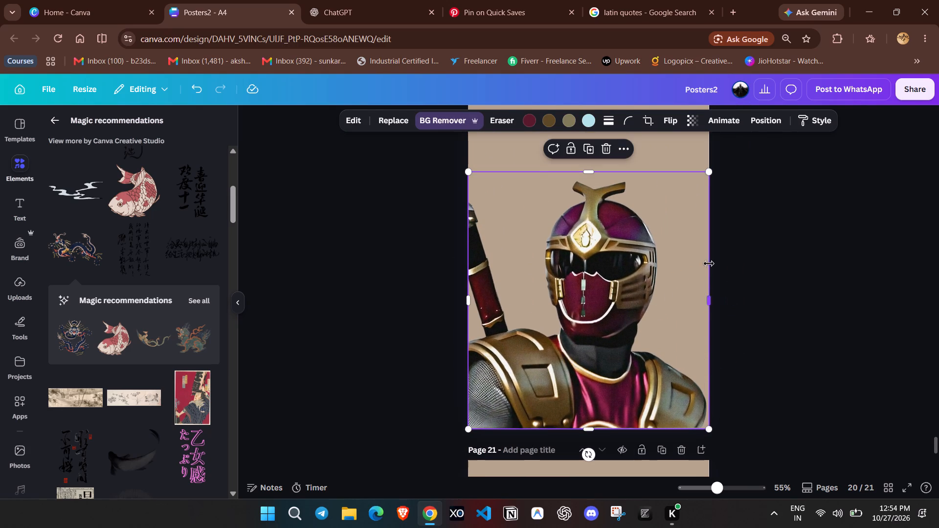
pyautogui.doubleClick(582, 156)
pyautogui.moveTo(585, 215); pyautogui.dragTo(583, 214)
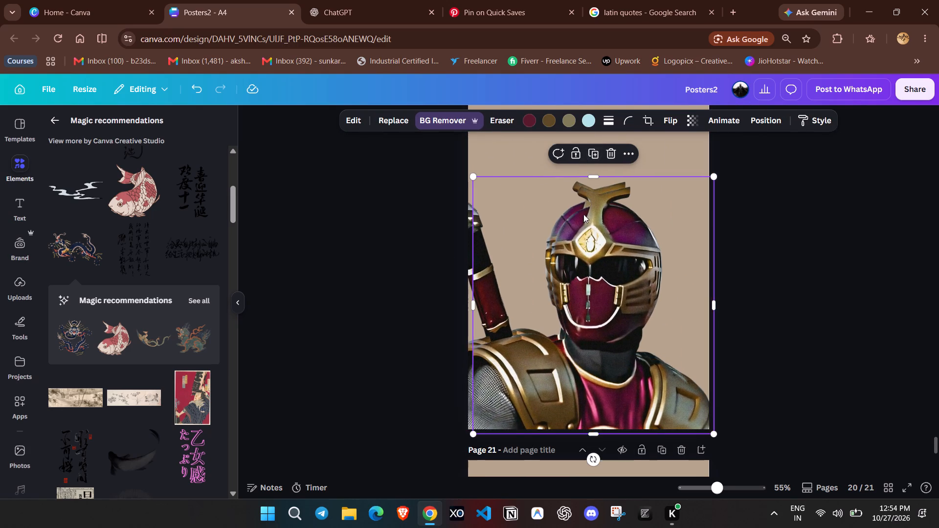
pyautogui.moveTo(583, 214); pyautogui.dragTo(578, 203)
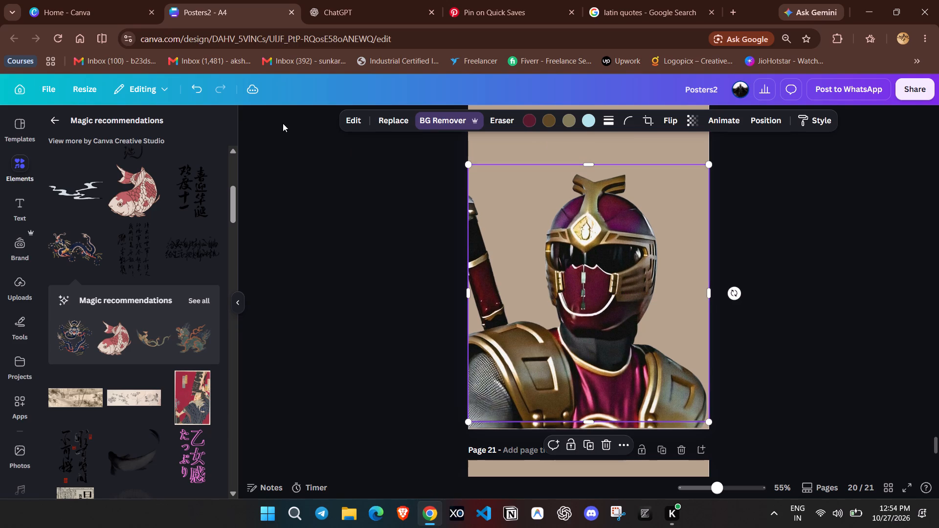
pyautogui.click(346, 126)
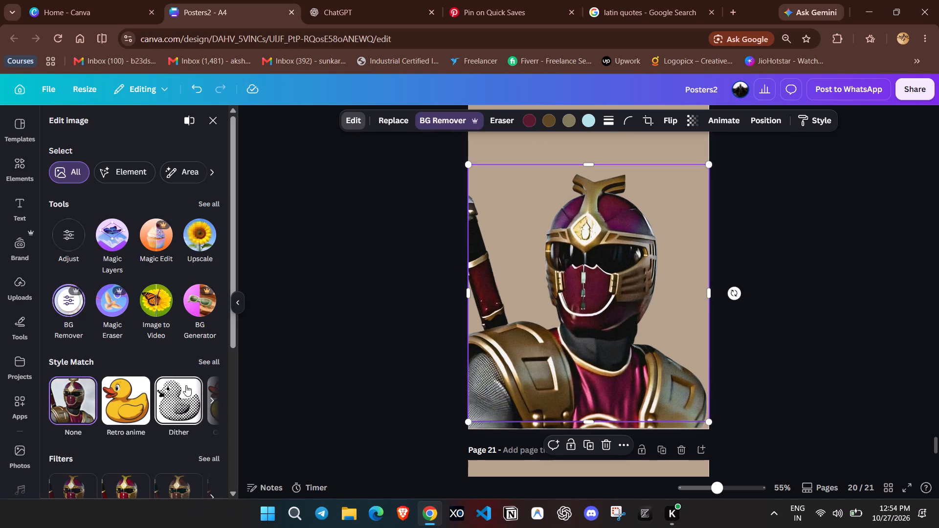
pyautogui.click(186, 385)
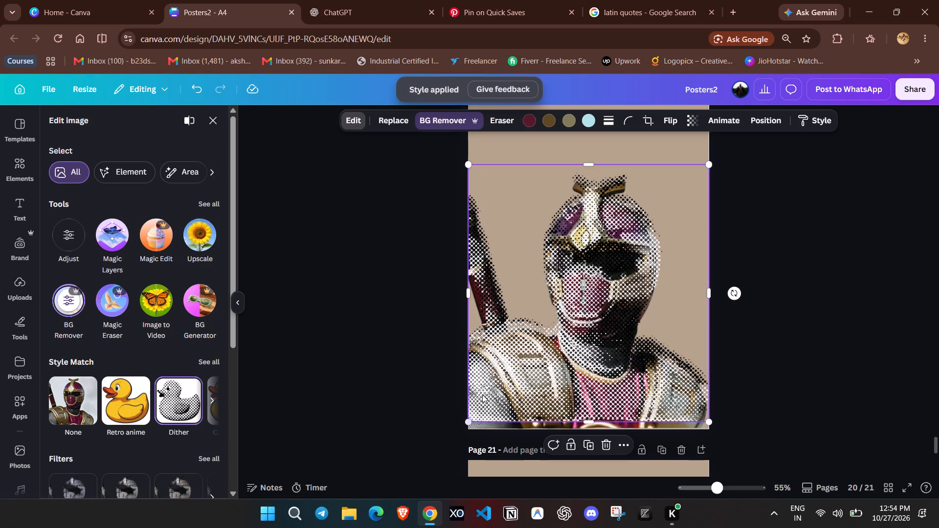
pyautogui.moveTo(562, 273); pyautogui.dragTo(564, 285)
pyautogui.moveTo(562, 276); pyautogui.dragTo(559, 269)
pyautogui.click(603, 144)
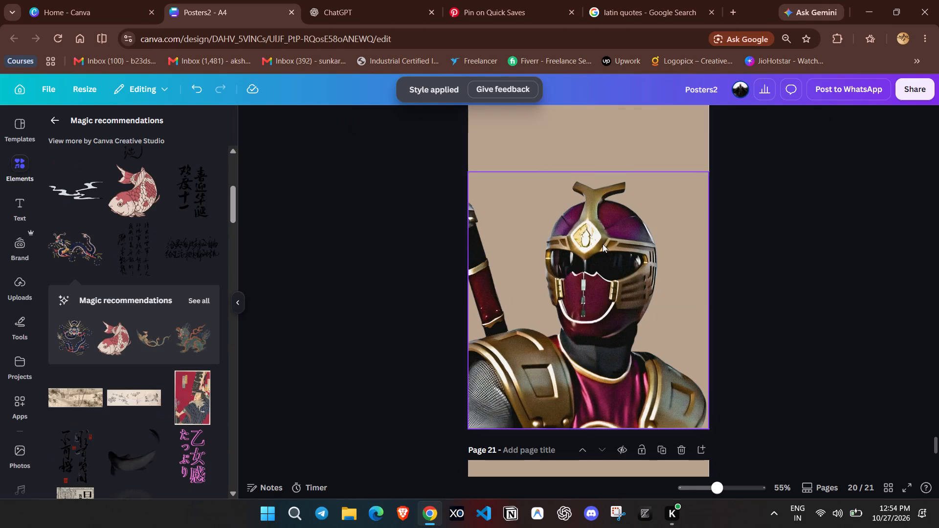
# Duplicate the crimson ranger cutout and lay the copy slightly above and left of the original.
pyautogui.click(603, 244)
pyautogui.click(594, 149)
pyautogui.moveTo(581, 229); pyautogui.dragTo(568, 211)
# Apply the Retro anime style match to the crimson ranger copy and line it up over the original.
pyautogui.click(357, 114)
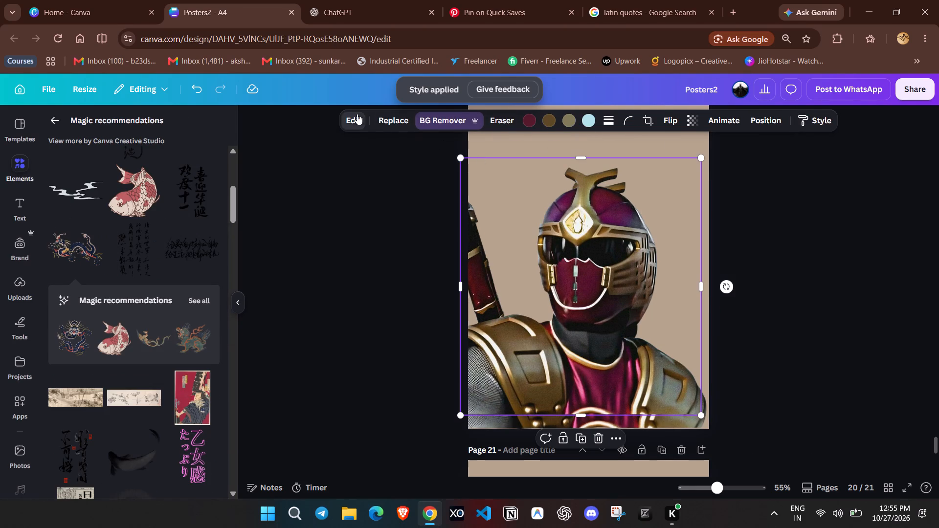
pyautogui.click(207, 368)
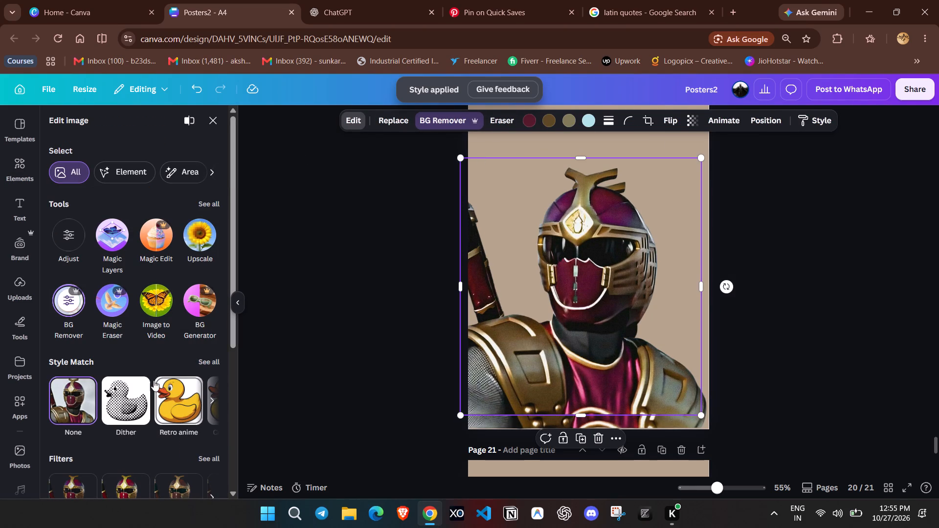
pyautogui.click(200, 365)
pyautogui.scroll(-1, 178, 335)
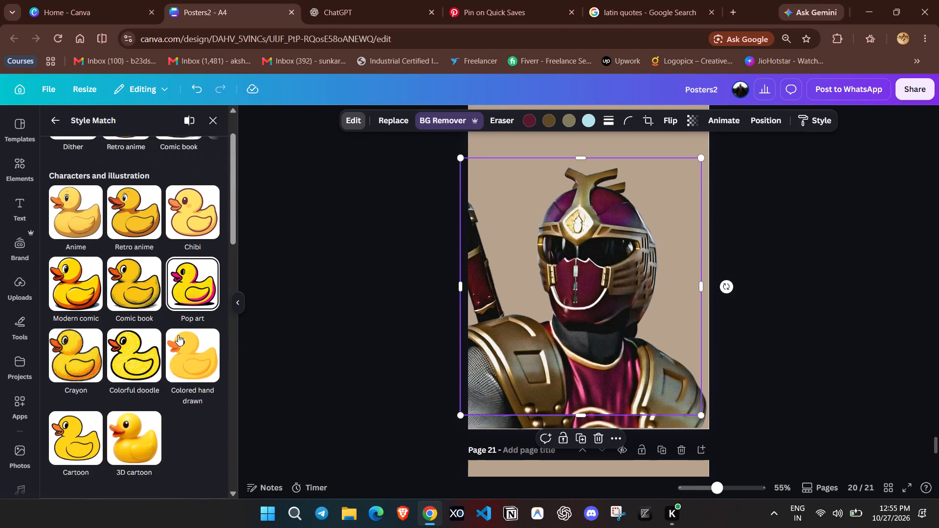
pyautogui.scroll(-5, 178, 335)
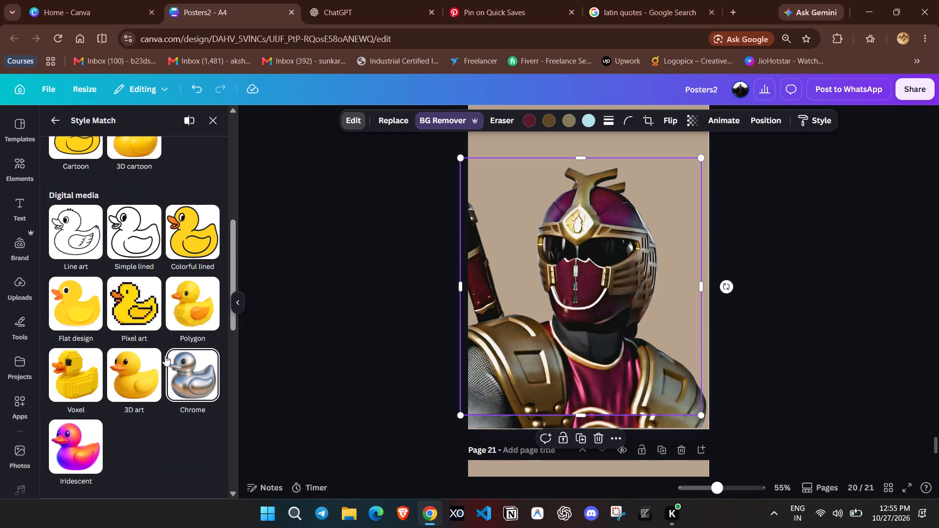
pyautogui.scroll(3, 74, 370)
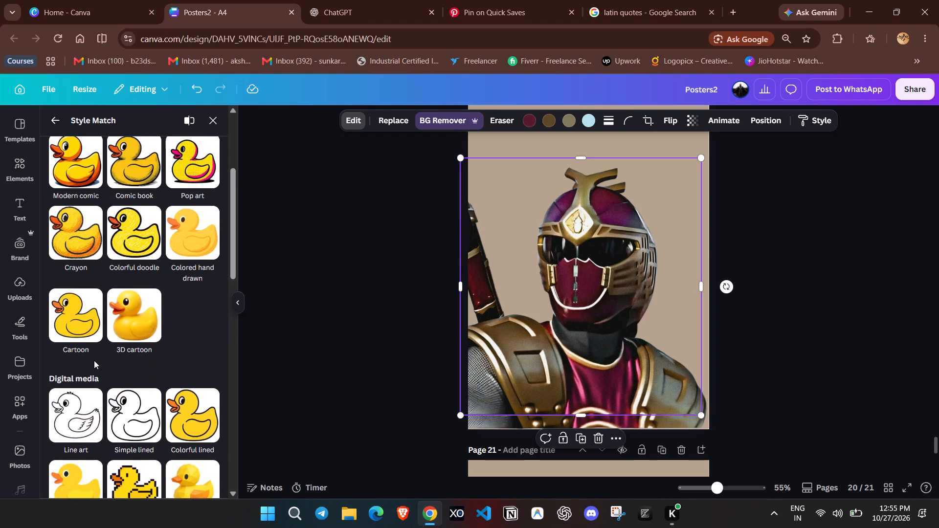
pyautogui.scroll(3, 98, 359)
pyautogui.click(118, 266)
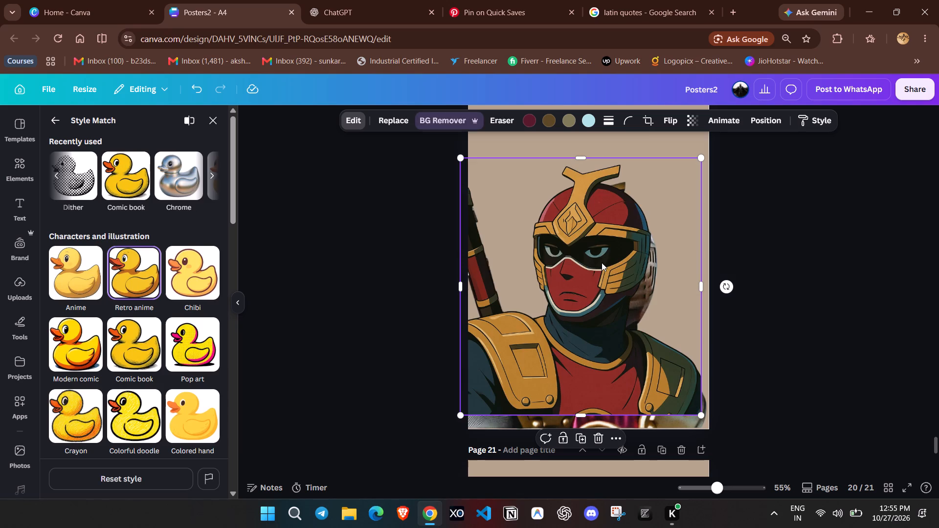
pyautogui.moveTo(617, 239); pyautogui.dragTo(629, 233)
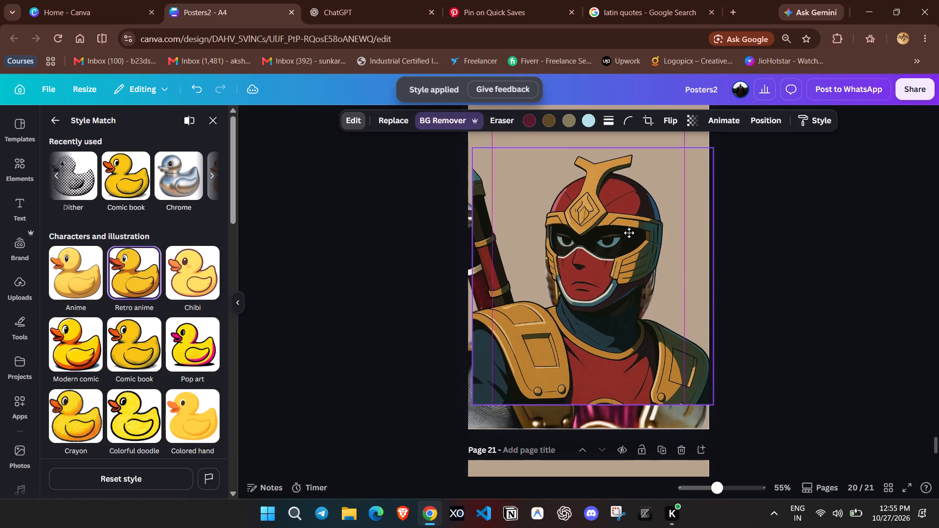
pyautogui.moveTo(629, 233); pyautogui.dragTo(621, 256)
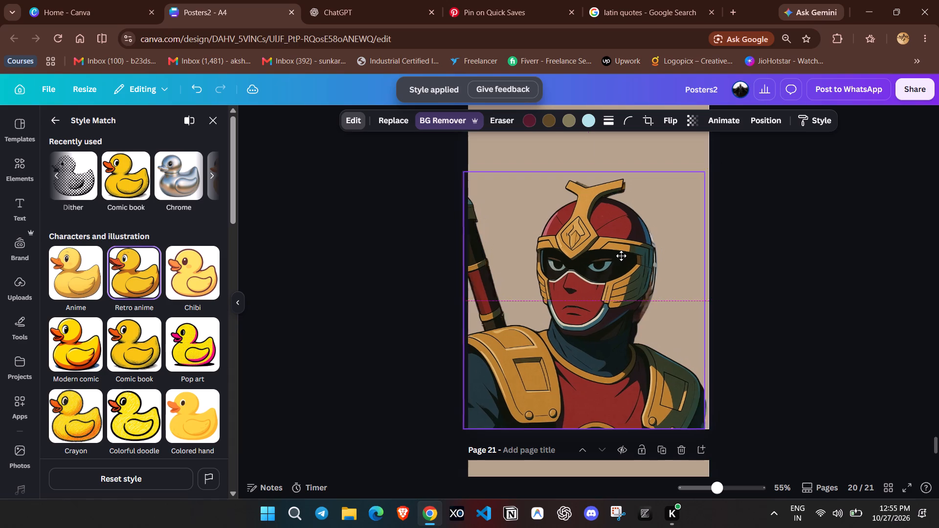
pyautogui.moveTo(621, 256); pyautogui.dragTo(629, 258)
# Apply the Comic book style to the crimson ranger copy and shift it toward the page's right side.
pyautogui.click(137, 345)
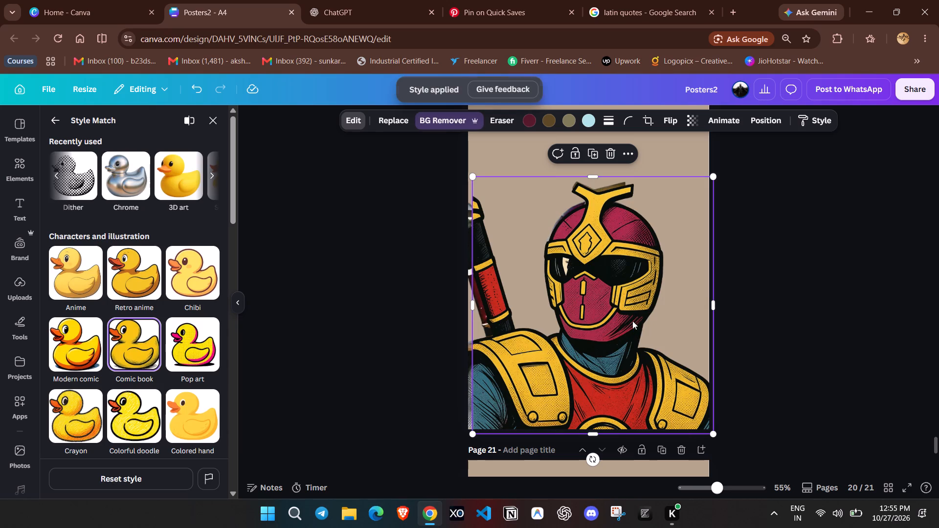
pyautogui.moveTo(639, 285); pyautogui.dragTo(636, 268)
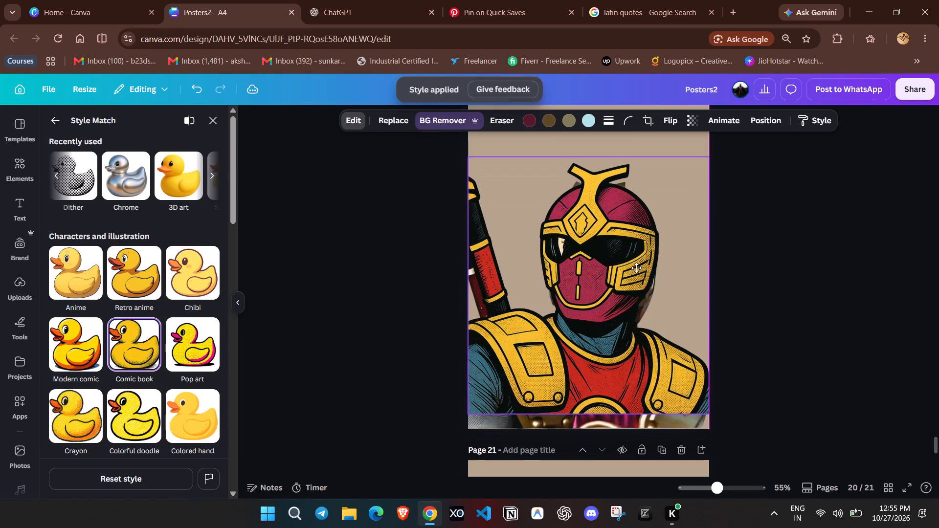
pyautogui.moveTo(636, 268); pyautogui.dragTo(711, 304)
# Delete the unstyled original crimson ranger cutout from page 20.
pyautogui.click(502, 252)
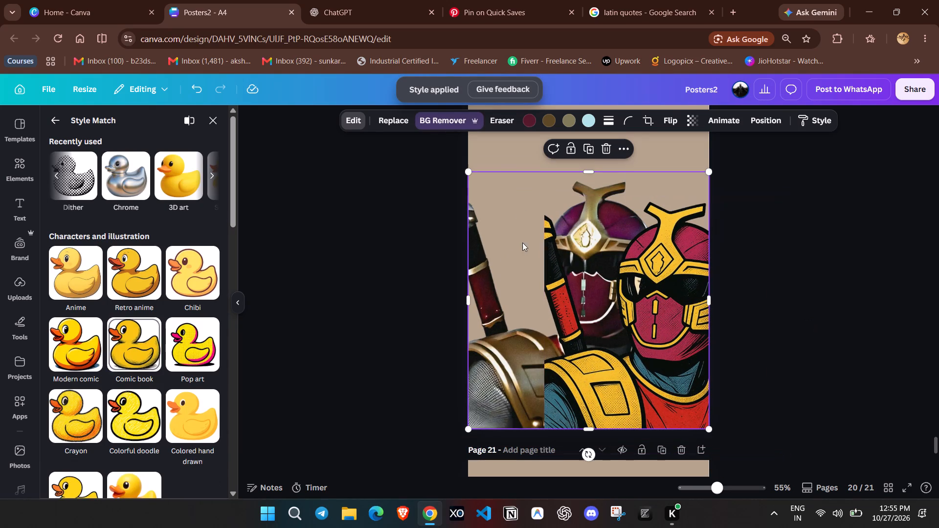
pyautogui.click(599, 146)
# Place the comic-style crimson ranger flush with page 20's bottom edge, sized to span the full page width.
pyautogui.moveTo(667, 285); pyautogui.dragTo(605, 265)
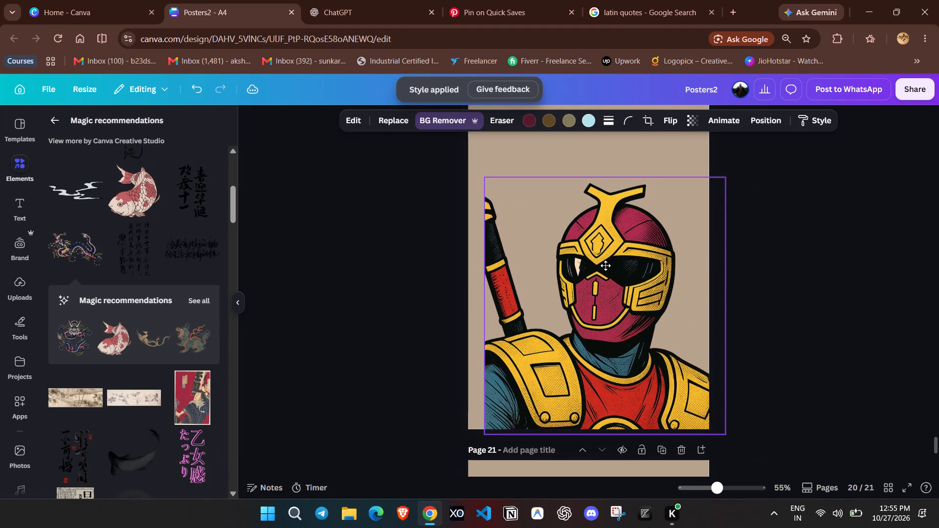
pyautogui.moveTo(605, 265); pyautogui.dragTo(592, 261)
pyautogui.click(748, 282)
pyautogui.scroll(1, 748, 282)
pyautogui.scroll(-1, 729, 279)
pyautogui.click(686, 256)
pyautogui.moveTo(708, 173); pyautogui.dragTo(705, 188)
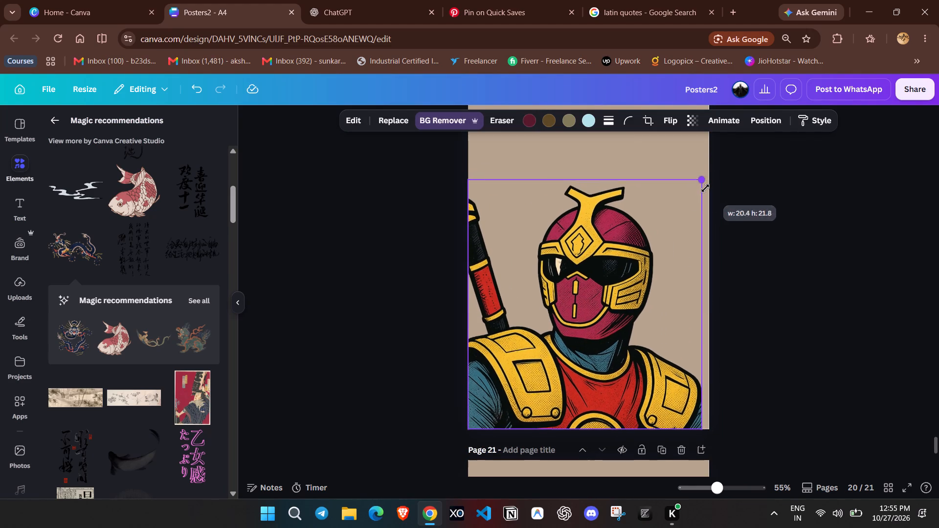
pyautogui.moveTo(705, 188); pyautogui.dragTo(713, 177)
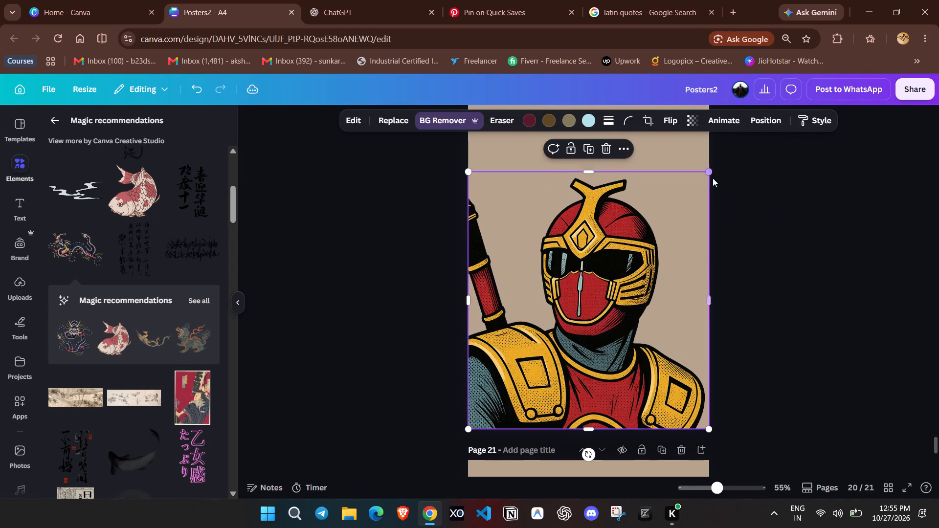
pyautogui.click(744, 227)
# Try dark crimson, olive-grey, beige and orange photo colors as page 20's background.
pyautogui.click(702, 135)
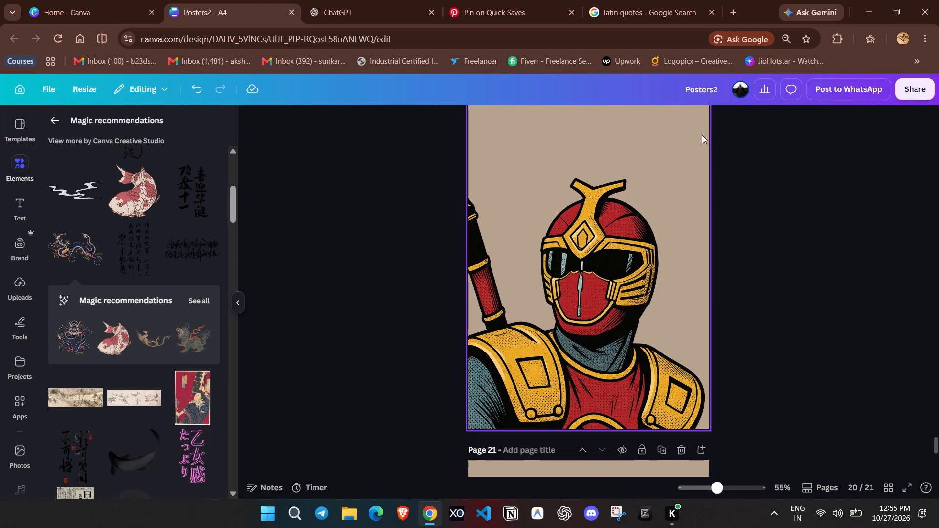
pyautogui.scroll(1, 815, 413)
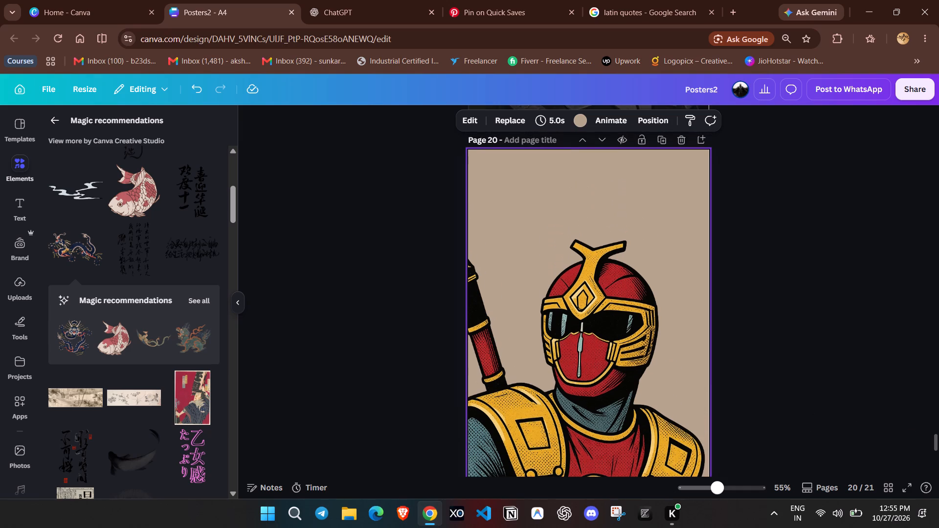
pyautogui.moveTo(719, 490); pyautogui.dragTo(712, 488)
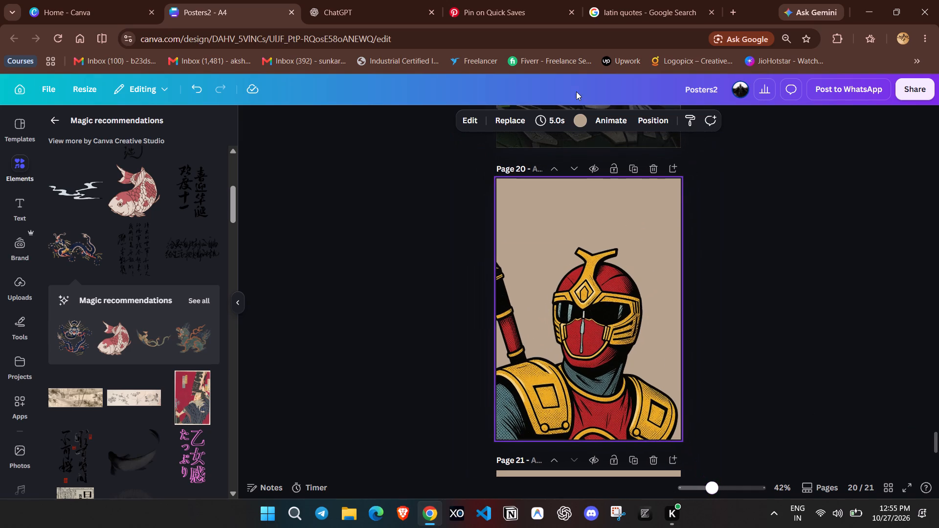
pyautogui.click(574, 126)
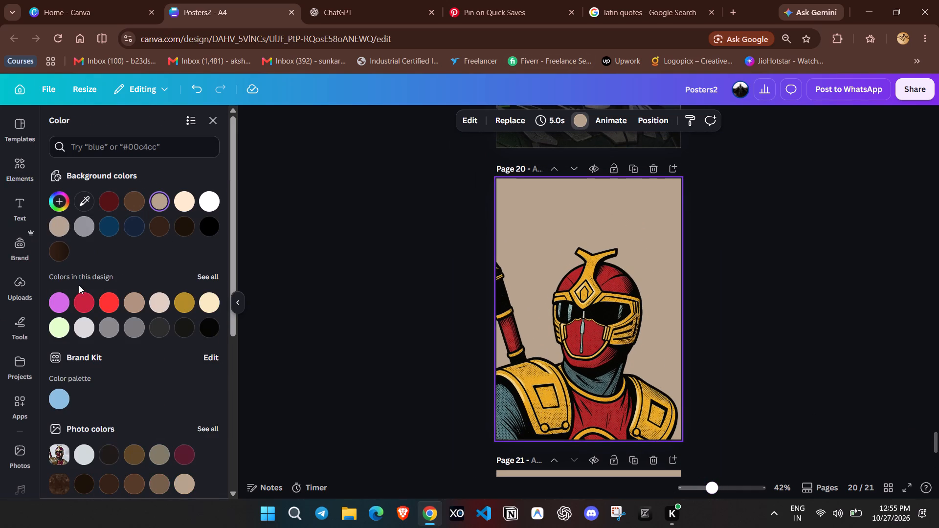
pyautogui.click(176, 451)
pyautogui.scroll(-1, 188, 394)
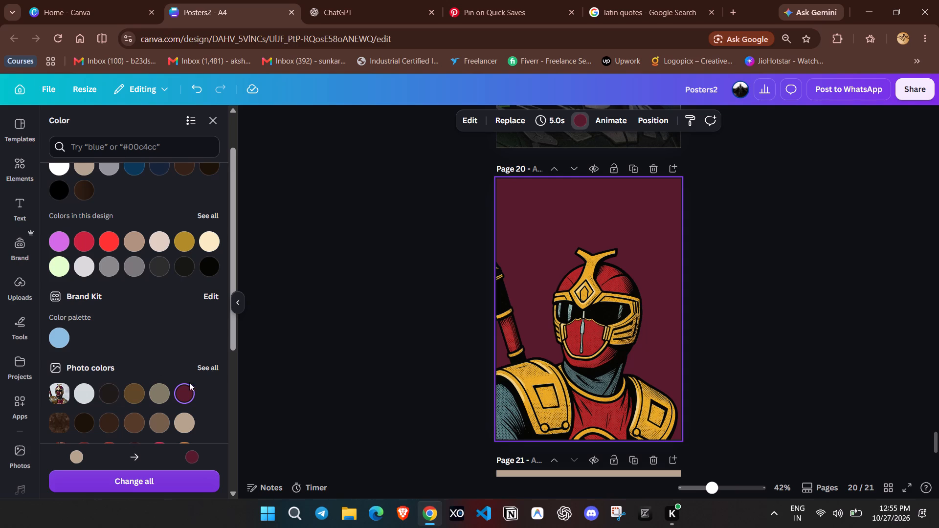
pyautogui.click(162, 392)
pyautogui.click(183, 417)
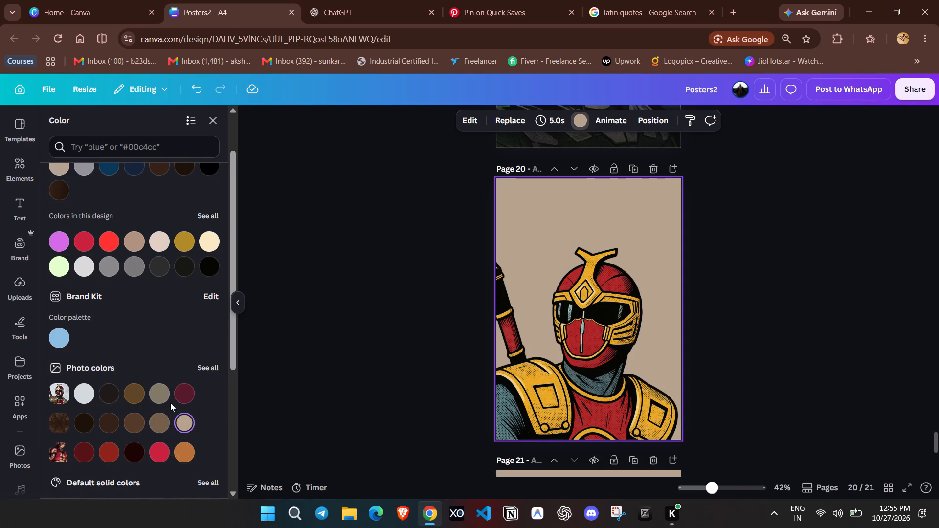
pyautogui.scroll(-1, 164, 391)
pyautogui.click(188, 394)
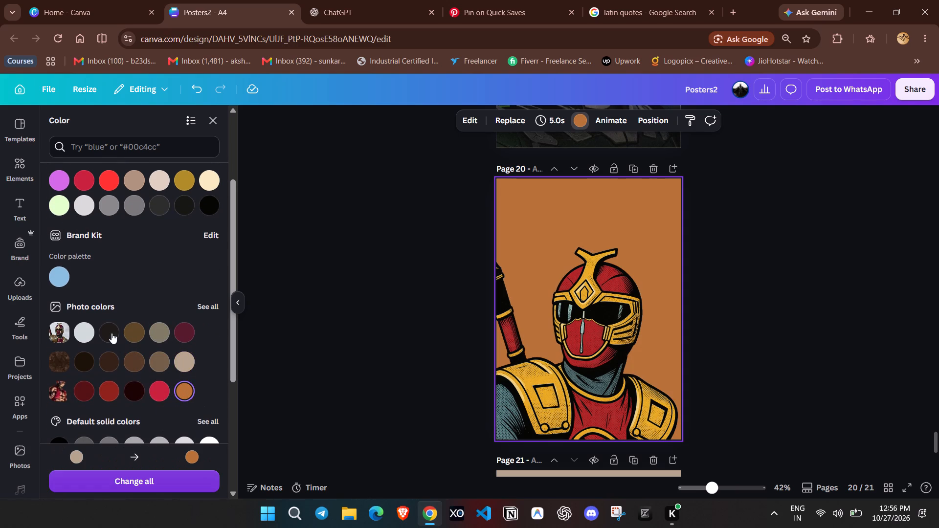
# Set page 20's background to the light grey photo color.
pyautogui.click(89, 336)
pyautogui.scroll(2, 92, 326)
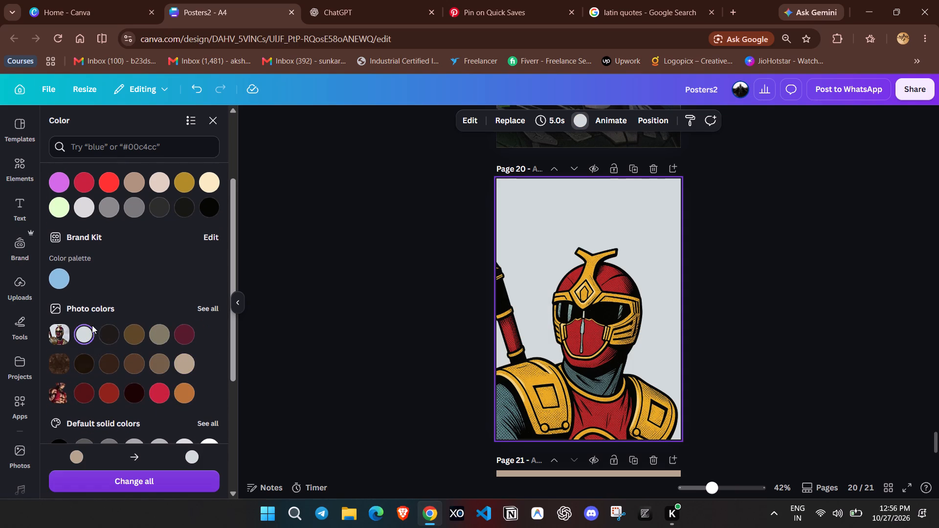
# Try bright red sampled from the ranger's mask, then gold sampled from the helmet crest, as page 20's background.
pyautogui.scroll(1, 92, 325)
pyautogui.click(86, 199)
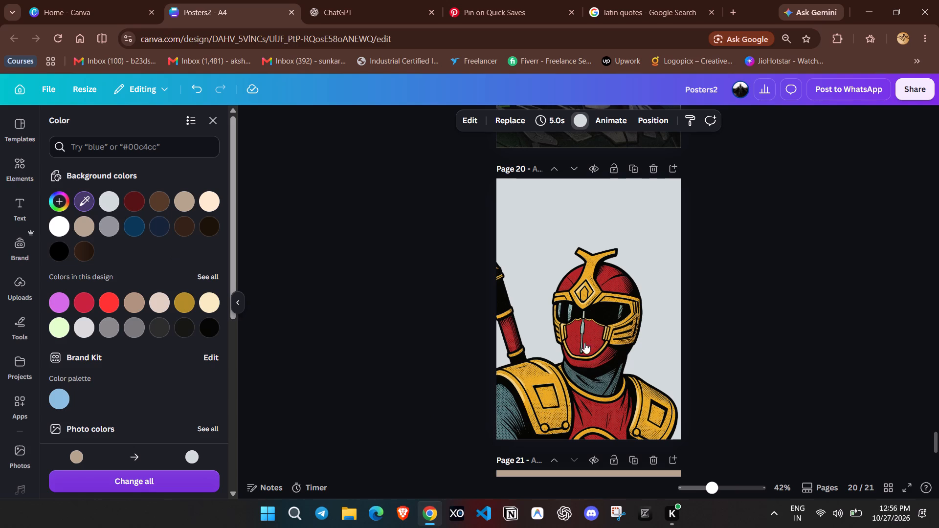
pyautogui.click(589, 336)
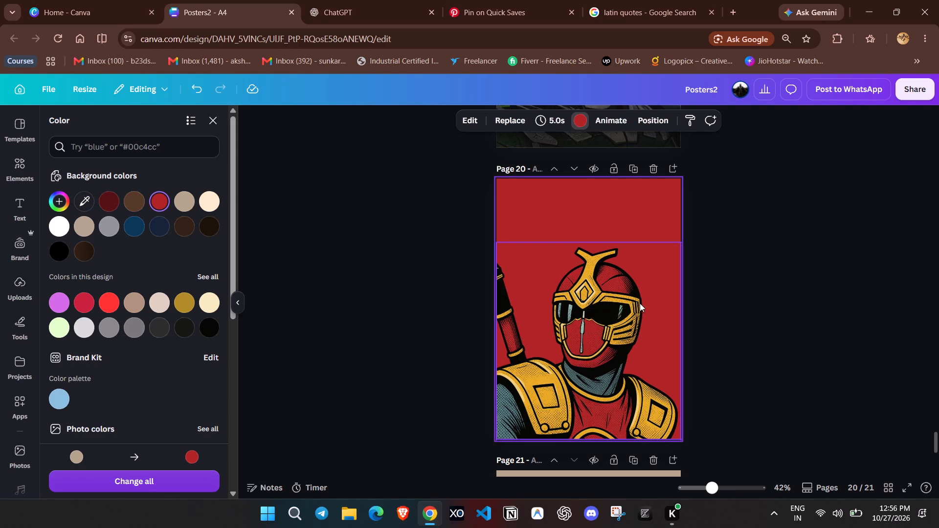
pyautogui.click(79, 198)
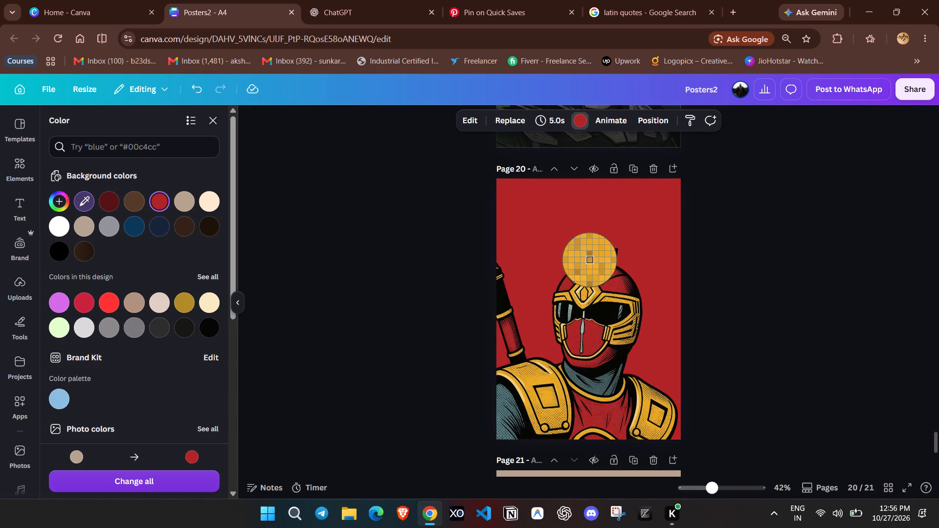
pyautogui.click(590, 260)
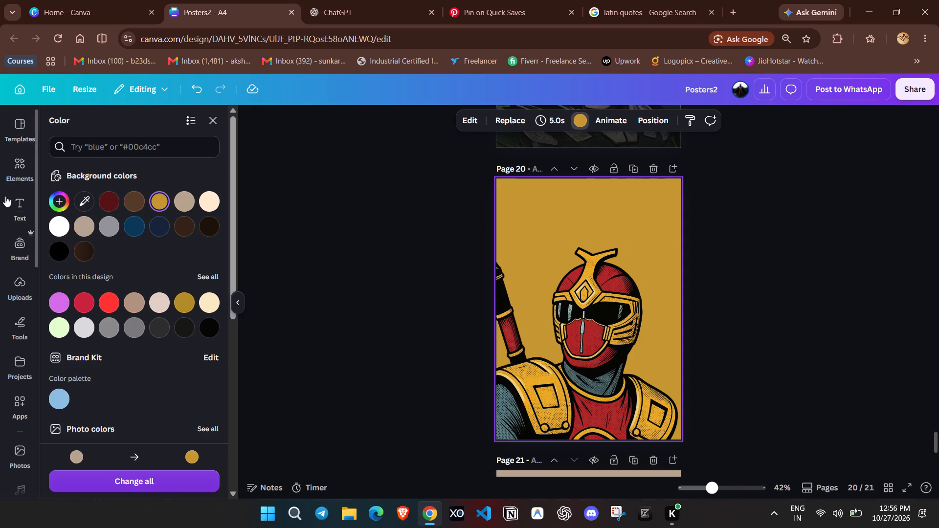
# Set page 20's background to a dark red sampled from the ranger's staff.
pyautogui.click(87, 201)
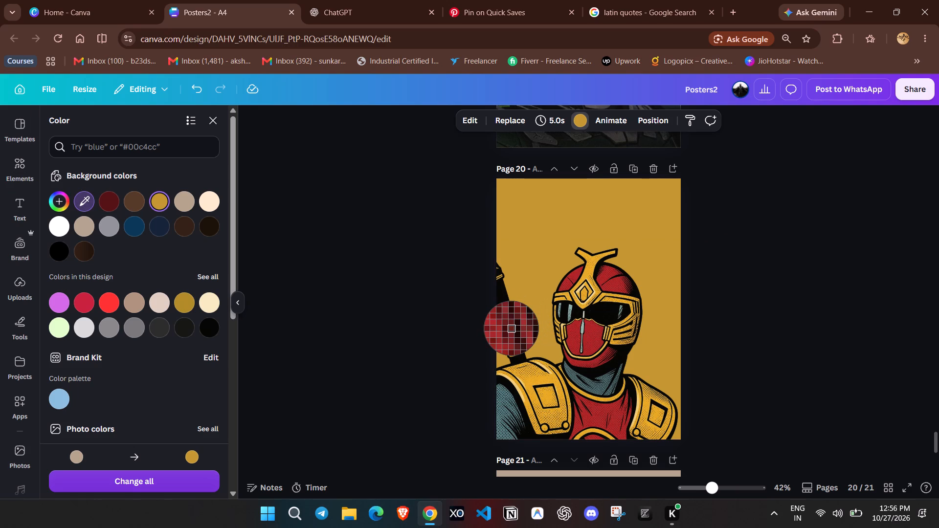
pyautogui.click(512, 329)
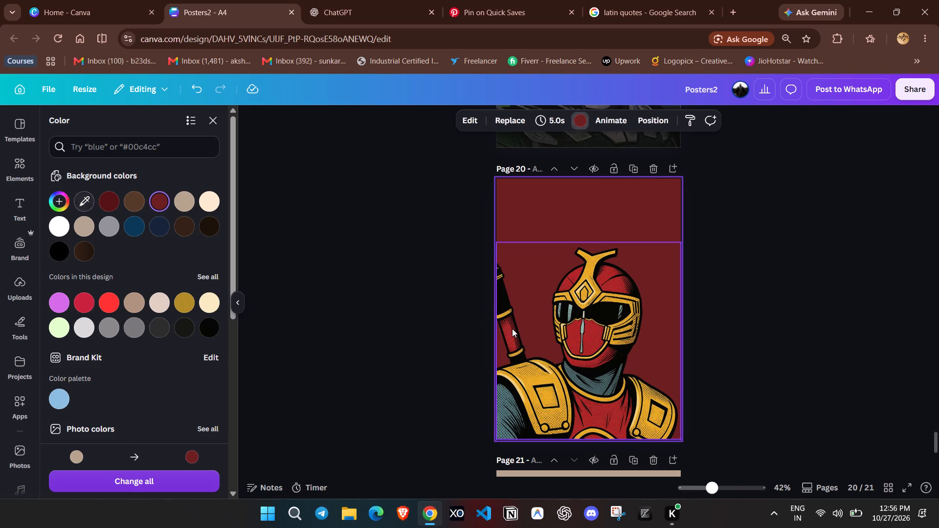
pyautogui.click(741, 309)
pyautogui.click(743, 299)
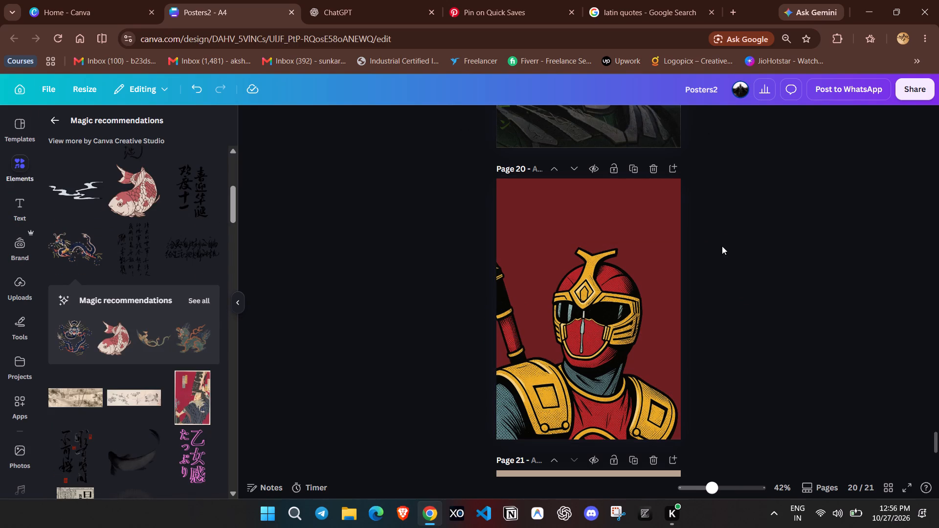
# Search Google for "power rangers ninja steel characters" in the existing latin quotes search.
pyautogui.click(608, 0)
pyautogui.scroll(5, 520, 130)
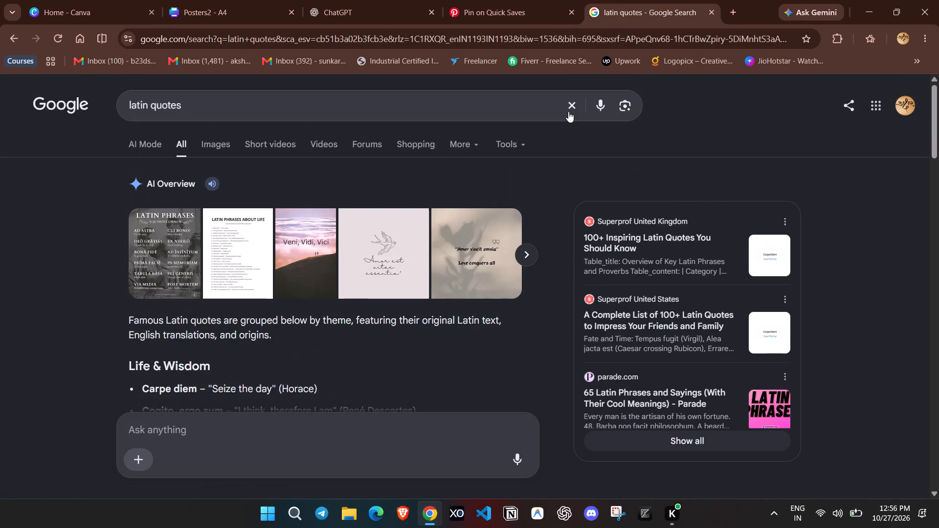
pyautogui.click(568, 111)
pyautogui.write('power r')
pyautogui.write('angers ninja s')
pyautogui.press('Down')
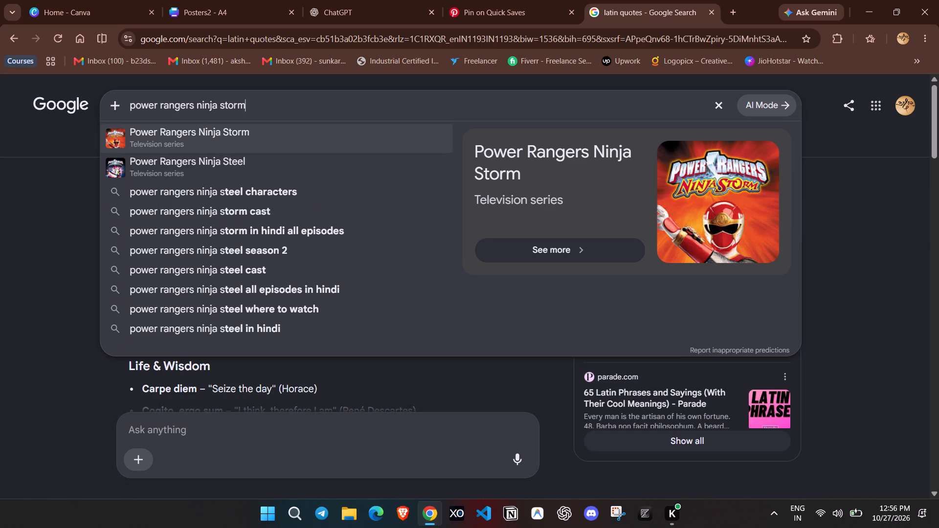
pyautogui.press('Down')
pyautogui.press('Down')
pyautogui.press('Return')
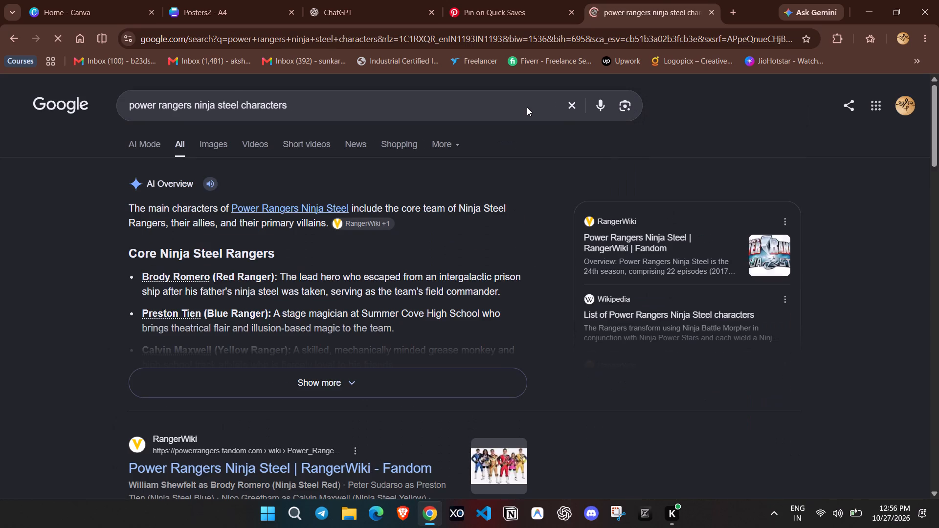
# Change the Google search to "power rangers ninja storm" and look through the show's cast.
pyautogui.moveTo(304, 110); pyautogui.dragTo(222, 95)
pyautogui.write('tor')
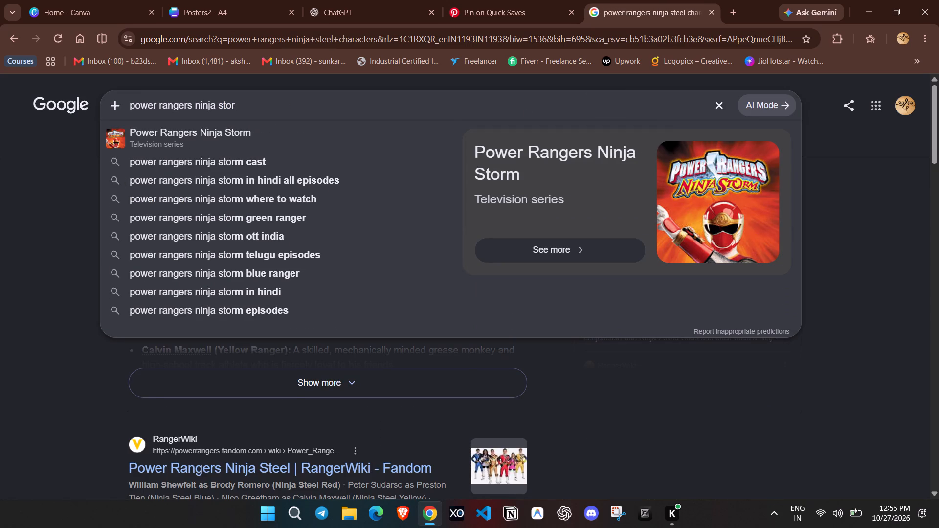
pyautogui.press('Down')
pyautogui.press('Return')
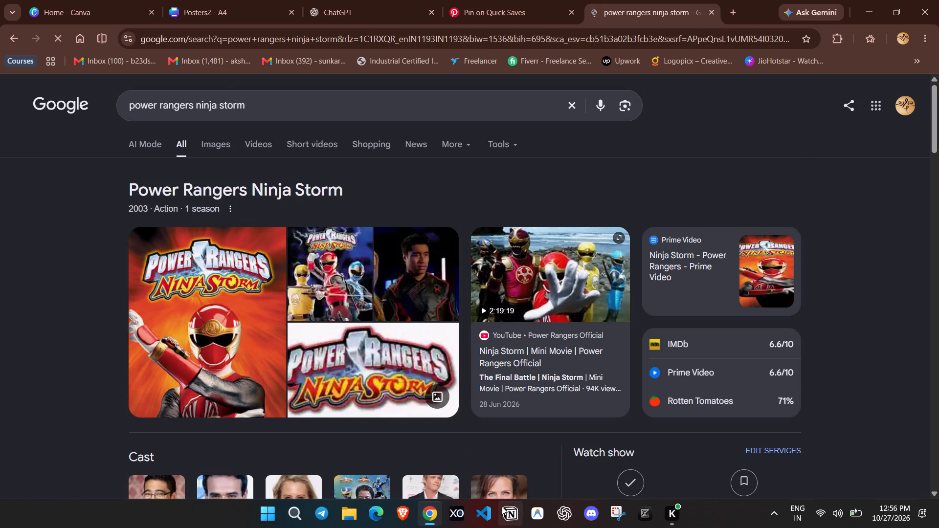
pyautogui.scroll(-3, 507, 455)
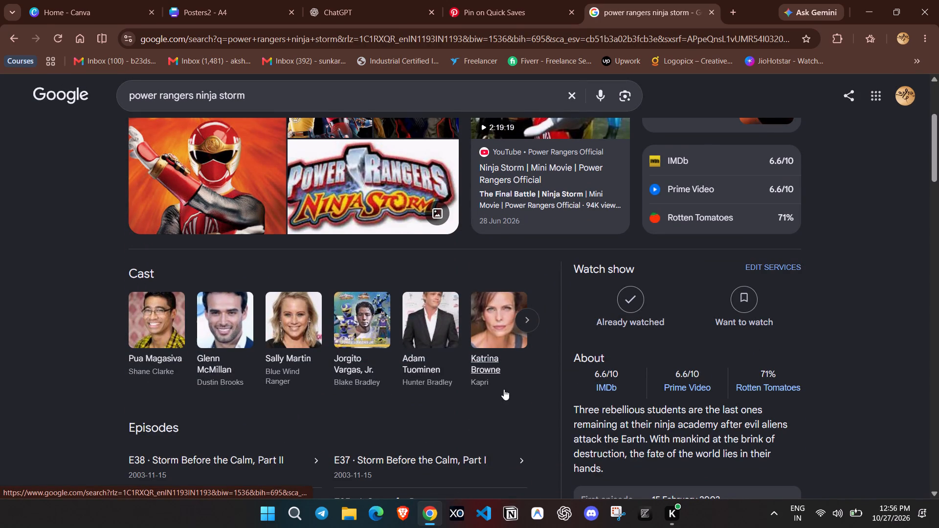
pyautogui.click(526, 323)
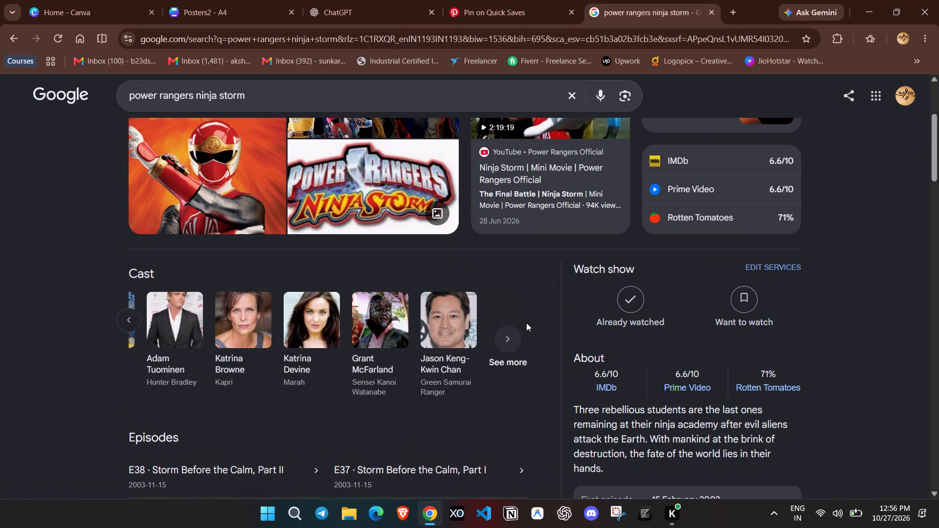
pyautogui.scroll(6, 523, 324)
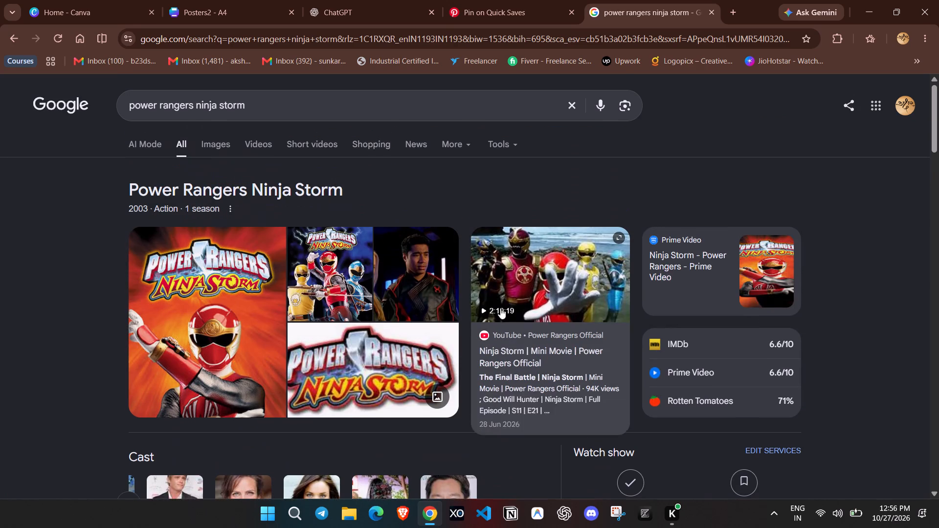
# Search Google for "power rangers ninja storm purple ranger".
pyautogui.click(284, 113)
pyautogui.press('space')
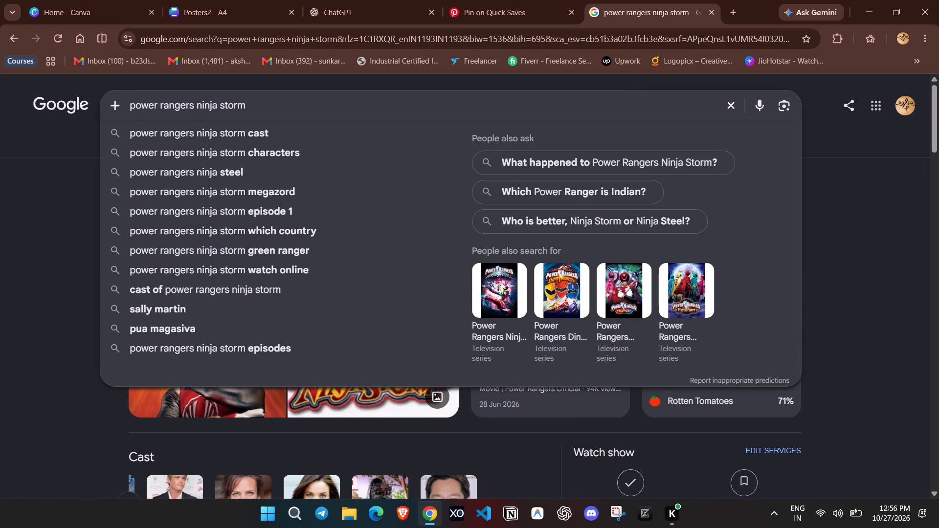
pyautogui.write('pur')
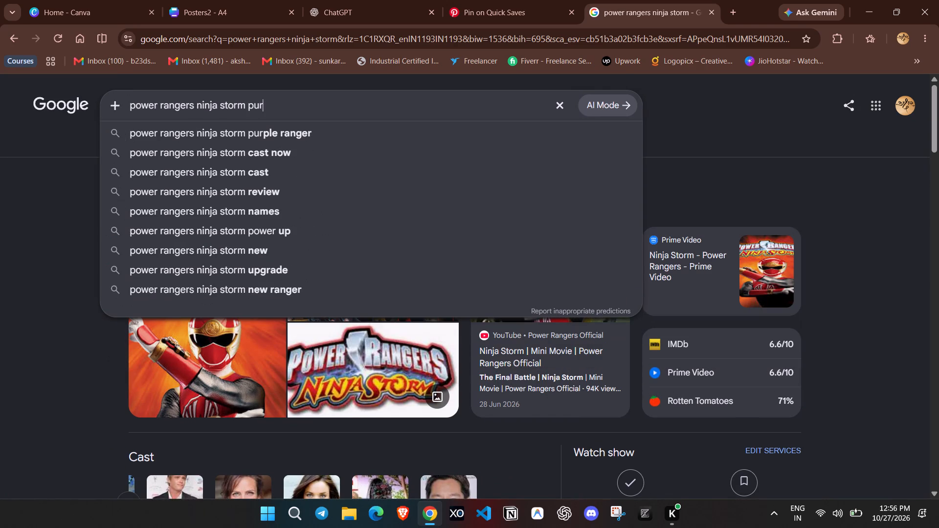
pyautogui.press('Down')
pyautogui.press('Return')
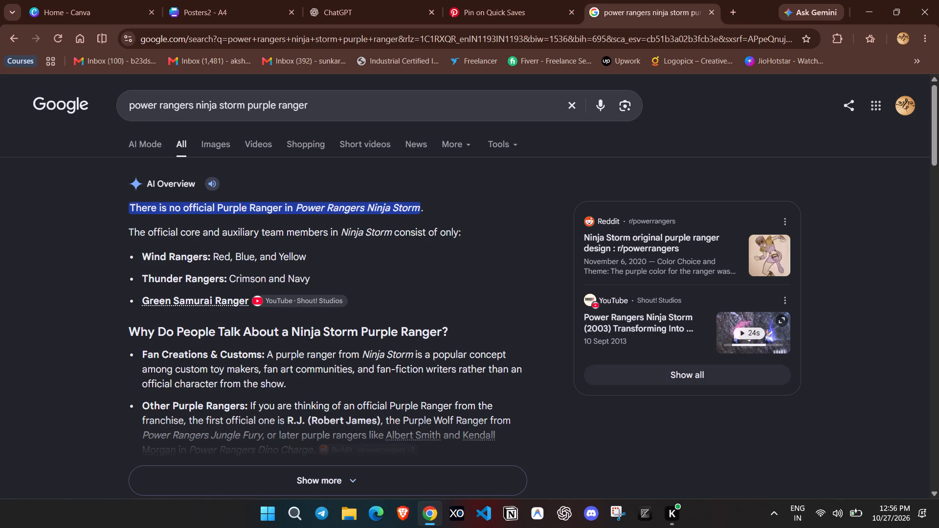
# Search for "power rangers ninja storm crimson ranger" and open the RangerWiki Hunter Bradley result separately, keeping the search results open.
pyautogui.moveTo(315, 111); pyautogui.dragTo(247, 107)
pyautogui.write('crims')
pyautogui.press('Down')
pyautogui.press('Return')
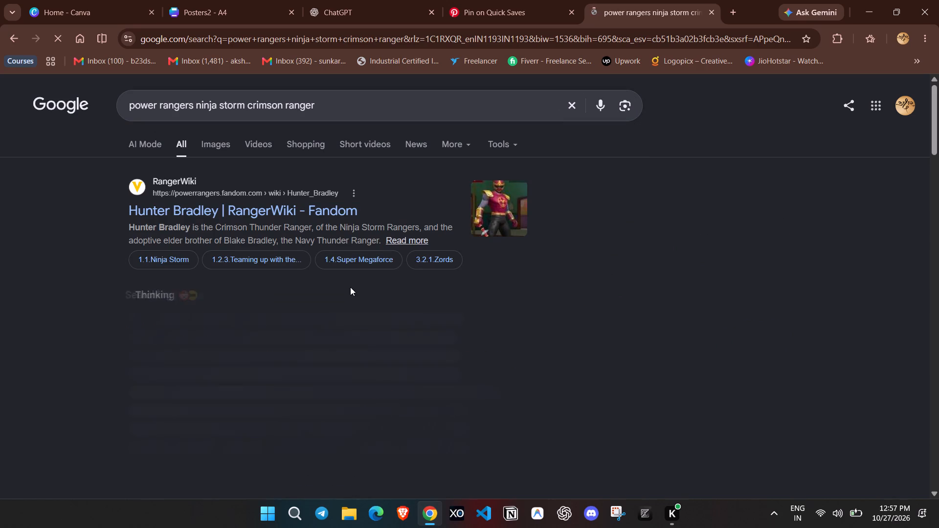
pyautogui.rightClick(312, 201)
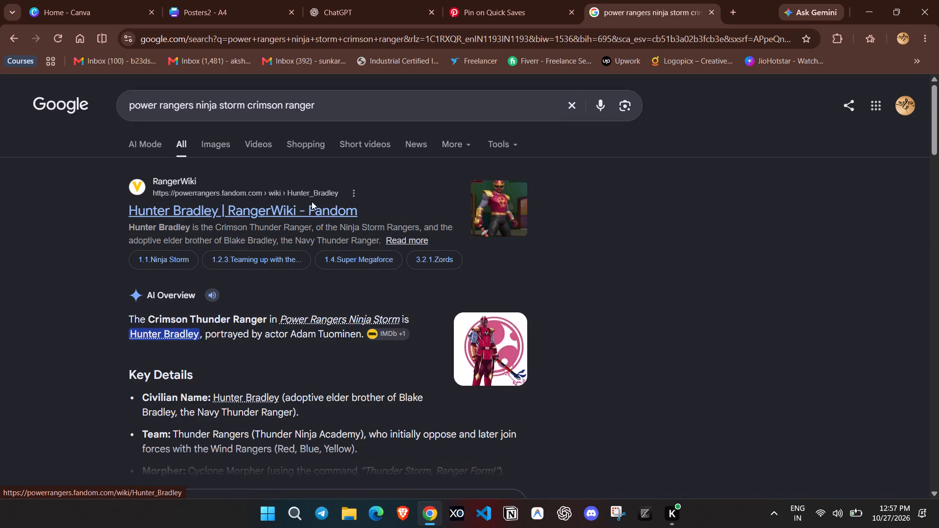
pyautogui.click(324, 213)
# Look through the crimson ranger search results, including the overview, character details and images.
pyautogui.scroll(-2, 324, 213)
pyautogui.click(315, 375)
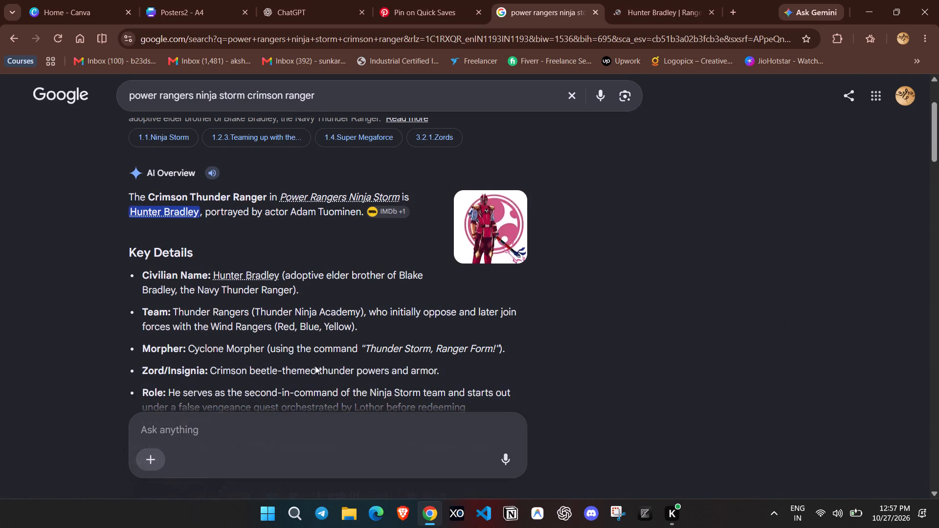
pyautogui.scroll(-1, 332, 341)
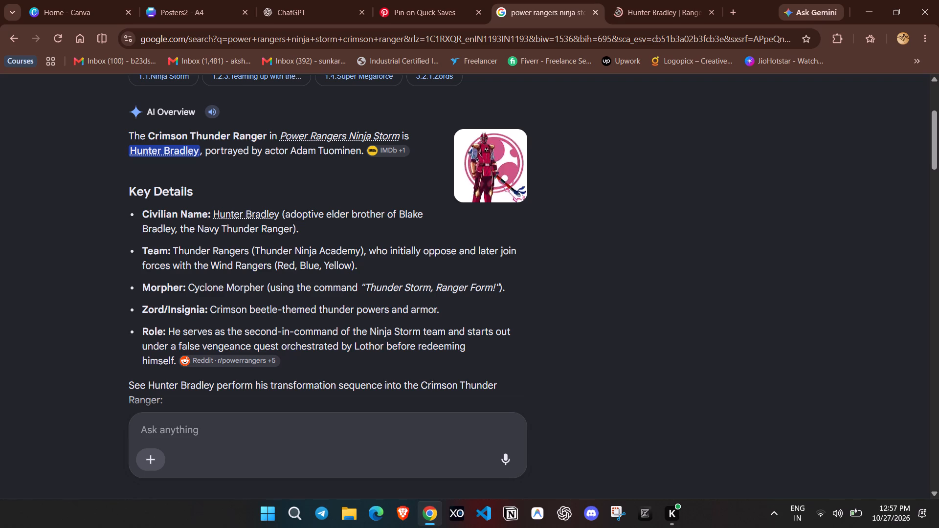
pyautogui.scroll(-2, 320, 330)
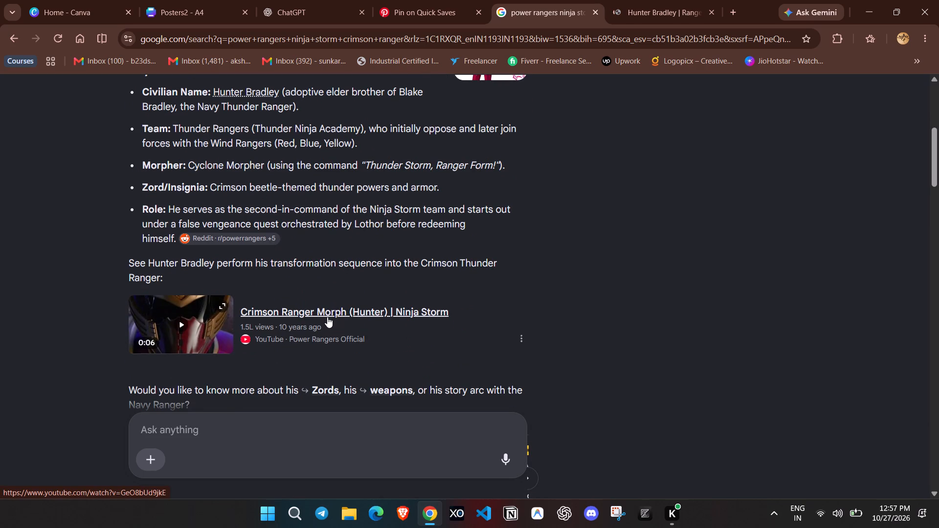
pyautogui.scroll(-9, 327, 317)
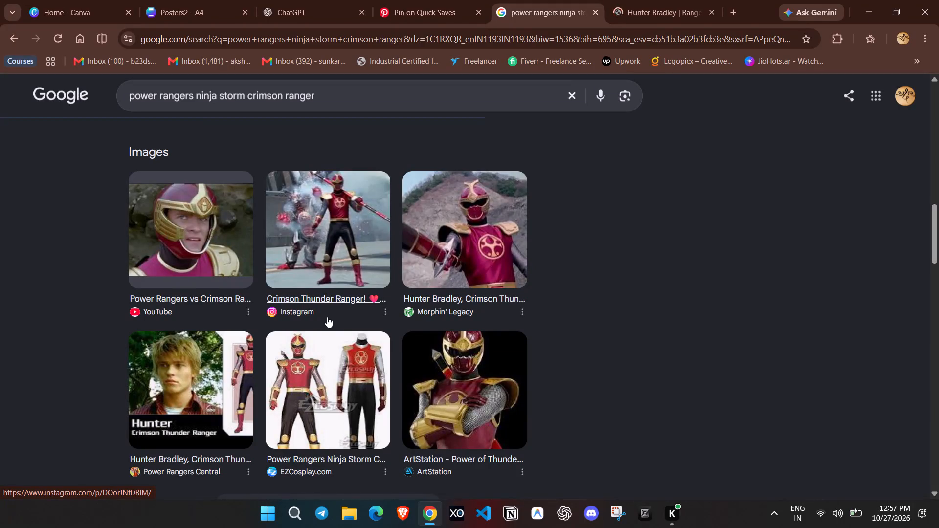
pyautogui.scroll(-7, 323, 312)
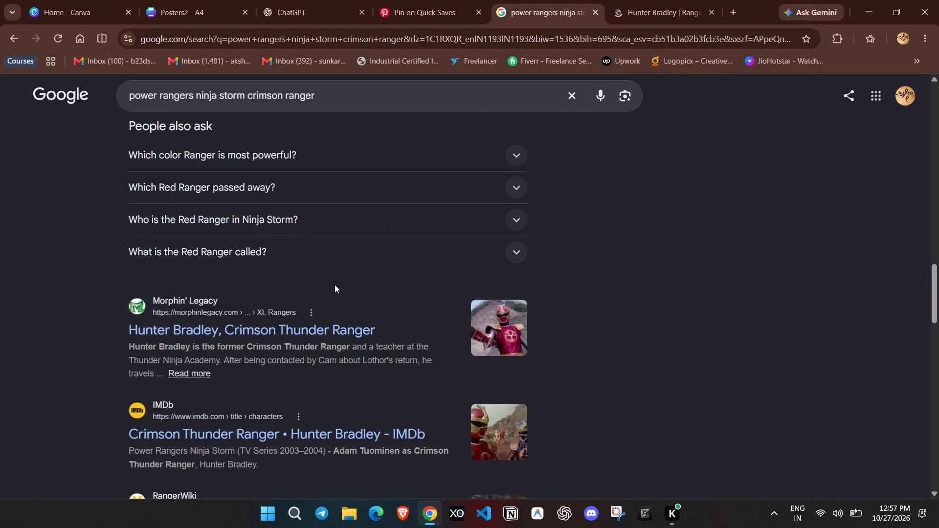
pyautogui.scroll(-1, 334, 296)
pyautogui.scroll(7, 335, 294)
pyautogui.scroll(19, 335, 294)
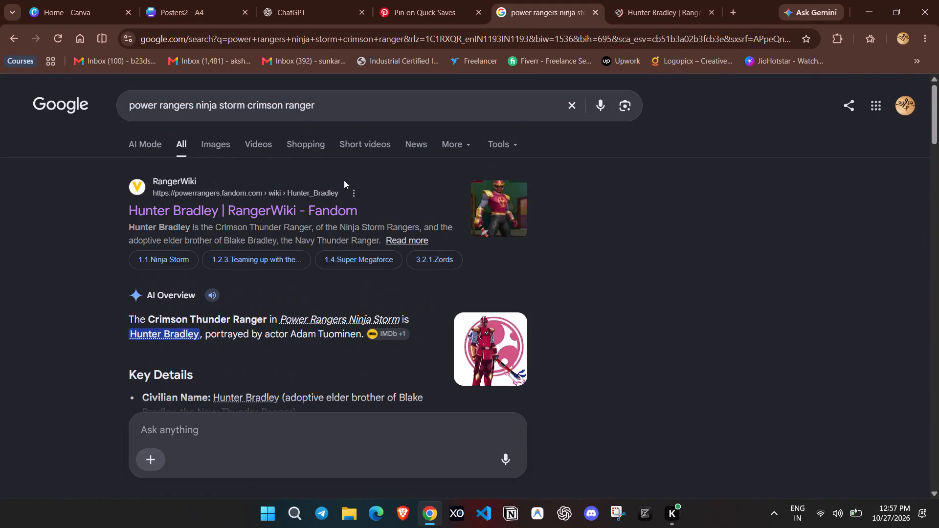
# Search for "power rangers ninja storm crimson ranger quotes" and open IMDb's Thunder Strangers quotes result separately from the search results.
pyautogui.click(356, 92)
pyautogui.press('space')
pyautogui.write('quo')
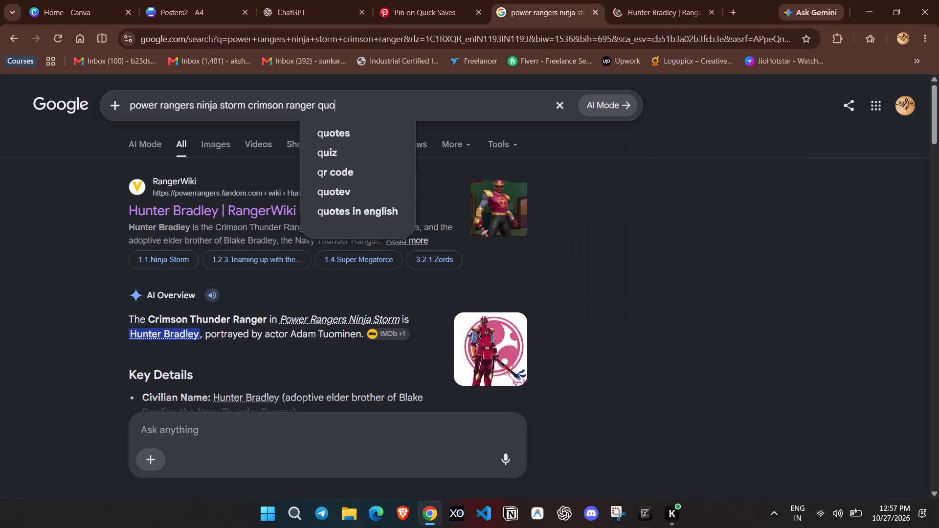
pyautogui.write('tes')
pyautogui.press('Return')
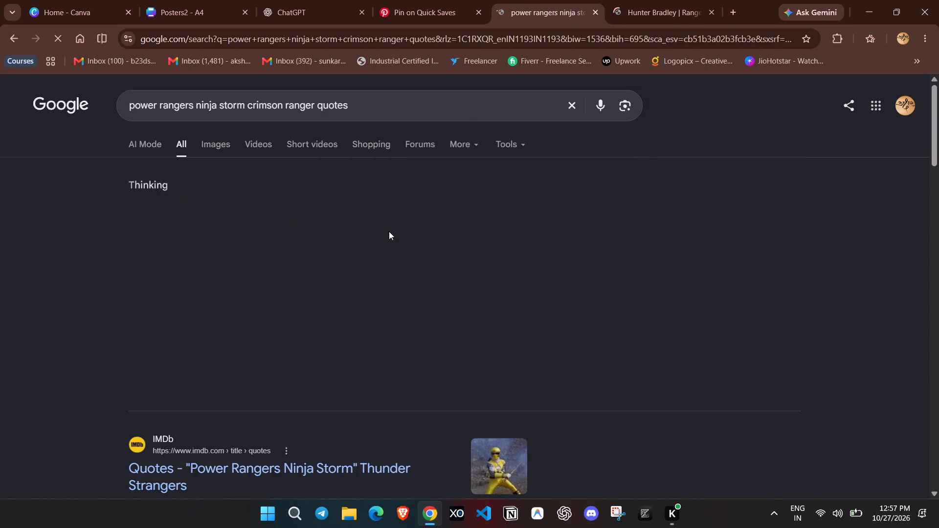
pyautogui.scroll(-2, 389, 232)
pyautogui.rightClick(319, 348)
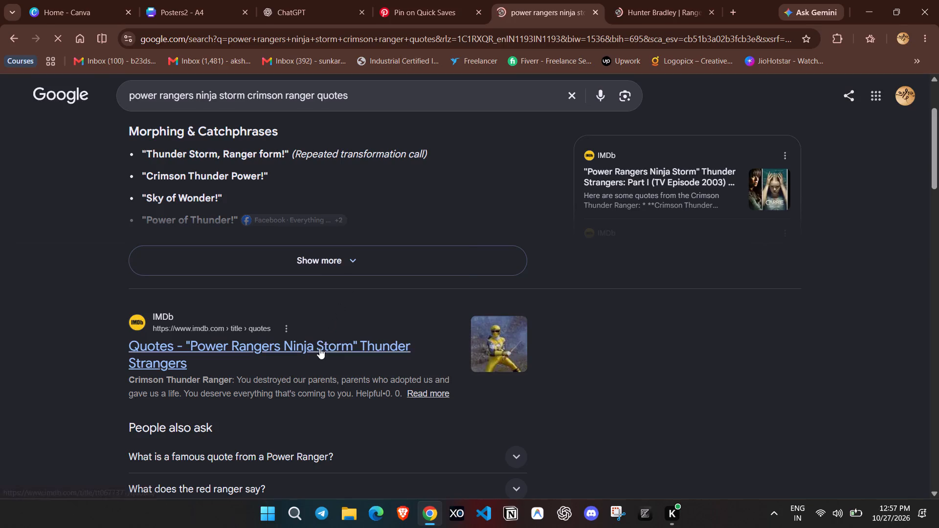
pyautogui.click(358, 214)
# View the RangerWiki page on Hunter Bradley and dismiss its Google sign-in prompt.
pyautogui.click(598, 0)
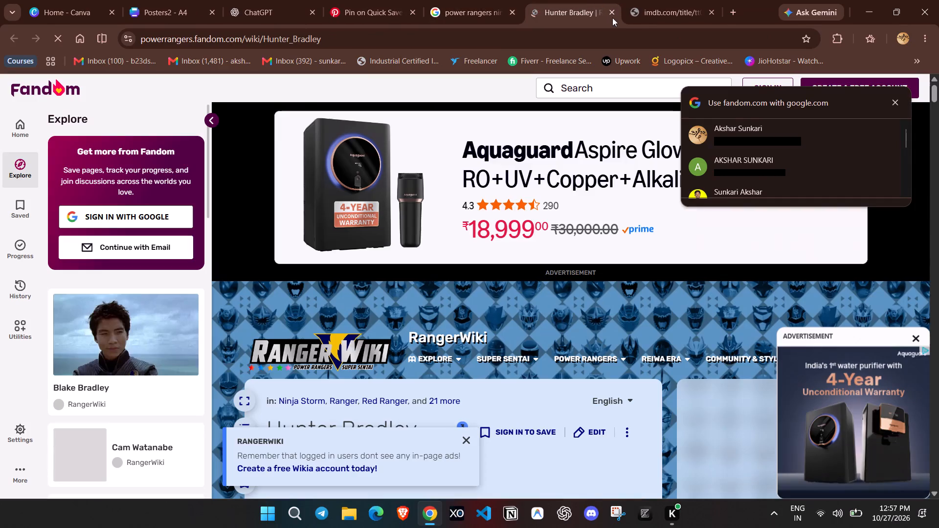
pyautogui.click(644, 0)
pyautogui.click(563, 0)
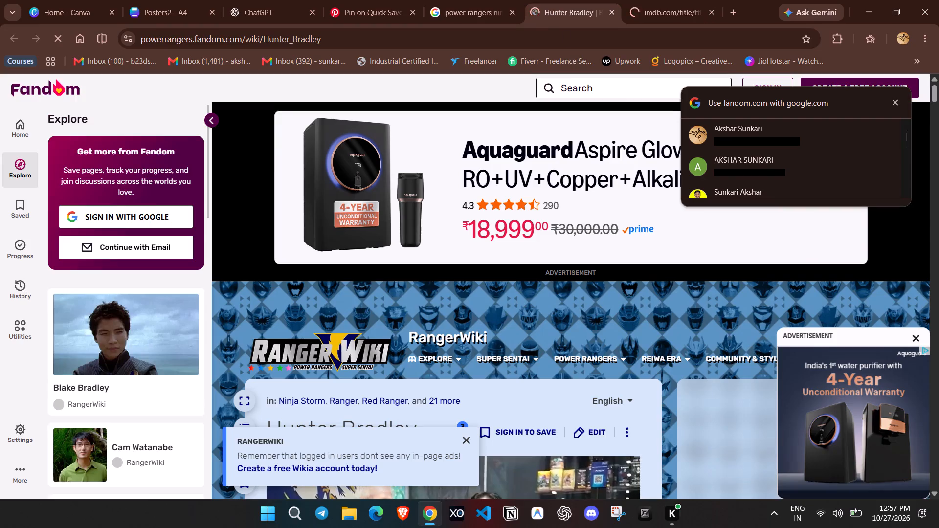
pyautogui.click(892, 104)
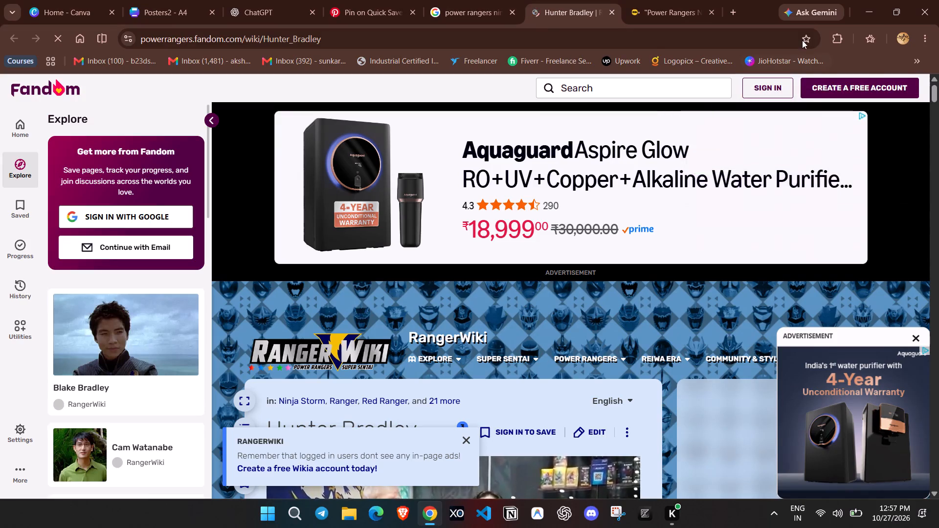
pyautogui.click(802, 38)
pyautogui.click(747, 156)
# Read through IMDb's Thunder Strangers: Part III quotes for a line that fits the crimson ranger poster.
pyautogui.click(665, 0)
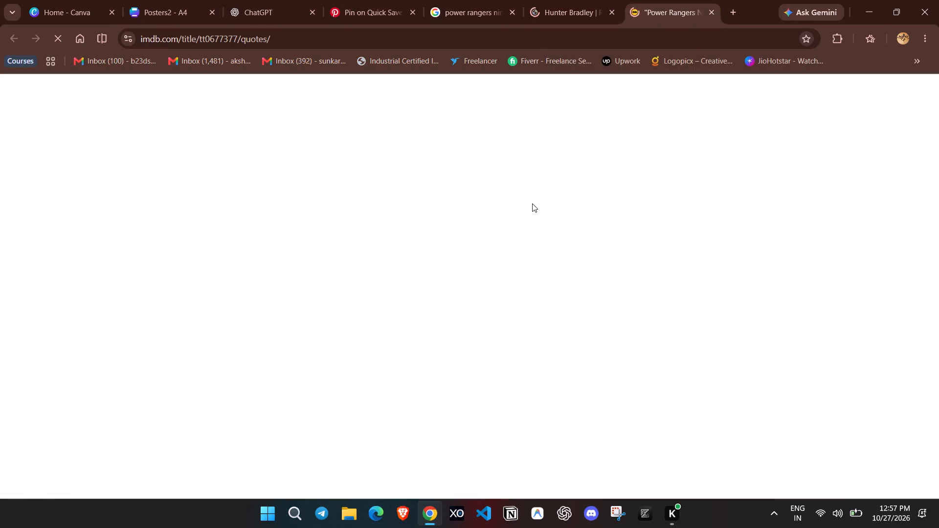
pyautogui.scroll(-1, 367, 313)
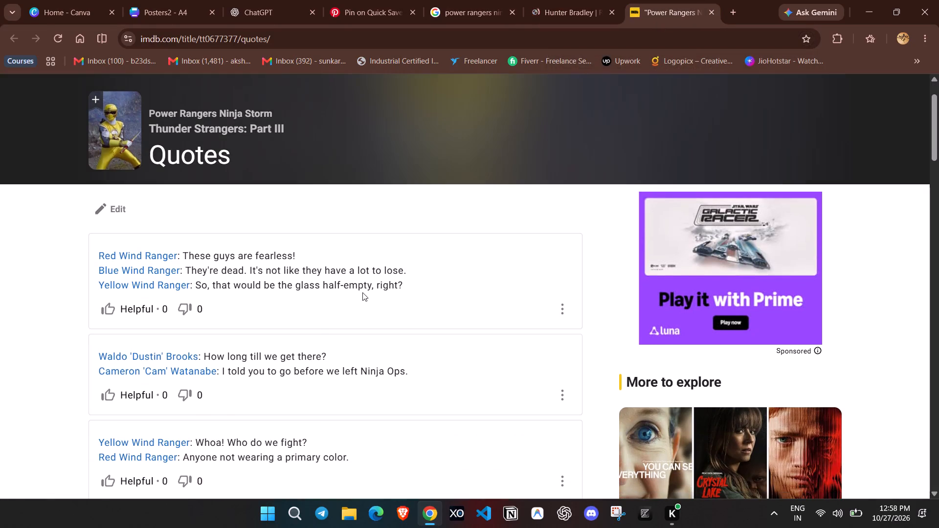
pyautogui.scroll(-2, 361, 291)
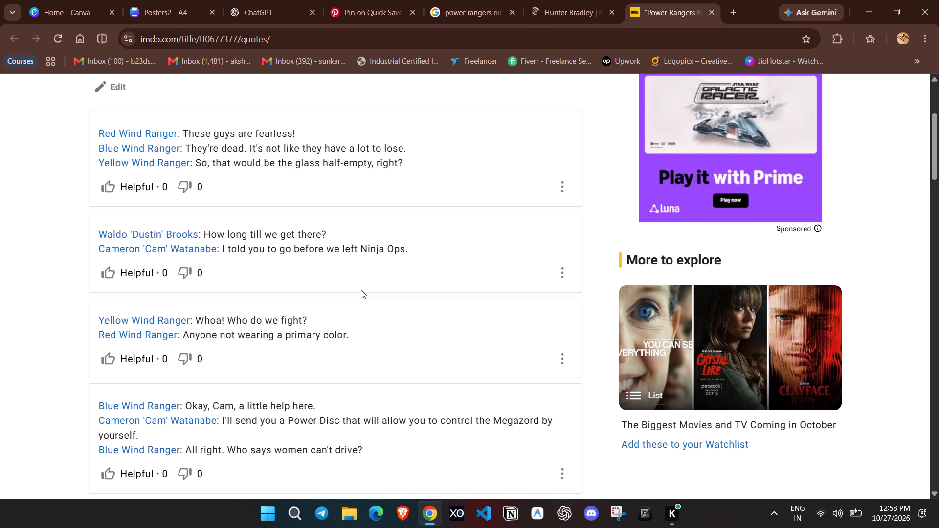
pyautogui.scroll(-7, 361, 290)
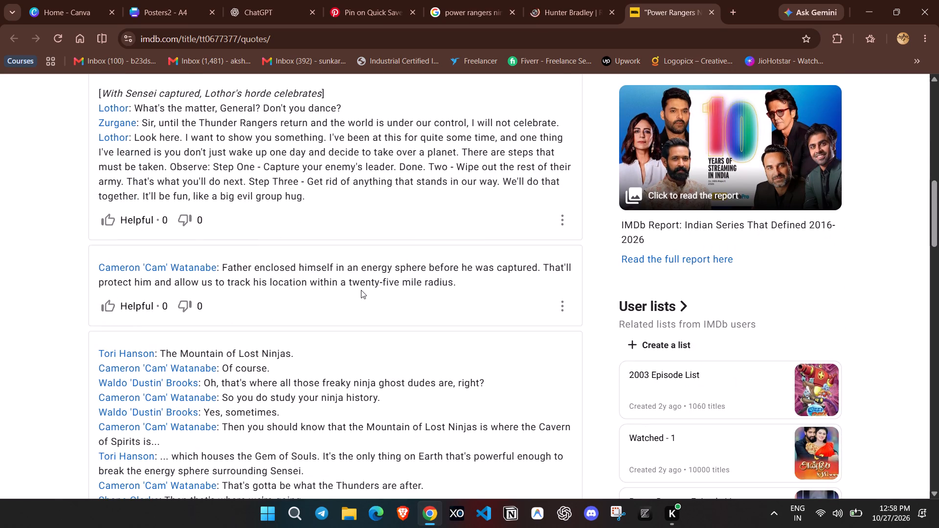
pyautogui.scroll(-1, 361, 290)
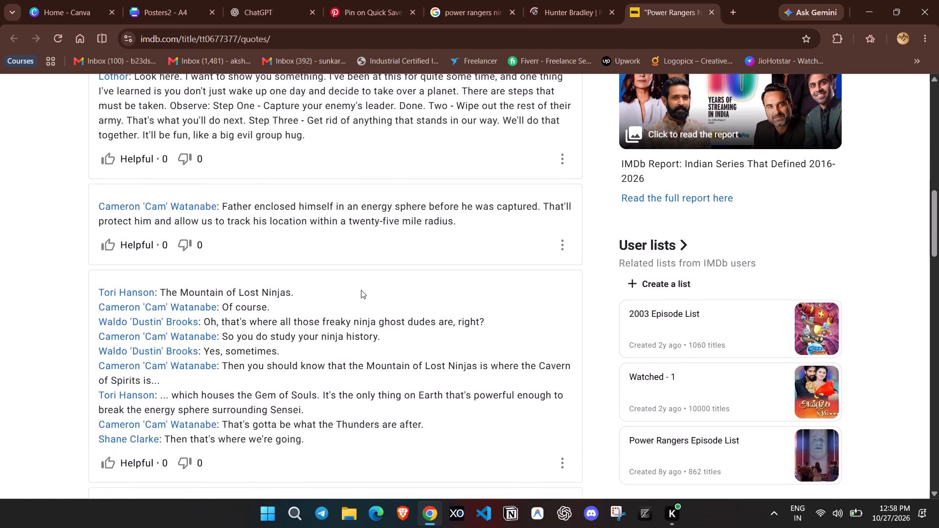
pyautogui.scroll(-9, 361, 290)
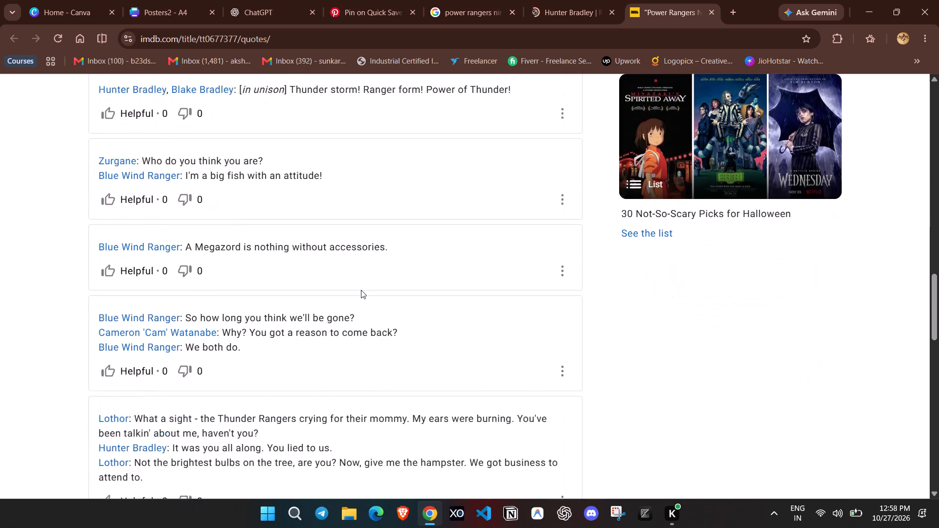
pyautogui.scroll(1, 361, 290)
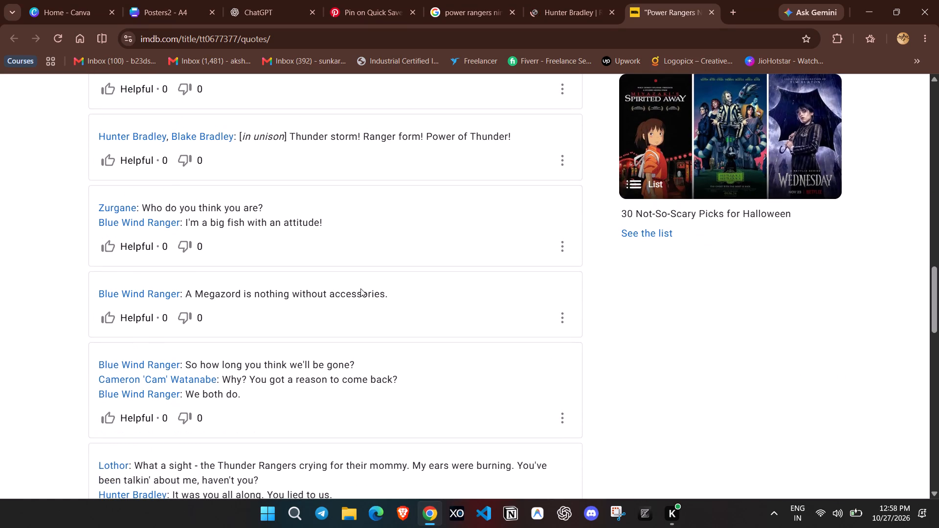
# Copy "Thunder storm!" from the line Hunter and Blake Bradley speak in unison.
pyautogui.moveTo(291, 136); pyautogui.dragTo(292, 136)
pyautogui.moveTo(292, 136); pyautogui.dragTo(365, 137)
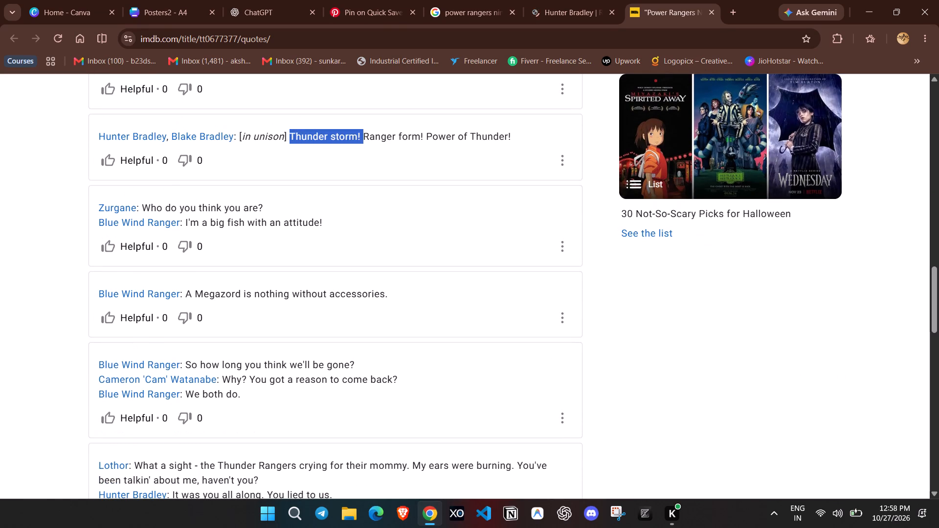
pyautogui.moveTo(365, 137); pyautogui.dragTo(361, 135)
pyautogui.hotkey('ctrl', 'c')
# Return to Posters2 and add the three-line yellow SALE text combination, one solid and two outlined, to page 20.
pyautogui.click(210, 0)
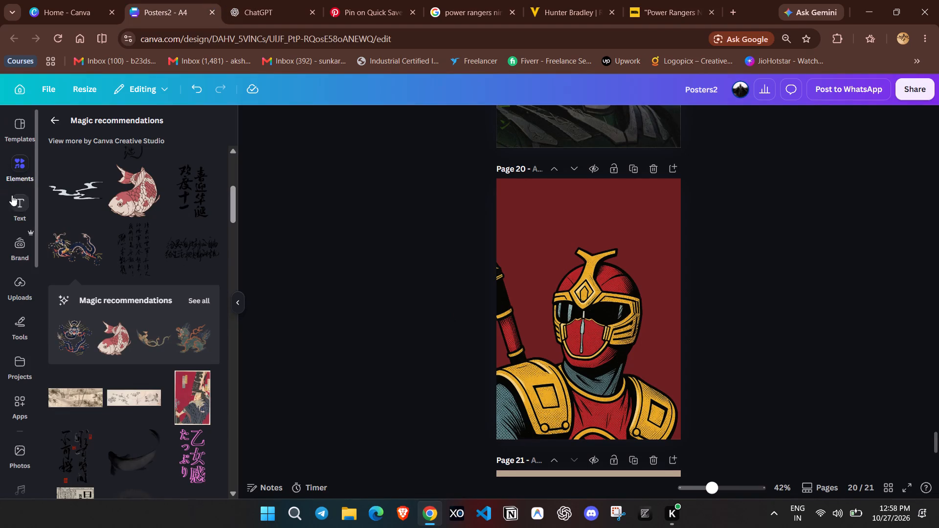
pyautogui.click(18, 205)
pyautogui.scroll(-1, 113, 277)
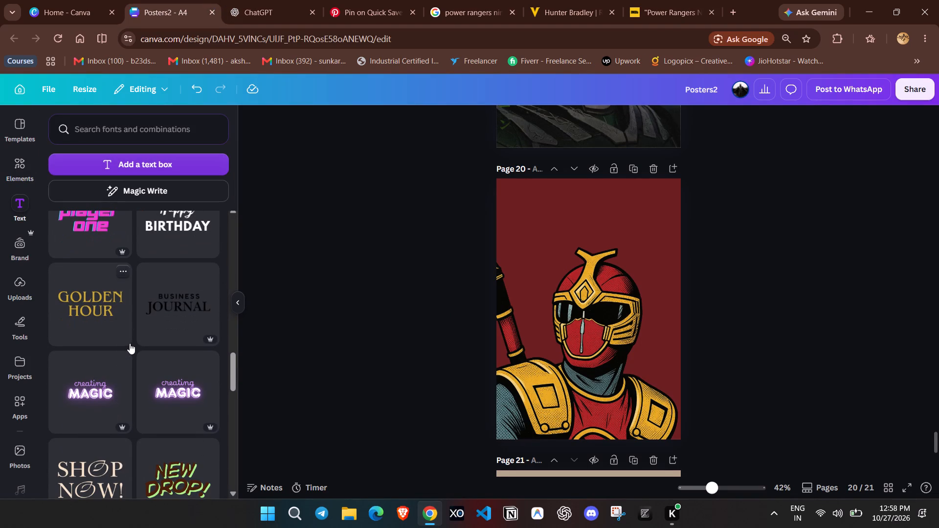
pyautogui.scroll(4, 166, 419)
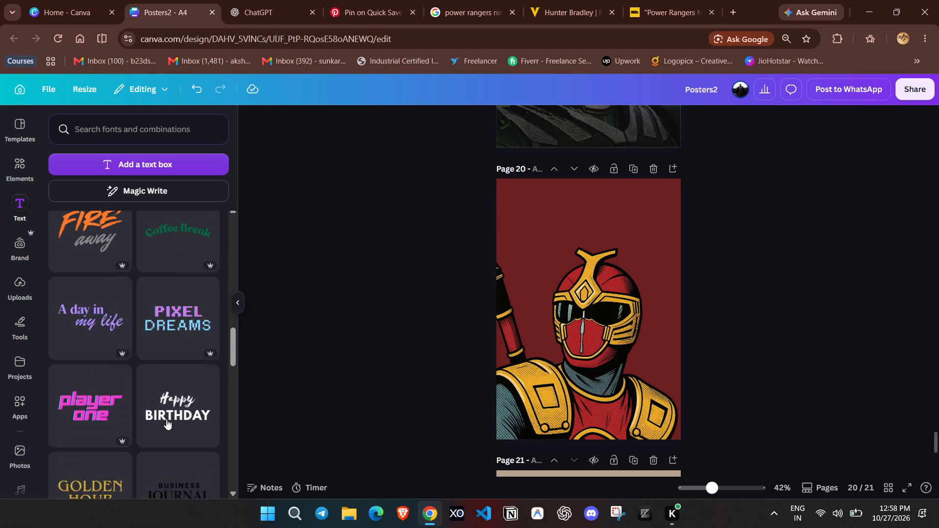
pyautogui.scroll(2, 166, 419)
pyautogui.scroll(-11, 169, 438)
pyautogui.scroll(-5, 156, 398)
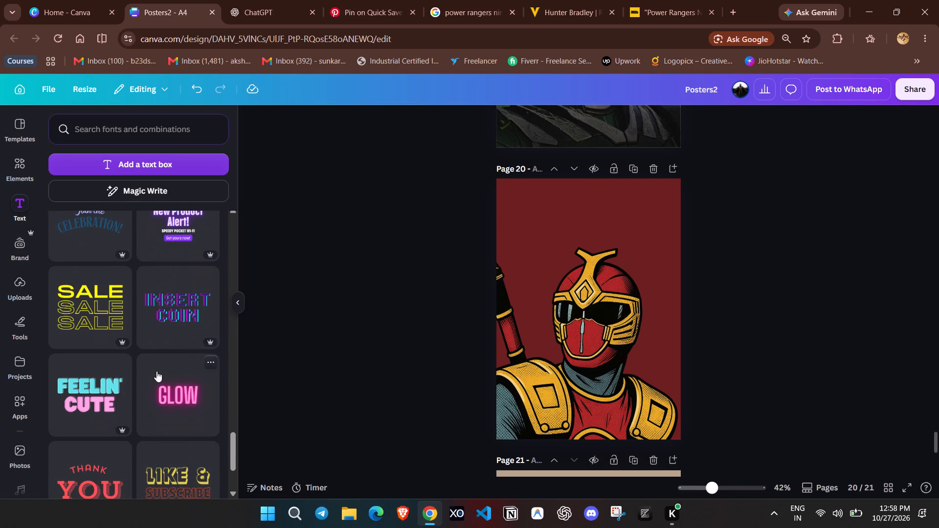
pyautogui.click(122, 300)
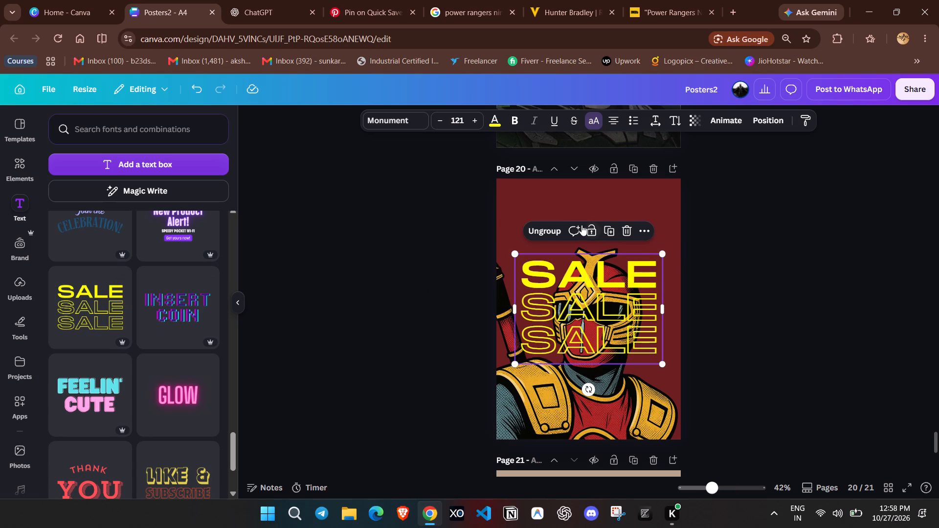
# Ungroup the SALE combination and replace the solid top line with the copied "Thunder storm!".
pyautogui.click(558, 225)
pyautogui.click(656, 252)
pyautogui.doubleClick(647, 264)
pyautogui.hotkey('ctrl', 'v')
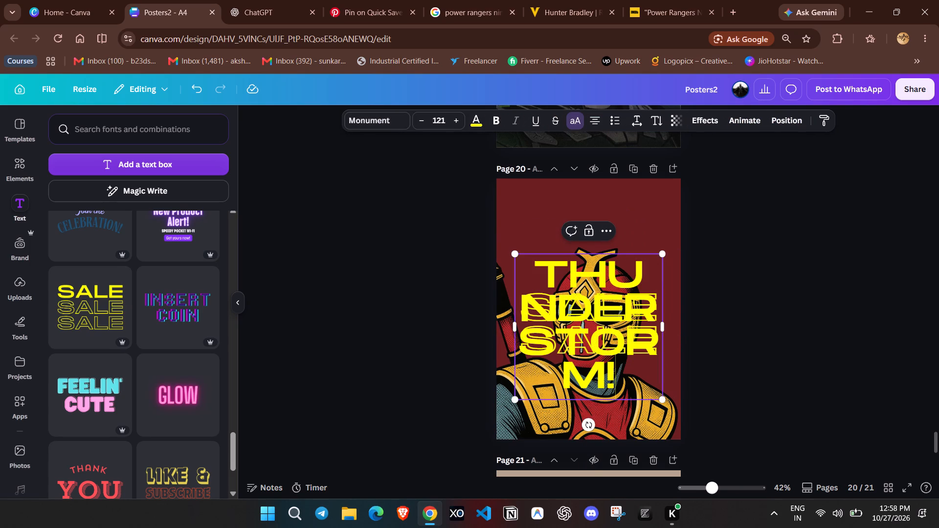
# Set the "THUNDER STORM!" text to size 50, move it above the helmet, and widen its box to fit one line.
pyautogui.click(446, 123)
pyautogui.write('50')
pyautogui.press('Return')
pyautogui.click(741, 243)
pyautogui.moveTo(627, 265); pyautogui.dragTo(619, 238)
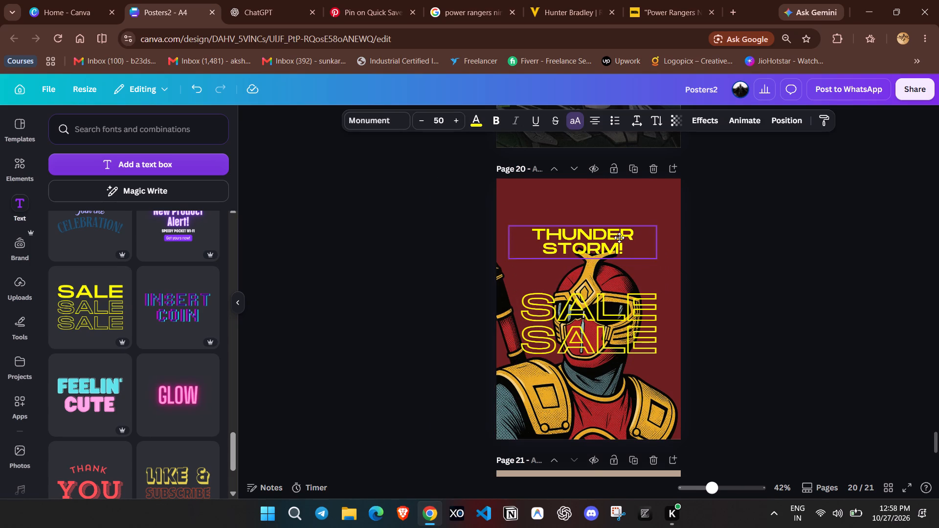
pyautogui.moveTo(619, 238); pyautogui.dragTo(608, 237)
pyautogui.moveTo(646, 241); pyautogui.dragTo(675, 242)
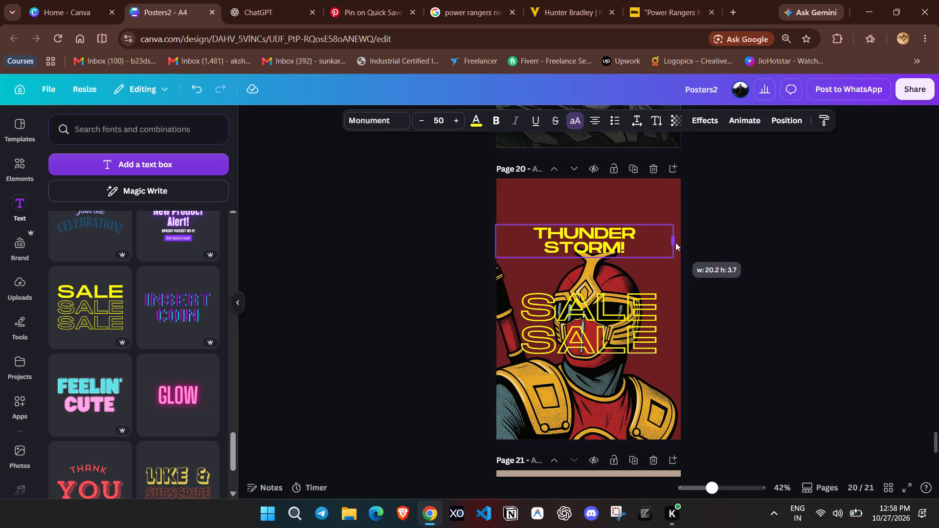
pyautogui.moveTo(675, 242); pyautogui.dragTo(692, 244)
pyautogui.click(717, 273)
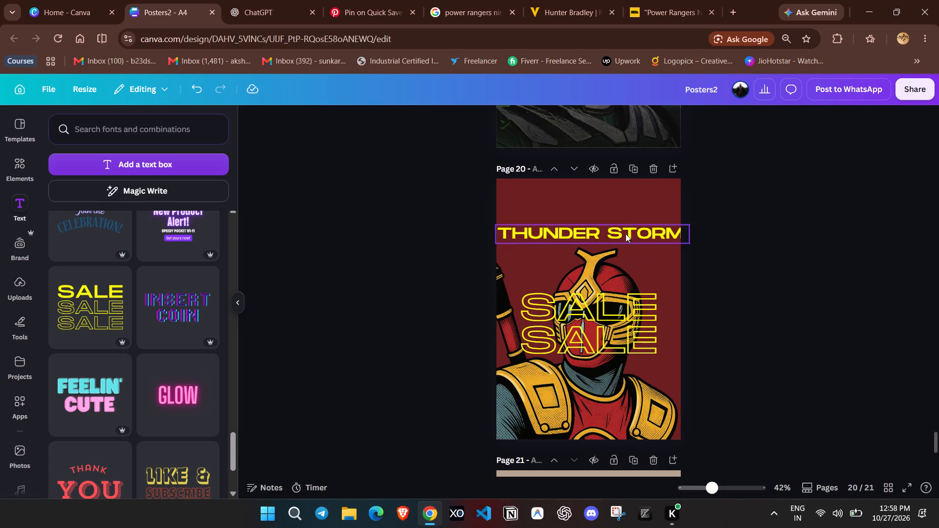
# Move "THUNDER STORM!" near the top of the poster, set its size to 40, and narrow its box around the text.
pyautogui.moveTo(624, 231); pyautogui.dragTo(617, 207)
pyautogui.click(444, 121)
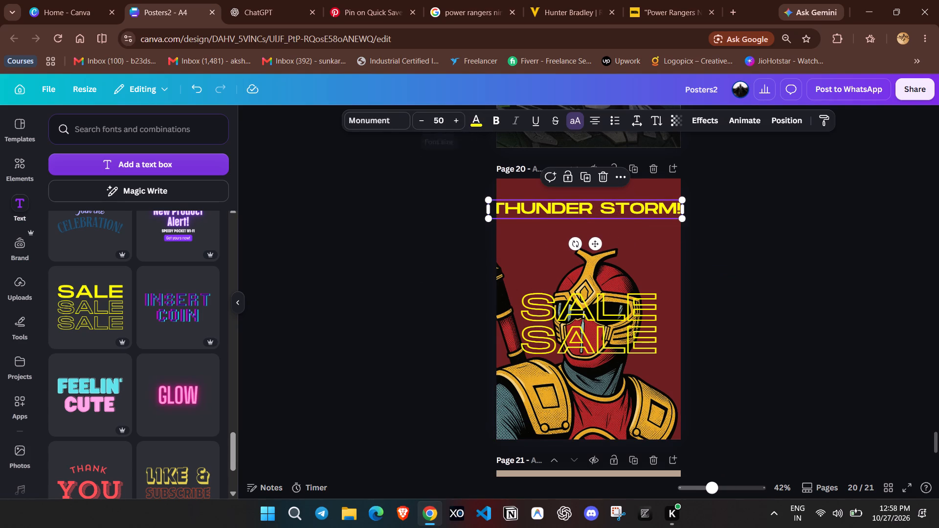
pyautogui.write('40')
pyautogui.press('Return')
pyautogui.click(781, 237)
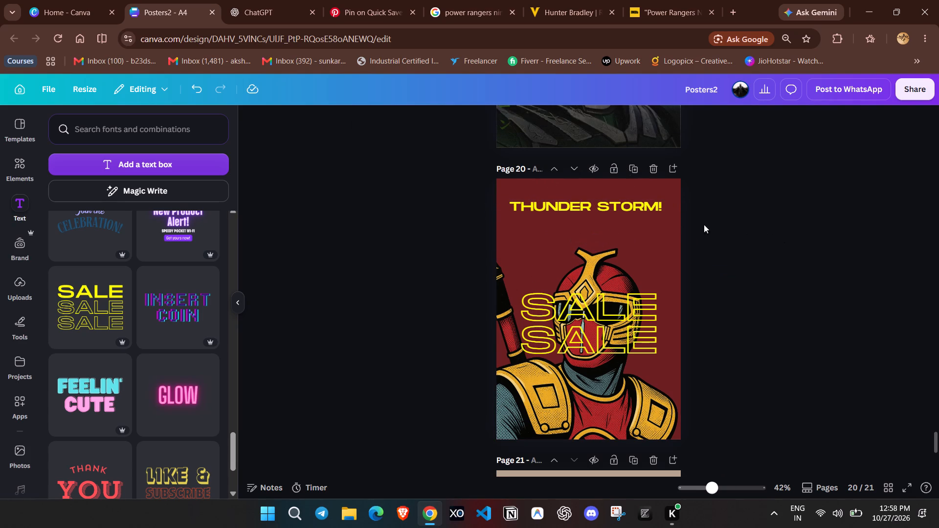
pyautogui.click(665, 212)
pyautogui.moveTo(683, 210); pyautogui.dragTo(650, 207)
pyautogui.click(684, 205)
pyautogui.moveTo(617, 209); pyautogui.dragTo(636, 213)
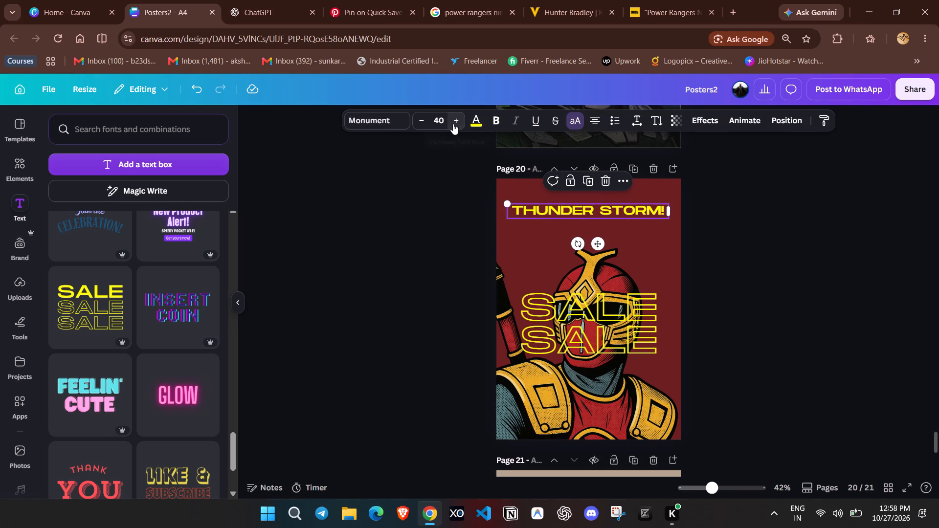
# Increase "THUNDER STORM!" to size 45, widen its box to keep one line, and centre it at the poster's top edge.
pyautogui.tripleClick(453, 124)
pyautogui.click(453, 124)
pyautogui.click(455, 124)
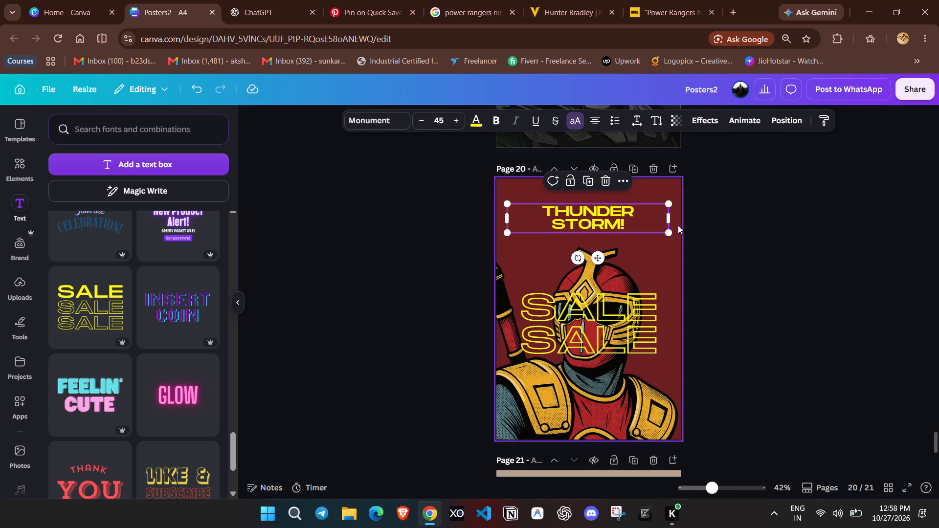
pyautogui.moveTo(672, 217); pyautogui.dragTo(679, 218)
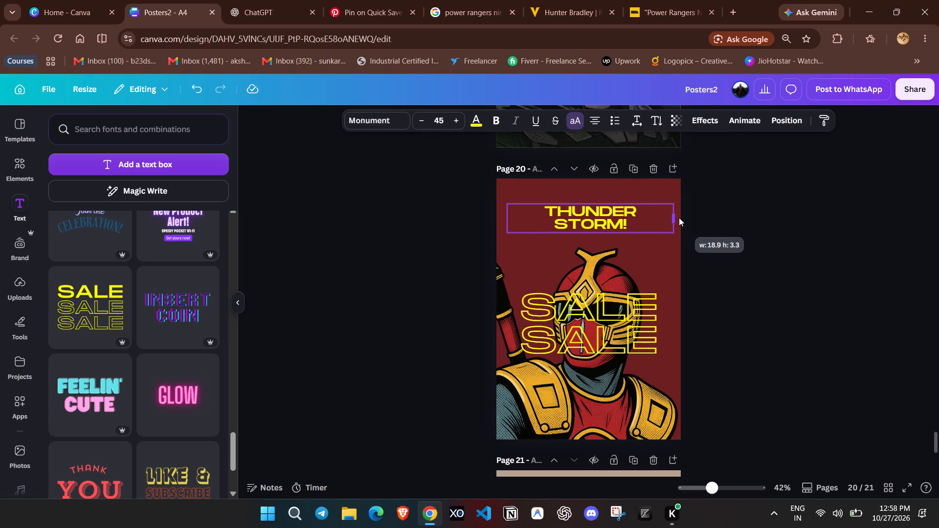
pyautogui.moveTo(679, 218); pyautogui.dragTo(683, 220)
pyautogui.click(729, 220)
pyautogui.moveTo(646, 212); pyautogui.dragTo(638, 196)
pyautogui.click(786, 225)
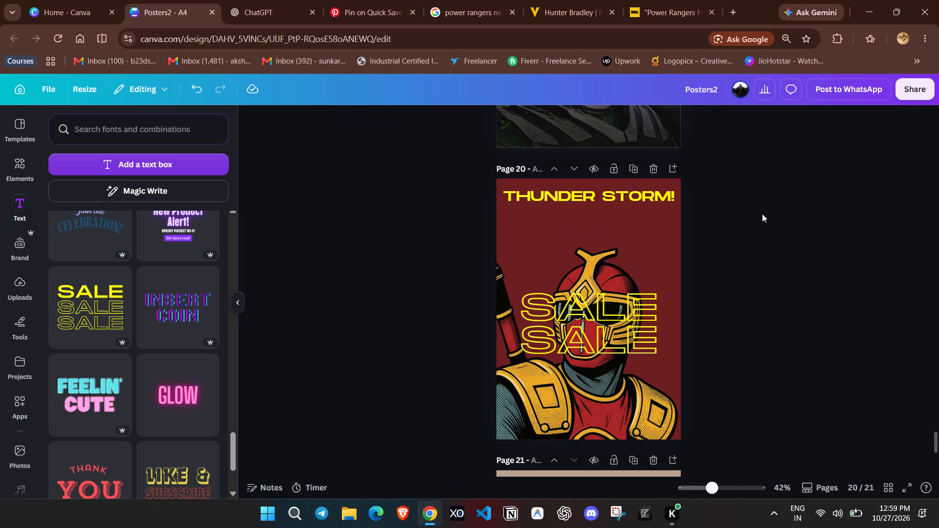
# Move the upper outlined SALE line below the headline and replace its text with "Ranger form!" copied from the IMDb quote.
pyautogui.moveTo(606, 310); pyautogui.dragTo(594, 244)
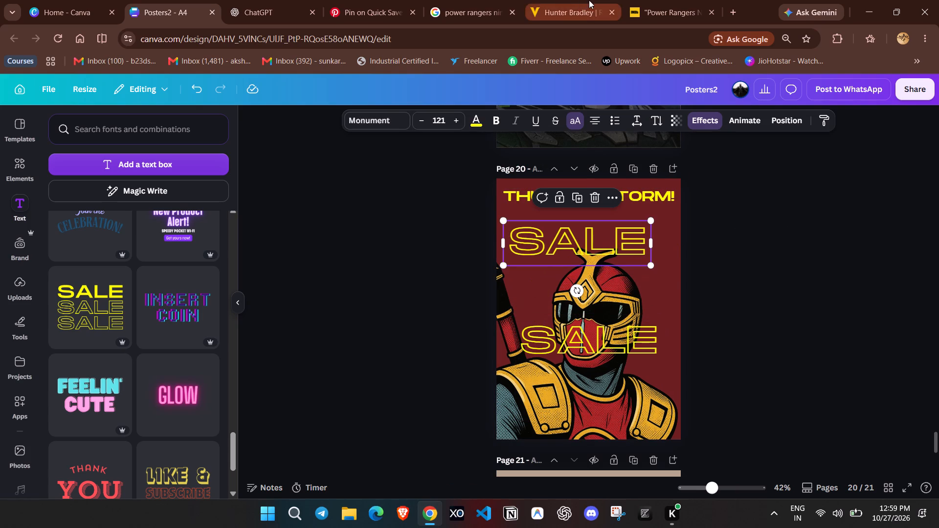
pyautogui.click(625, 0)
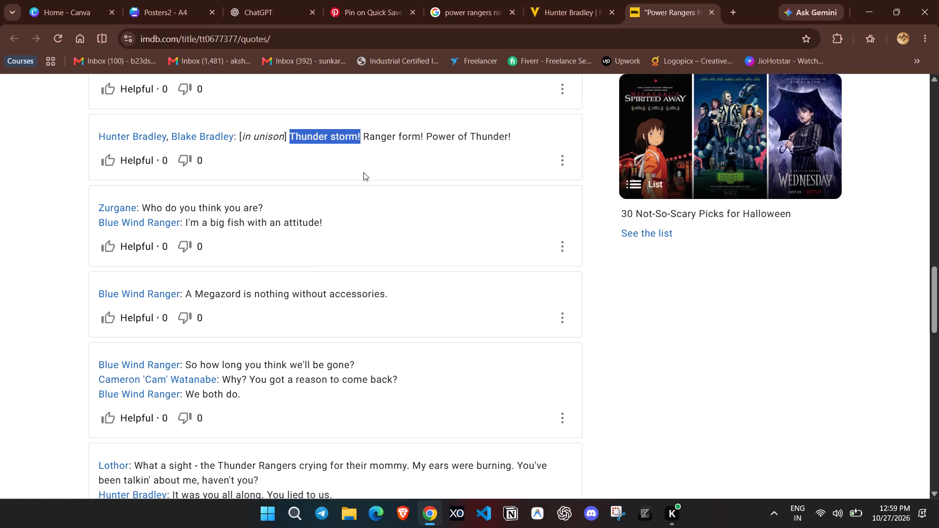
pyautogui.moveTo(366, 138); pyautogui.dragTo(425, 139)
pyautogui.hotkey('ctrl', 'c')
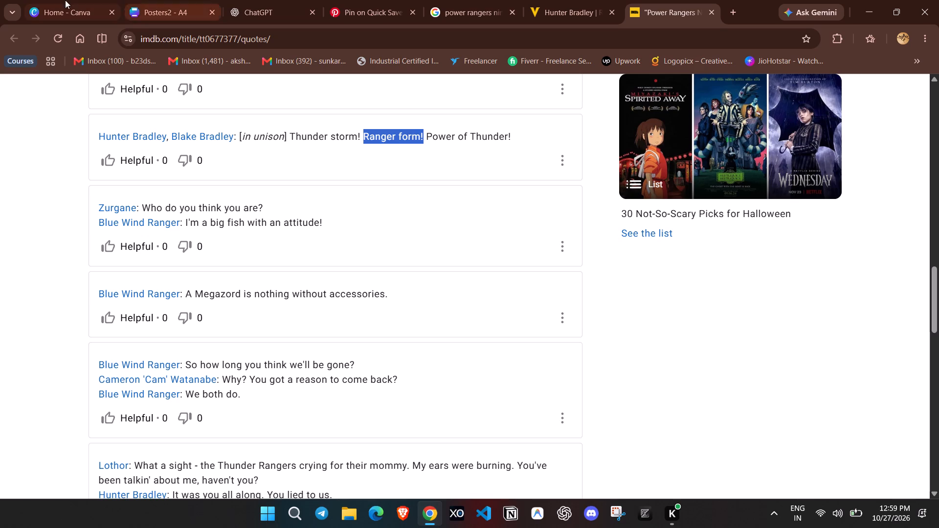
pyautogui.click(136, 0)
pyautogui.click(533, 237)
pyautogui.hotkey('ctrl', 'v')
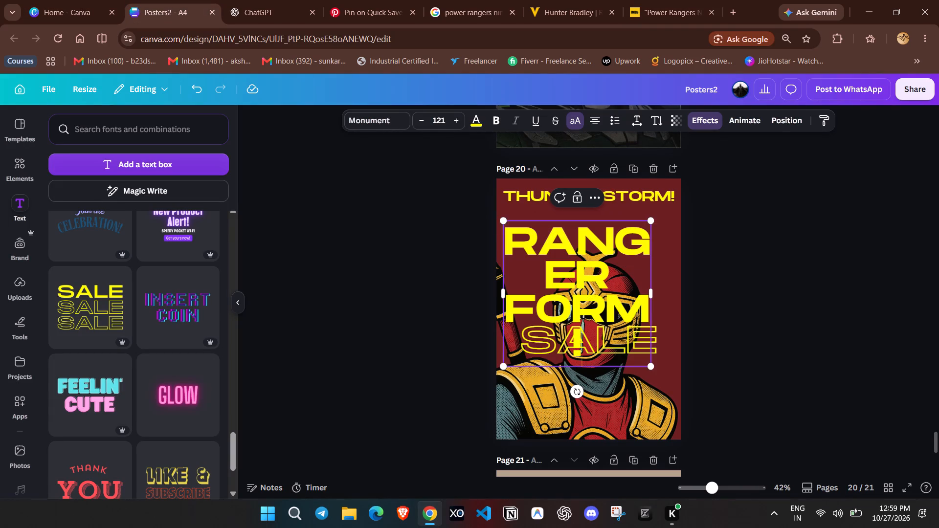
# Set "RANGER FORM!" to size 45, scale it up to about 54.6, and centre it between the headline and helmet.
pyautogui.click(440, 122)
pyautogui.write('45')
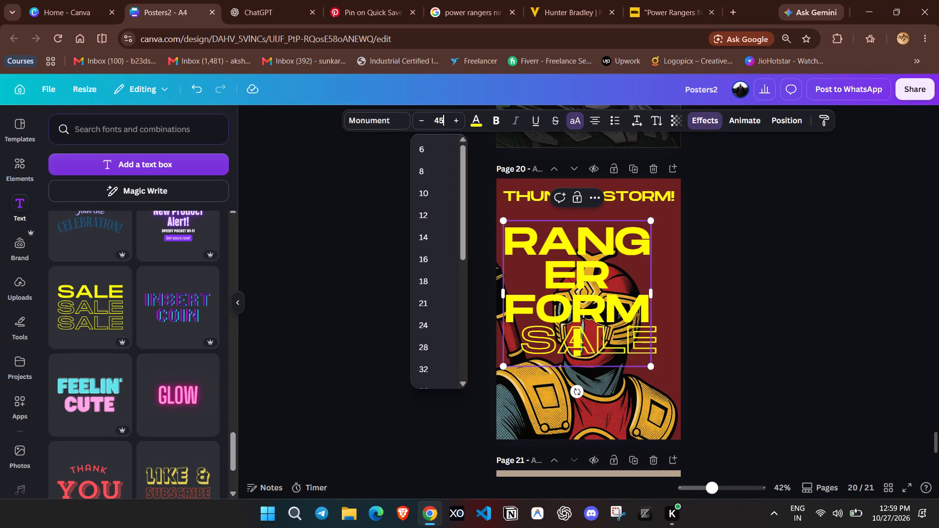
pyautogui.press('Return')
pyautogui.click(718, 234)
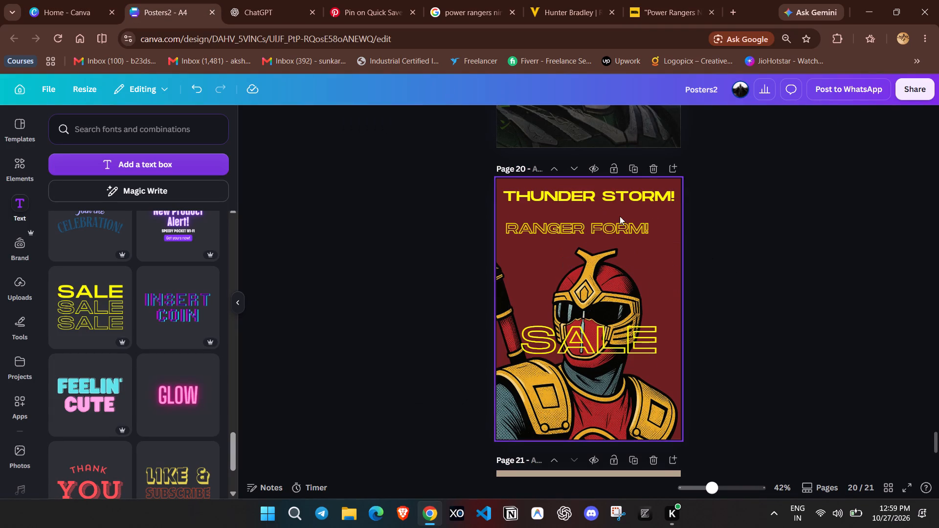
pyautogui.moveTo(621, 226); pyautogui.dragTo(623, 219)
pyautogui.moveTo(609, 221); pyautogui.dragTo(627, 229)
pyautogui.moveTo(520, 222); pyautogui.dragTo(504, 209)
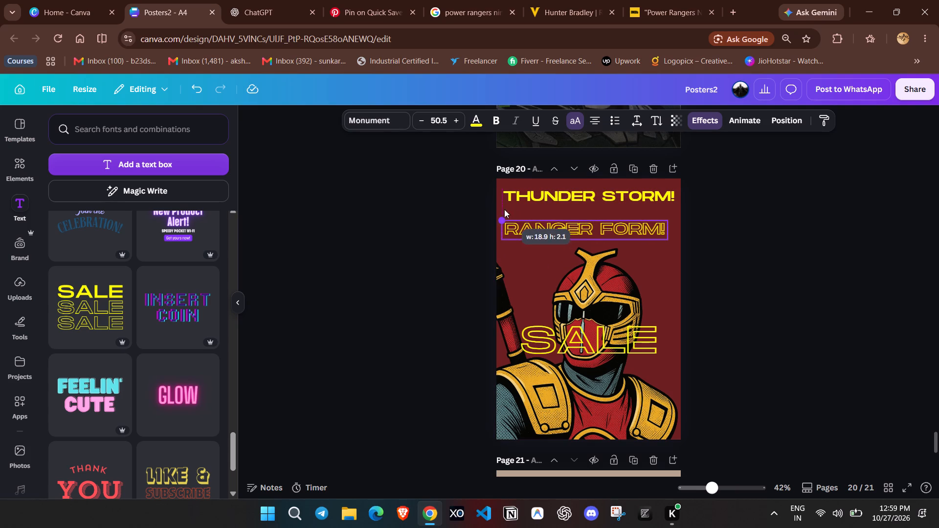
pyautogui.moveTo(543, 227); pyautogui.dragTo(553, 230)
pyautogui.moveTo(506, 222); pyautogui.dragTo(495, 211)
pyautogui.click(560, 235)
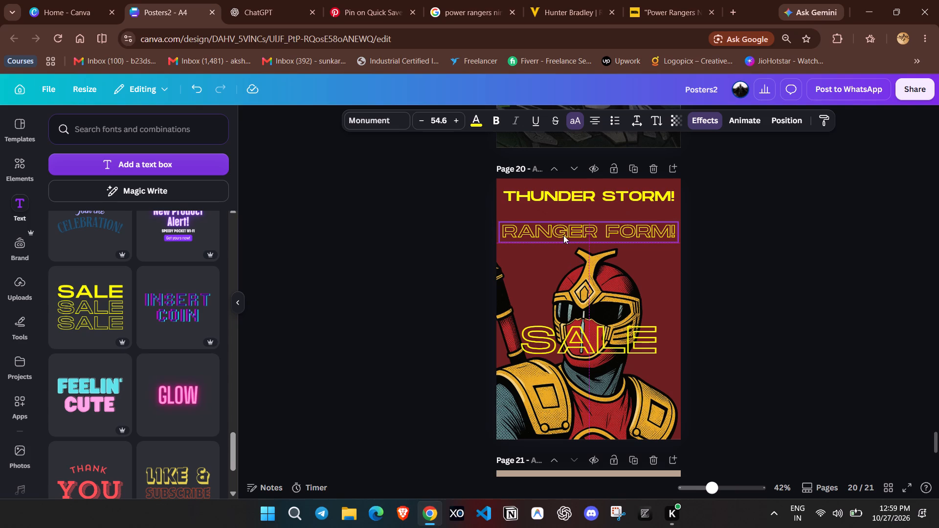
# Set the "RANGER FORM!" font size to 55.
pyautogui.click(449, 124)
pyautogui.click(446, 121)
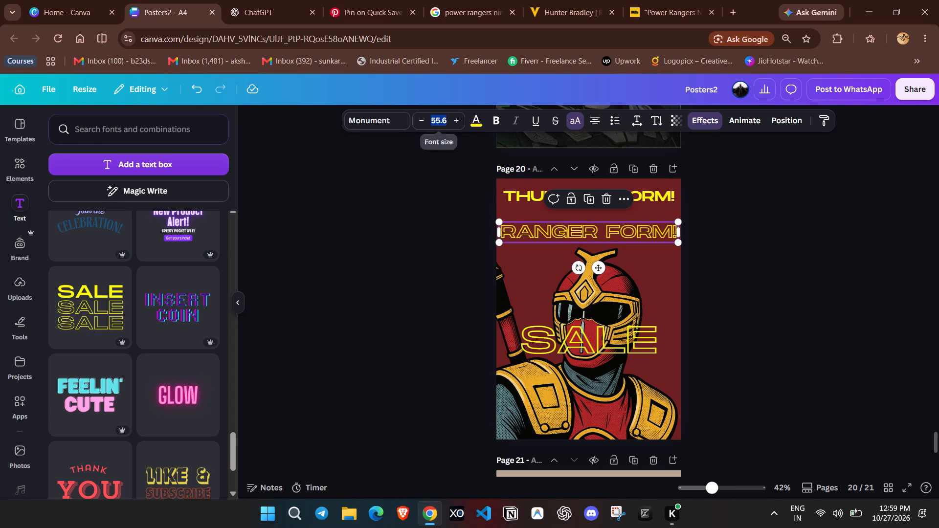
pyautogui.write('55')
pyautogui.press('Return')
pyautogui.click(740, 250)
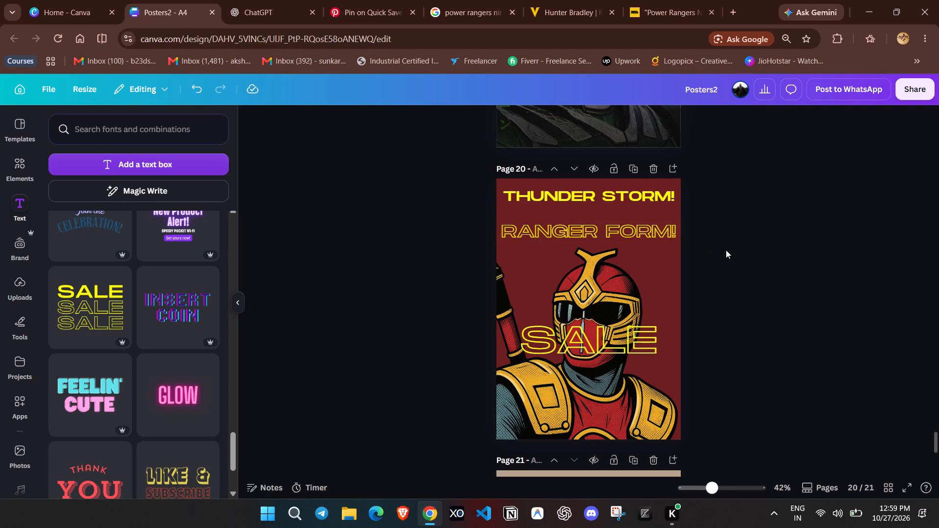
# Scale "THUNDER STORM!" up to about size 46.4, centre it horizontally, and move it down closer to "RANGER FORM!".
pyautogui.click(611, 196)
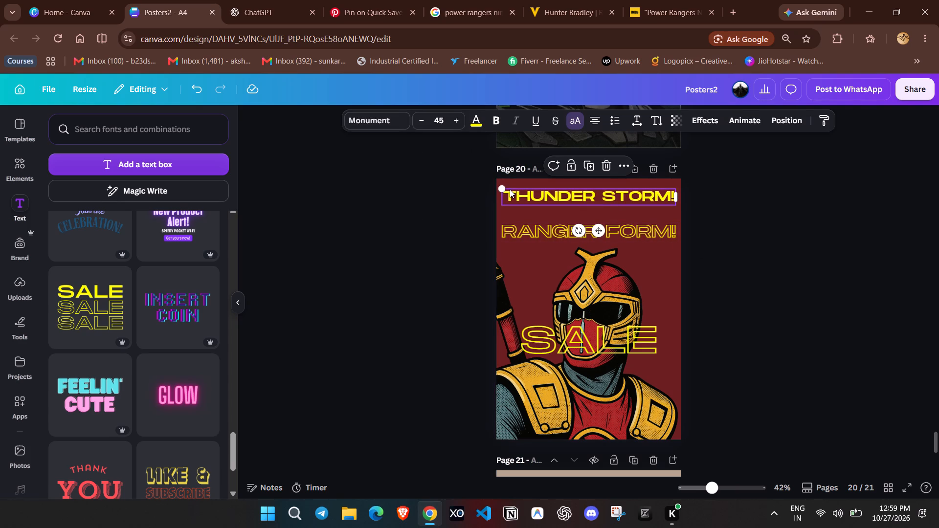
pyautogui.moveTo(503, 187); pyautogui.dragTo(500, 183)
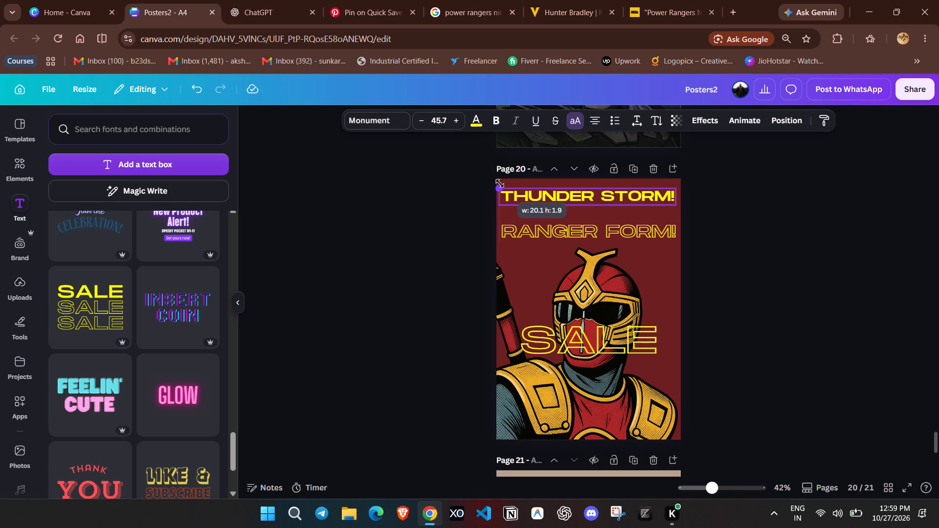
pyautogui.moveTo(500, 183); pyautogui.dragTo(497, 181)
pyautogui.moveTo(521, 193); pyautogui.dragTo(523, 196)
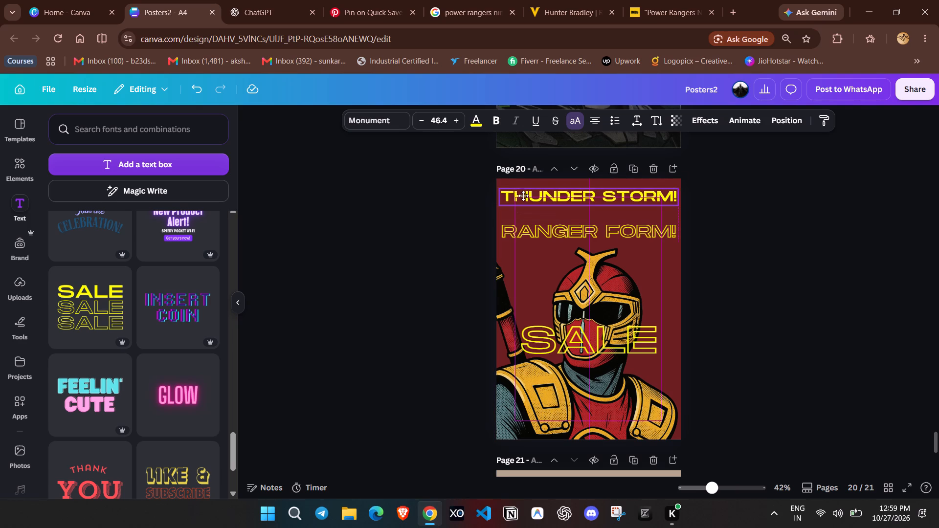
pyautogui.moveTo(523, 196); pyautogui.dragTo(523, 199)
pyautogui.click(759, 252)
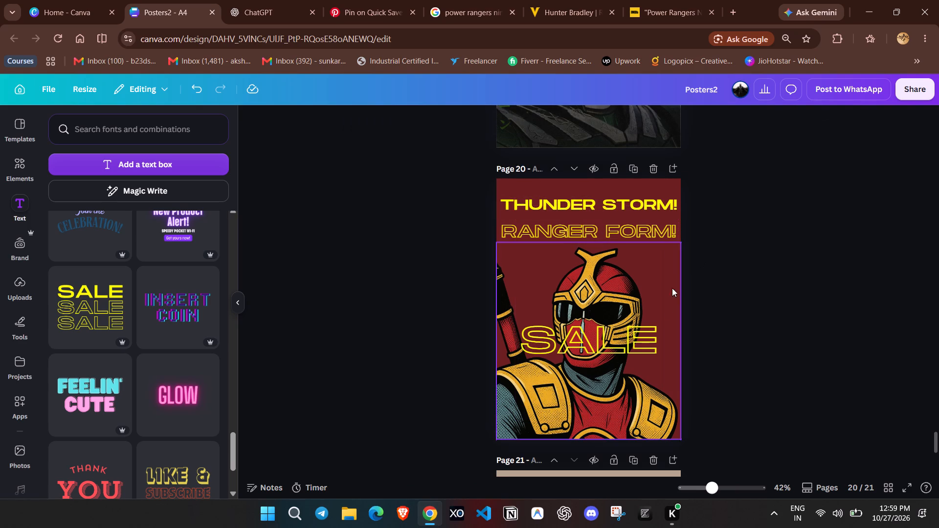
# Replace the remaining outlined SALE line with "Power of Thunder!" copied from the IMDb quote.
pyautogui.click(644, 0)
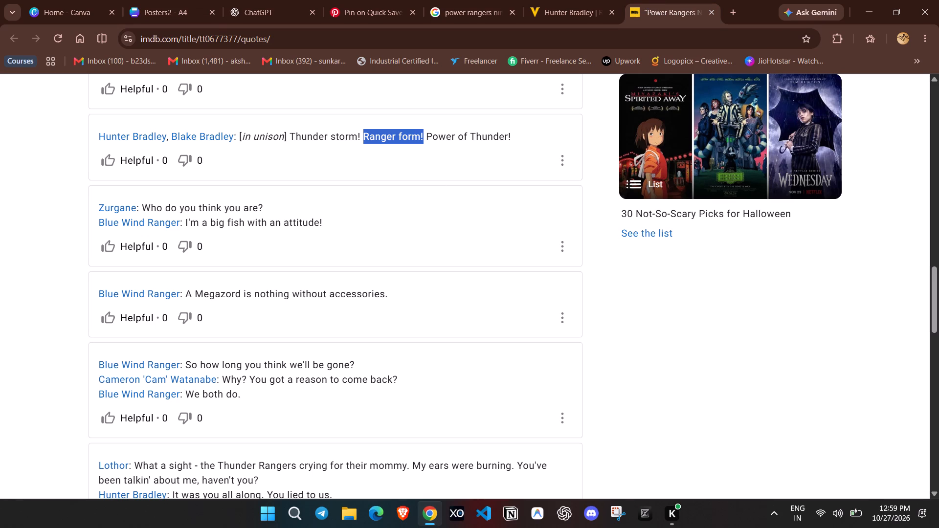
pyautogui.moveTo(427, 136); pyautogui.dragTo(511, 136)
pyautogui.hotkey('ctrl', 'c')
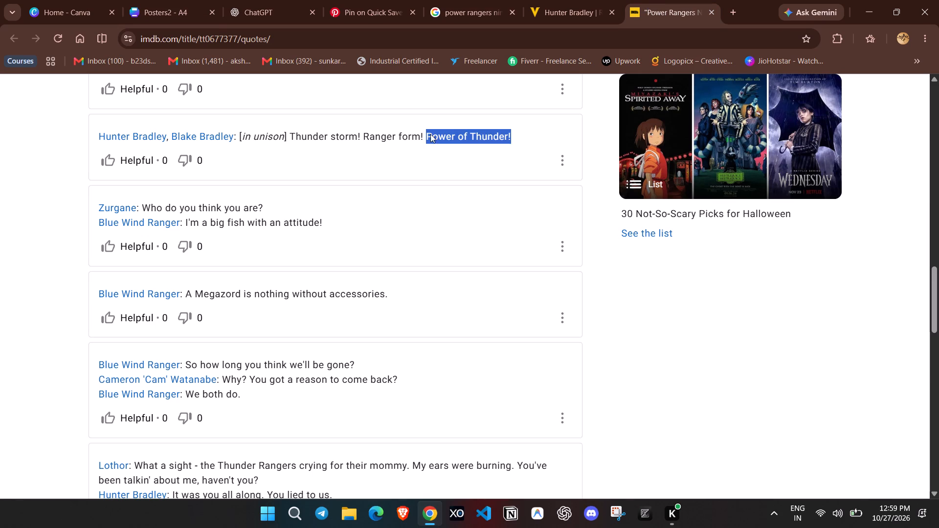
pyautogui.click(156, 0)
pyautogui.doubleClick(619, 336)
pyautogui.hotkey('ctrl', 'v')
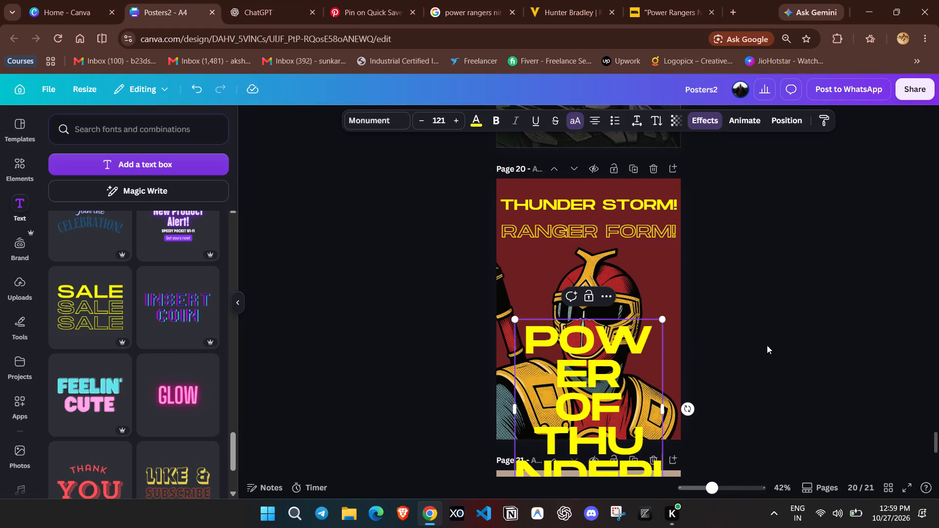
pyautogui.click(814, 342)
# Widen the "POWER OF THUNDER!" box, scale its text down to about 76.8 on three lines, and place it below "RANGER FORM!".
pyautogui.moveTo(625, 377); pyautogui.dragTo(609, 302)
pyautogui.moveTo(653, 335); pyautogui.dragTo(713, 332)
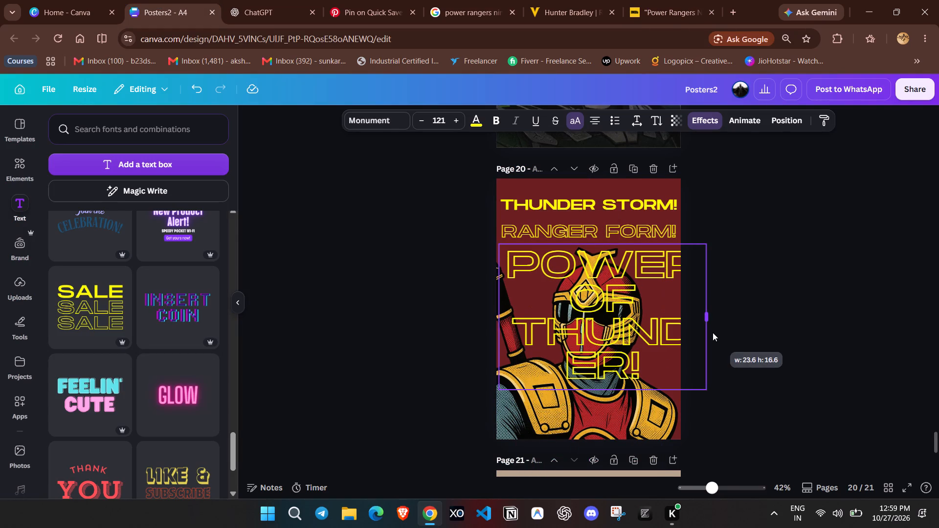
pyautogui.moveTo(713, 332); pyautogui.dragTo(774, 330)
pyautogui.click(805, 221)
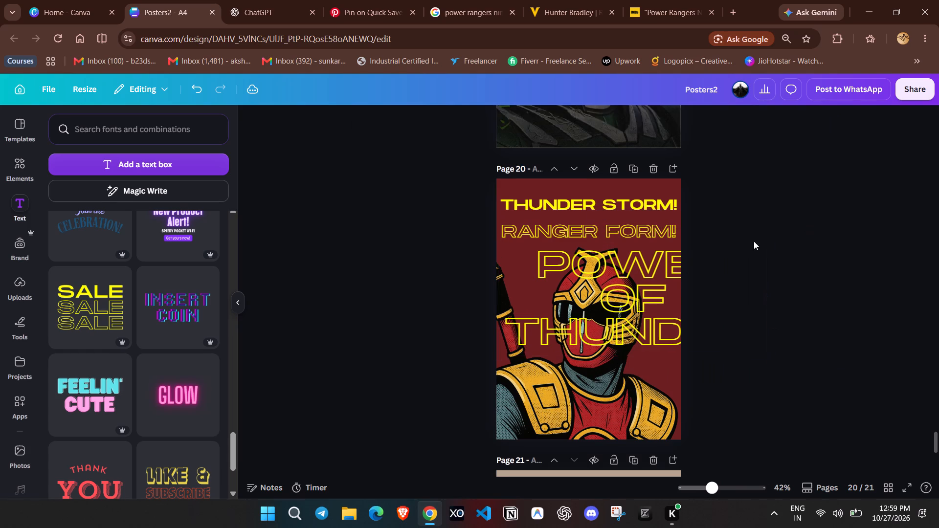
pyautogui.moveTo(642, 305); pyautogui.dragTo(581, 303)
pyautogui.moveTo(436, 240); pyautogui.dragTo(530, 290)
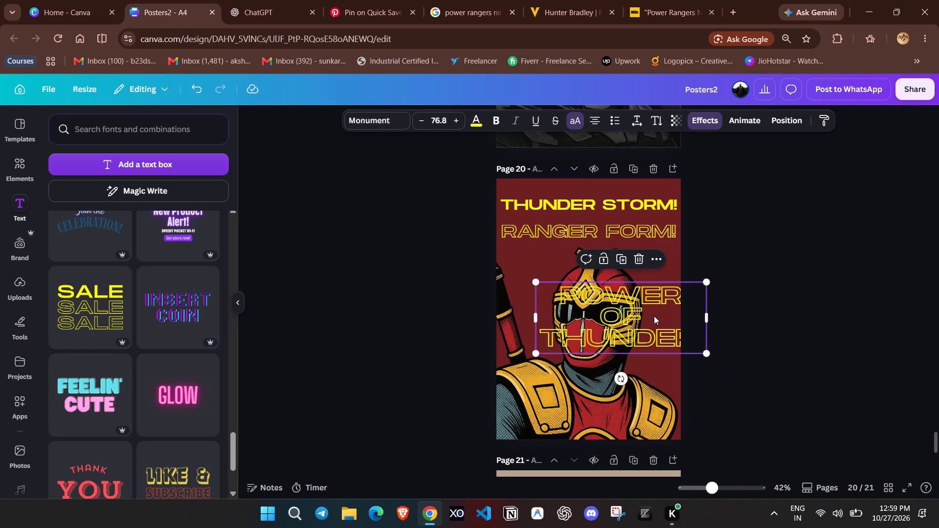
pyautogui.moveTo(656, 316); pyautogui.dragTo(617, 277)
pyautogui.moveTo(534, 280); pyautogui.dragTo(536, 288)
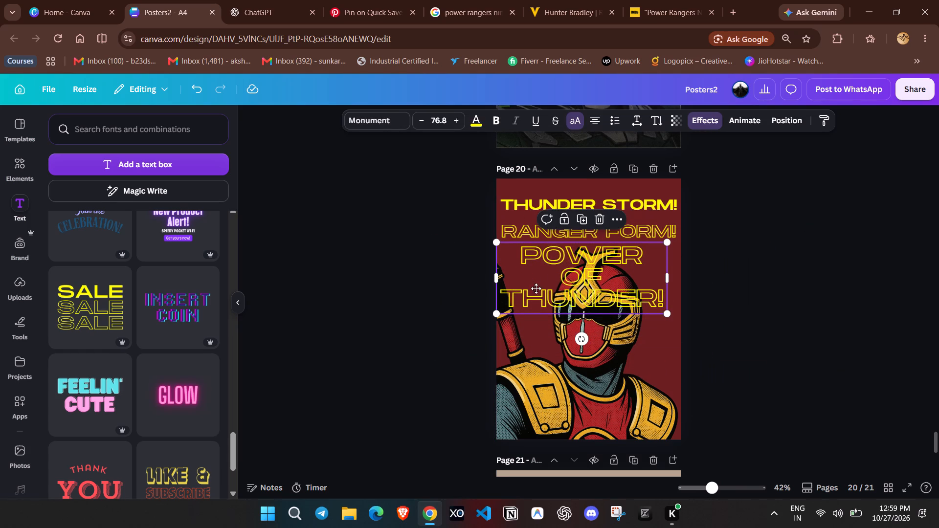
pyautogui.moveTo(536, 288); pyautogui.dragTo(536, 289)
# Adjust "POWER OF THUNDER!" to size 80 and centre it horizontally just below "RANGER FORM!".
pyautogui.moveTo(496, 249); pyautogui.dragTo(485, 238)
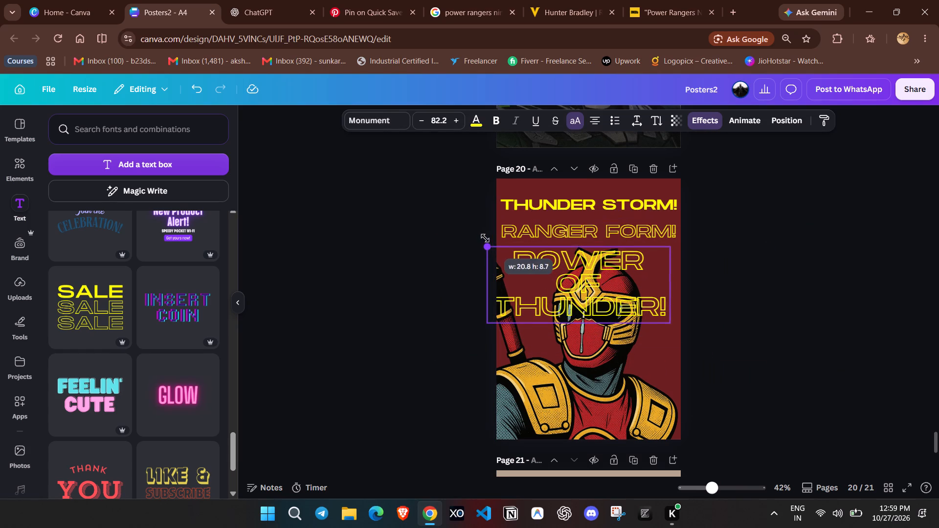
pyautogui.moveTo(485, 238); pyautogui.dragTo(484, 237)
pyautogui.moveTo(623, 287); pyautogui.dragTo(641, 290)
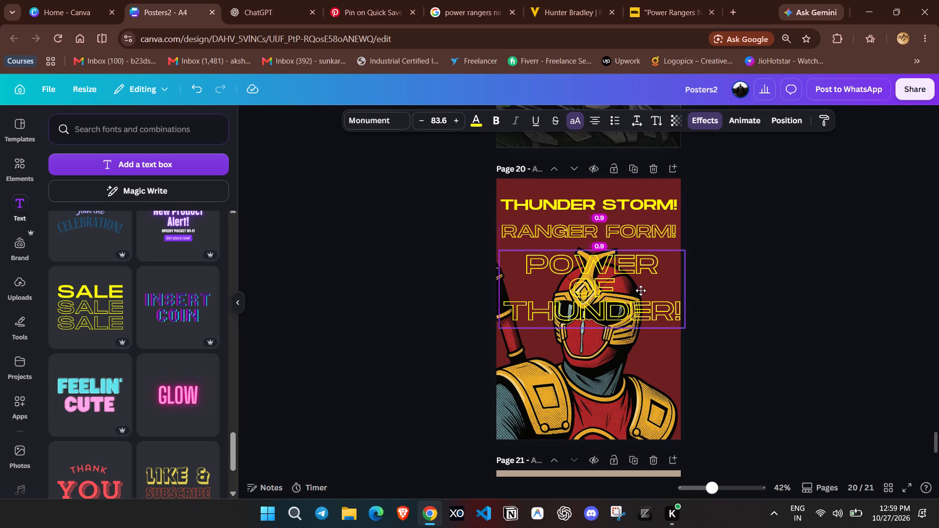
pyautogui.moveTo(641, 290); pyautogui.dragTo(631, 288)
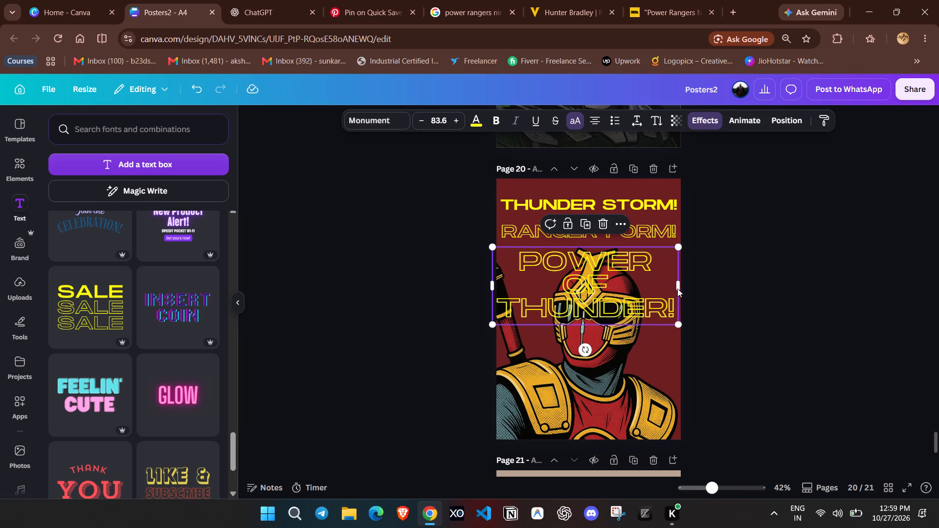
pyautogui.moveTo(679, 247); pyautogui.dragTo(675, 252)
pyautogui.moveTo(673, 286); pyautogui.dragTo(670, 286)
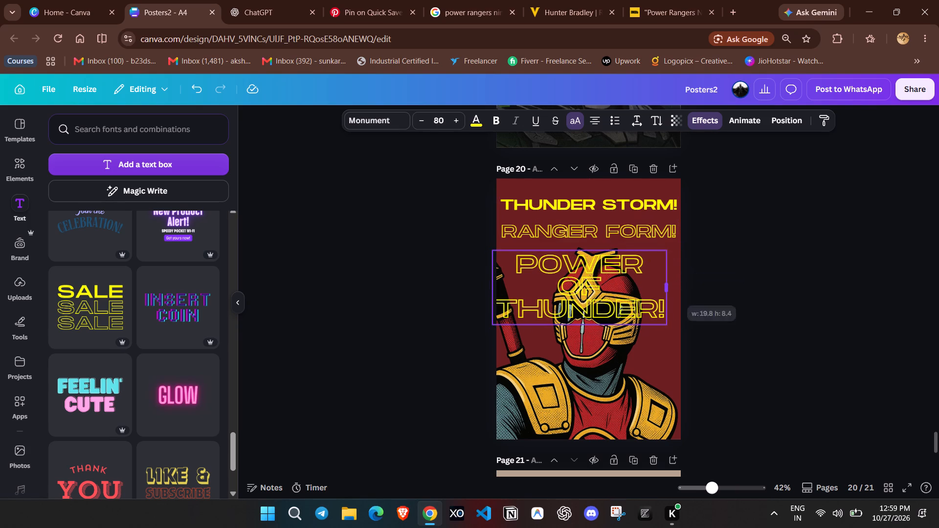
pyautogui.moveTo(670, 286); pyautogui.dragTo(669, 286)
pyautogui.click(696, 286)
pyautogui.moveTo(587, 286); pyautogui.dragTo(594, 286)
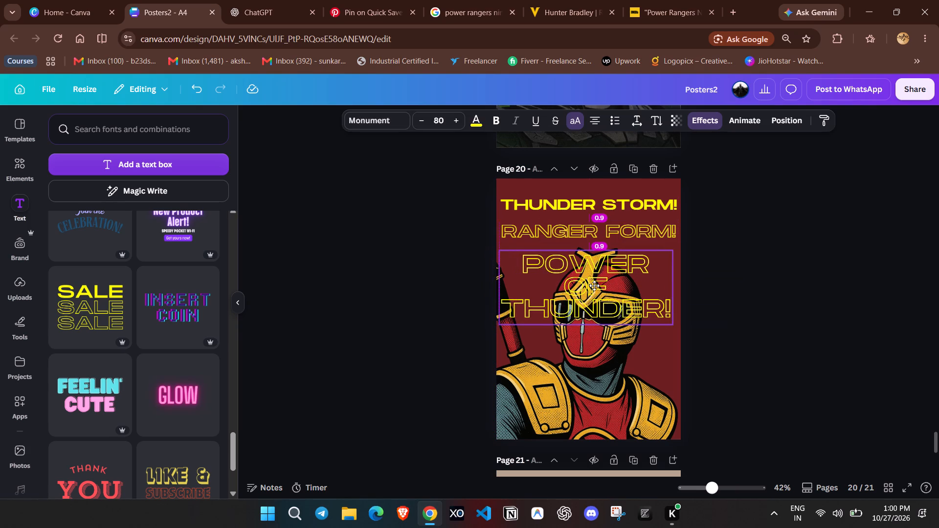
pyautogui.moveTo(594, 286); pyautogui.dragTo(598, 282)
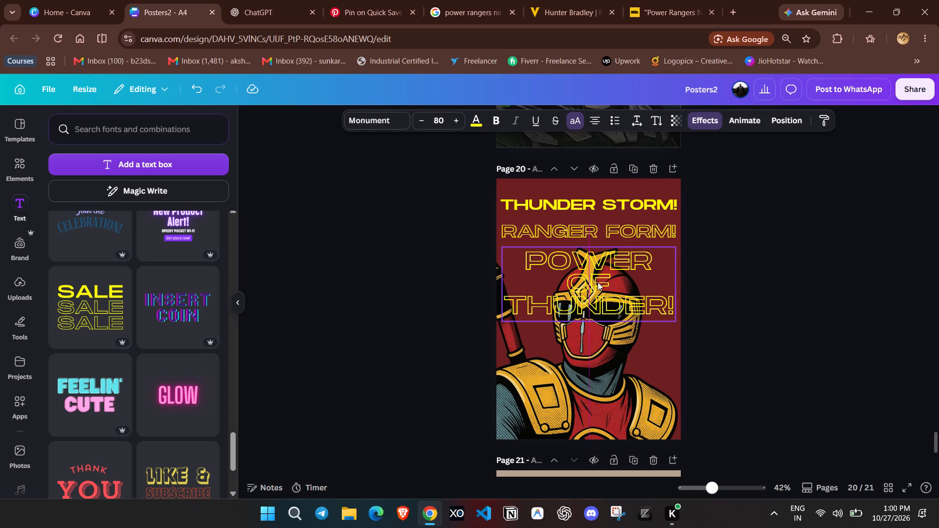
# Send "POWER OF THUNDER!" backward until it sits behind the crimson ranger image.
pyautogui.rightClick(623, 271)
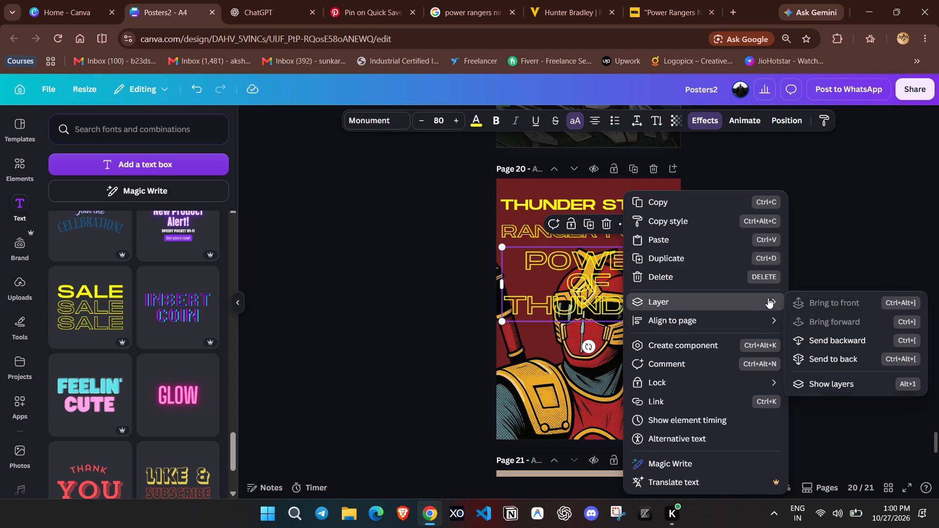
pyautogui.click(827, 341)
pyautogui.click(827, 341)
pyautogui.click(821, 258)
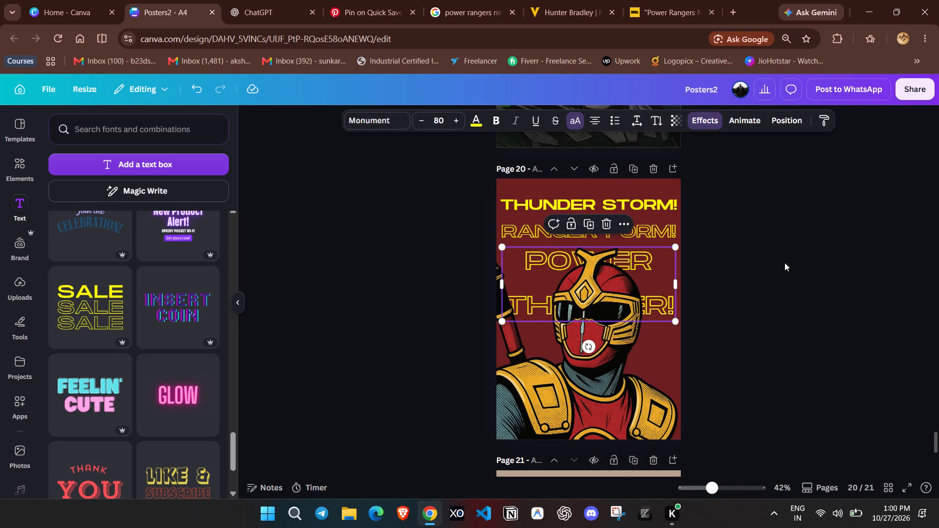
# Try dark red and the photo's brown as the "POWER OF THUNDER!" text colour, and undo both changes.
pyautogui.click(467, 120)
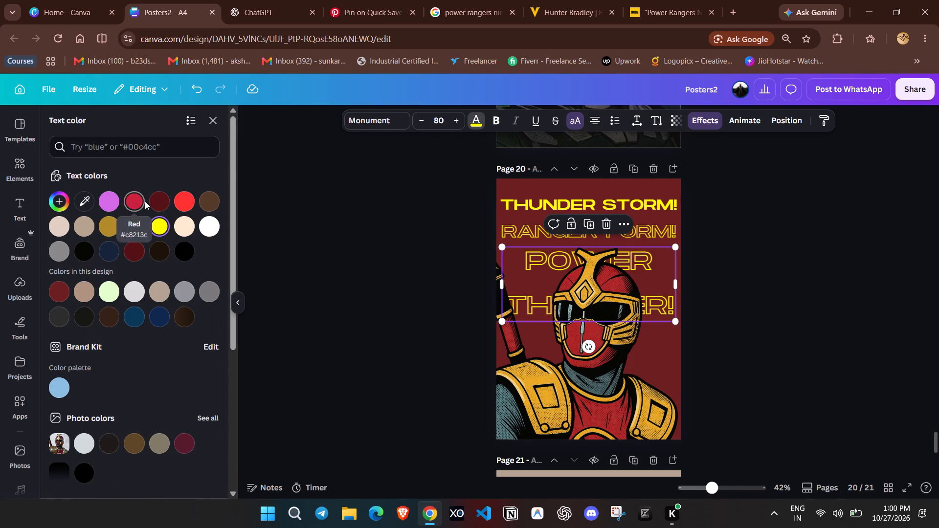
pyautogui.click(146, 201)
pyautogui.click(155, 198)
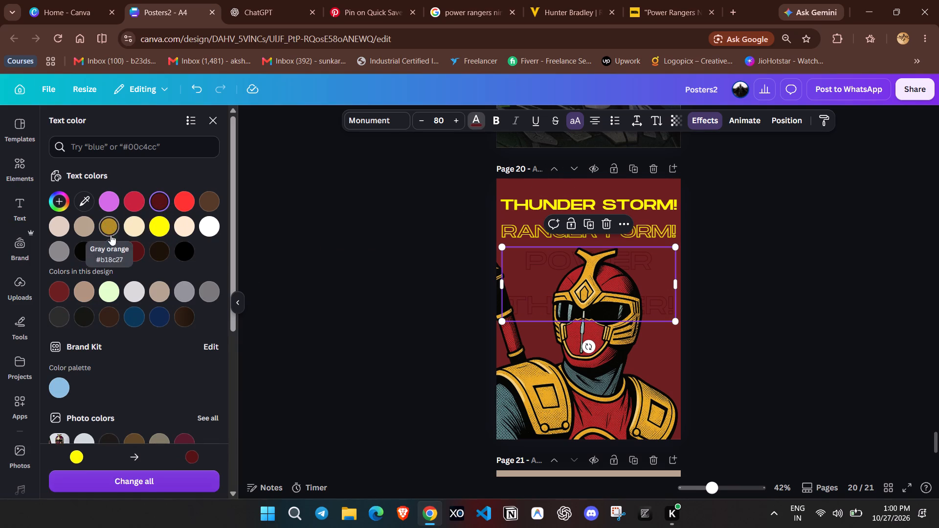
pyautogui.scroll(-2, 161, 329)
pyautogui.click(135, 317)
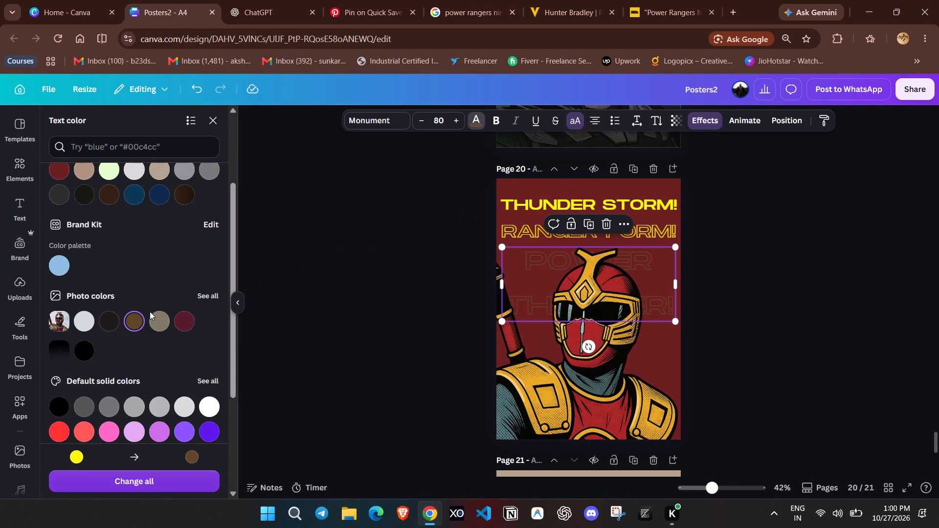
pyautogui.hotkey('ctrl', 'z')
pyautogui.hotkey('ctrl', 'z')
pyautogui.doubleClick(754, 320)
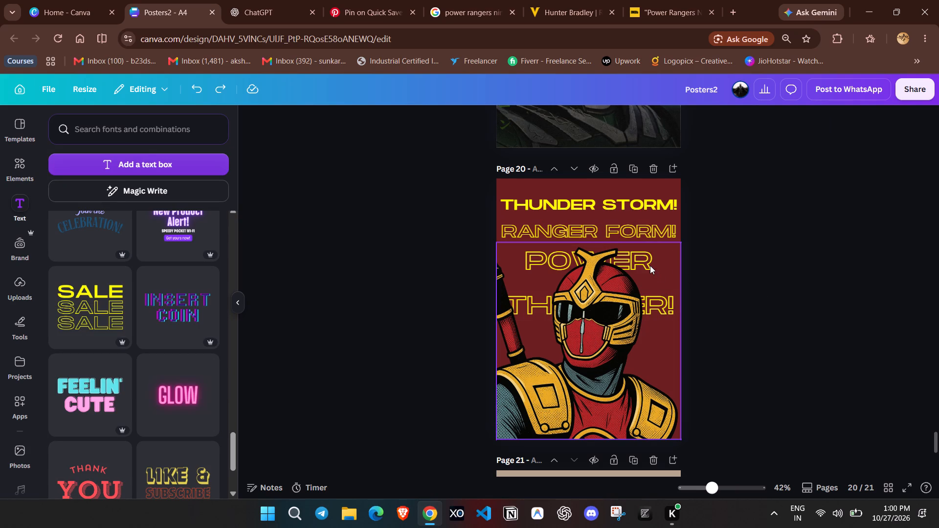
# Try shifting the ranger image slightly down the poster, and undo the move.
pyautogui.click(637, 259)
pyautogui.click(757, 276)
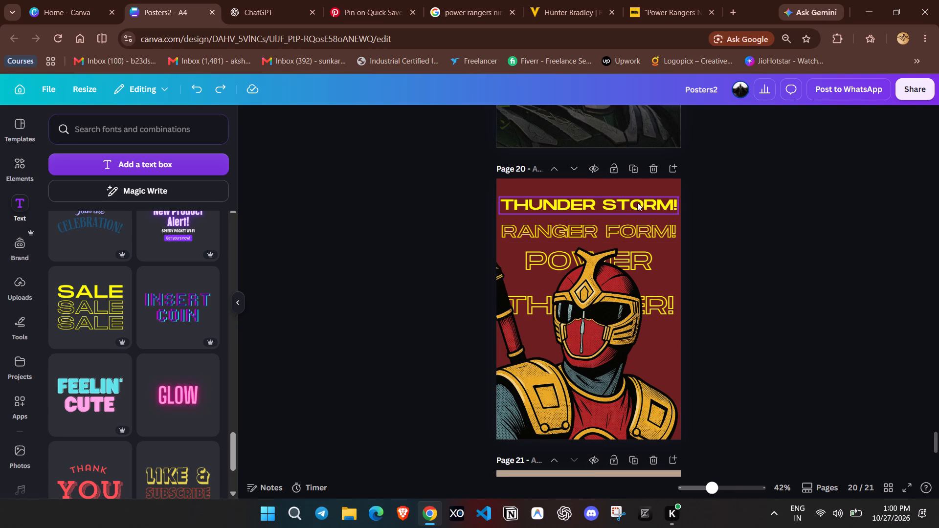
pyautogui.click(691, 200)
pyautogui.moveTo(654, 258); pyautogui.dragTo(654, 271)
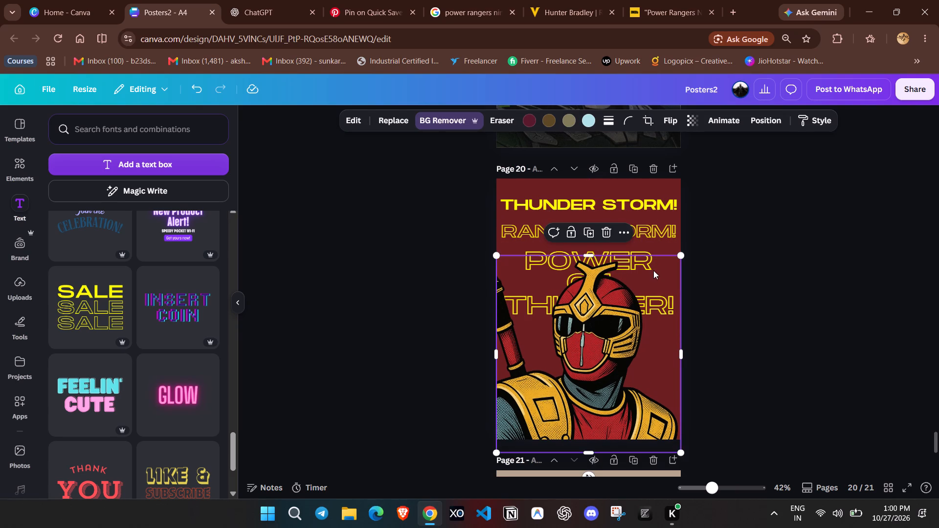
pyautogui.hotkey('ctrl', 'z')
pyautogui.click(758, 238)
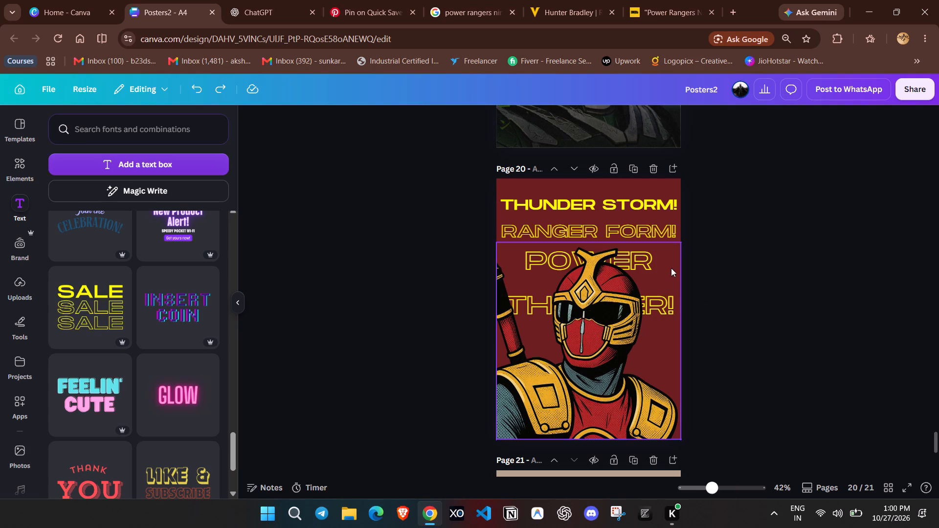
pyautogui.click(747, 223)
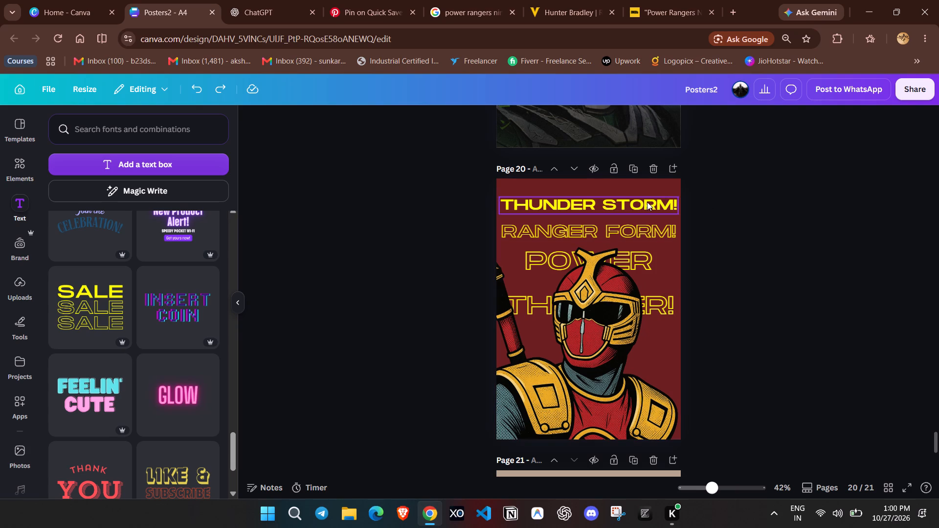
# Move the "THUNDER STORM!" headline up closer to the poster's top edge, keeping it horizontally centred.
pyautogui.moveTo(715, 481); pyautogui.dragTo(724, 484)
pyautogui.scroll(1, 604, 306)
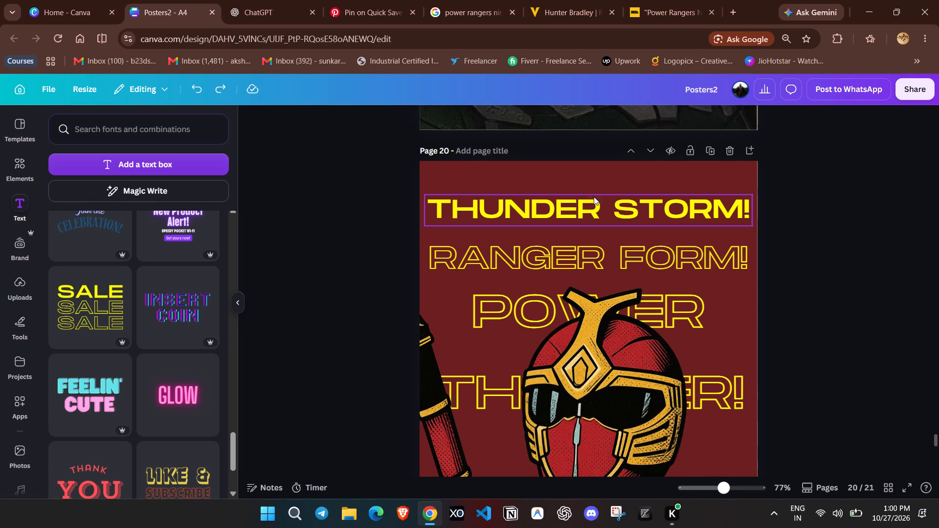
pyautogui.moveTo(594, 197); pyautogui.dragTo(592, 179)
pyautogui.click(802, 225)
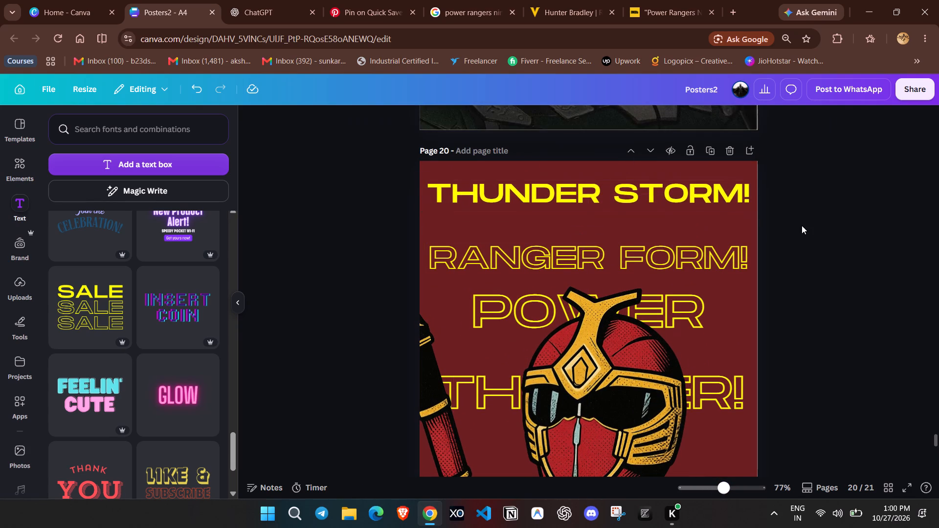
# Nudge "RANGER FORM!" slightly upward, centred horizontally between the headline and "POWER OF THUNDER!".
pyautogui.moveTo(642, 251); pyautogui.dragTo(645, 245)
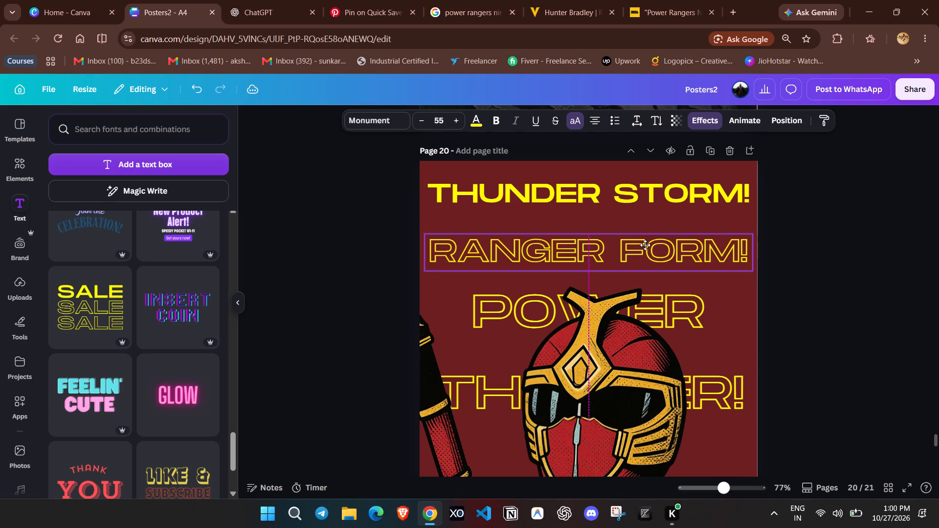
pyautogui.moveTo(645, 245); pyautogui.dragTo(642, 244)
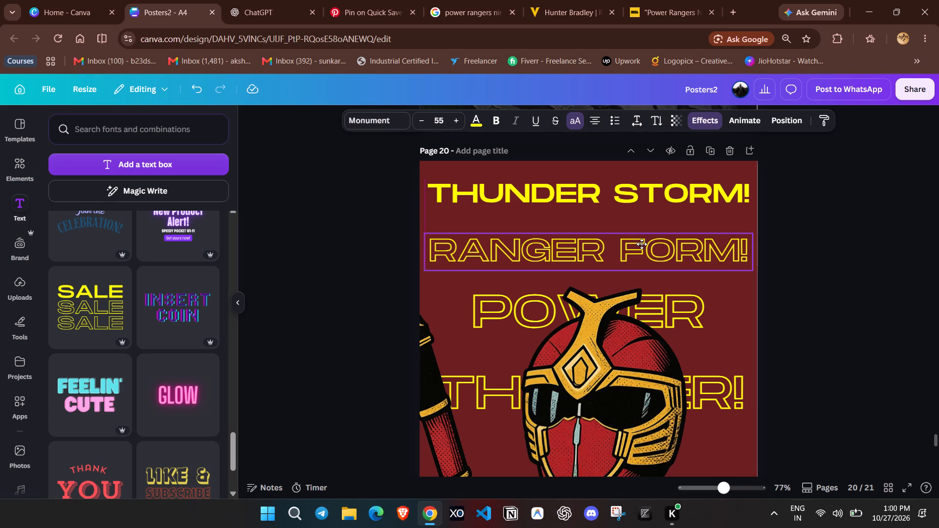
pyautogui.moveTo(642, 244); pyautogui.dragTo(643, 244)
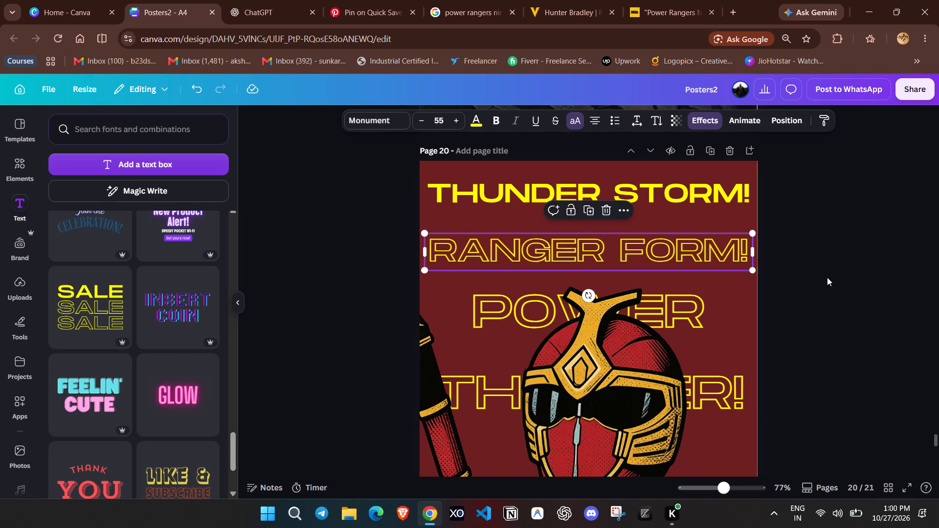
pyautogui.click(864, 278)
# Select the "POWER OF THUNDER!" layer behind the ranger image and left-align its text.
pyautogui.click(706, 287)
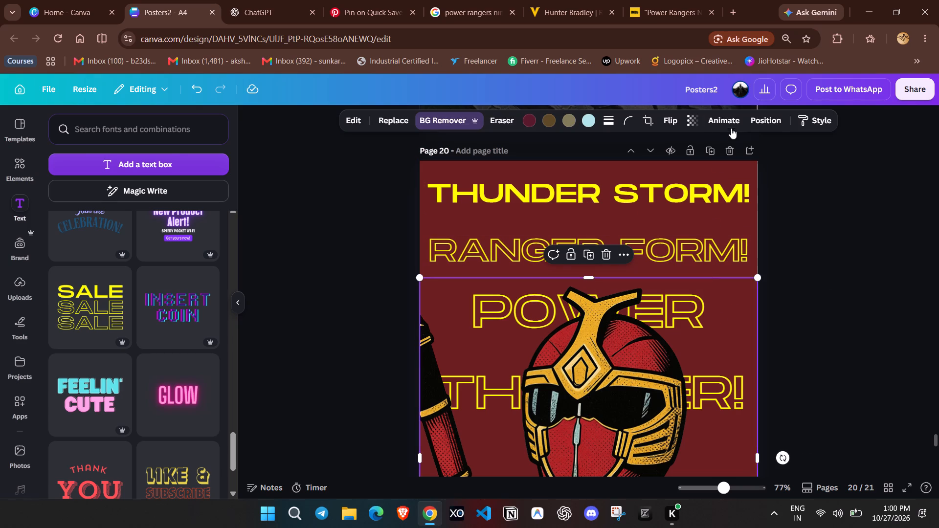
pyautogui.click(754, 113)
pyautogui.click(200, 151)
pyautogui.click(171, 329)
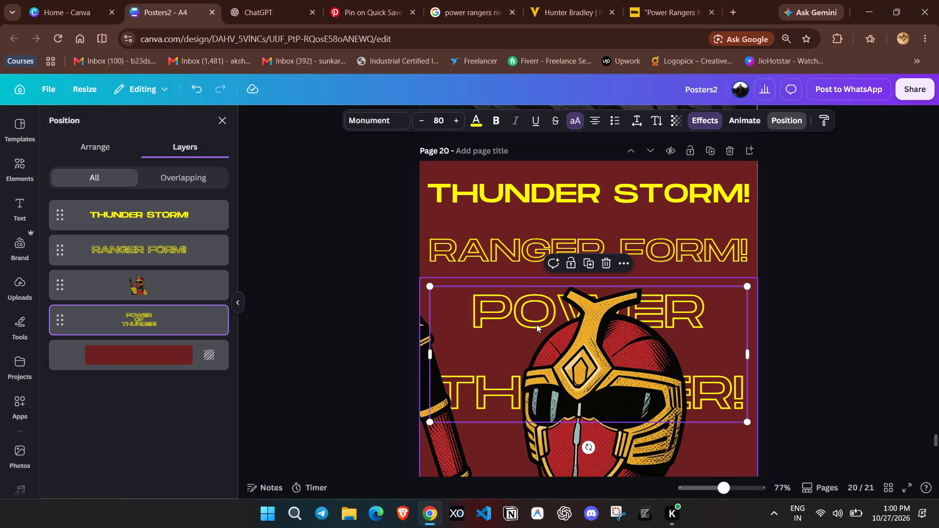
pyautogui.click(591, 121)
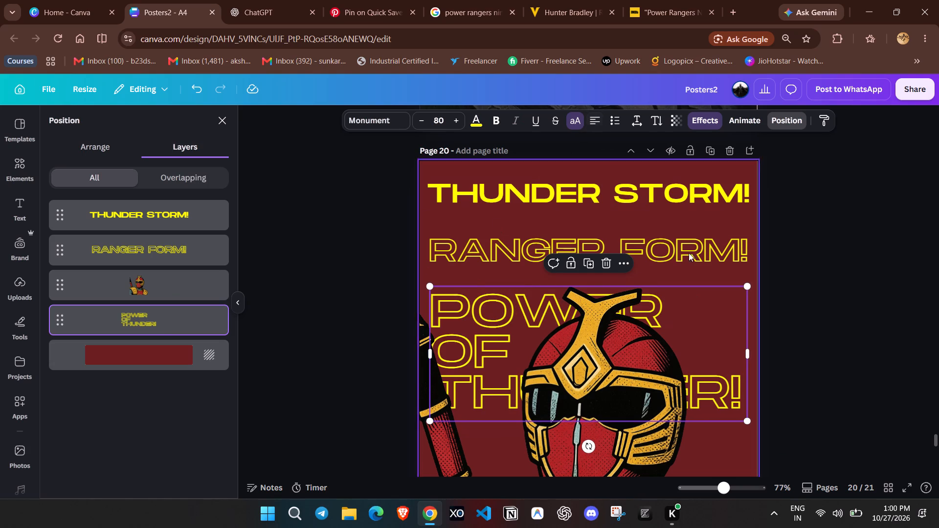
# Nudge "POWER OF THUNDER!" slightly down, keeping it horizontally centred on the poster.
pyautogui.click(831, 314)
pyautogui.click(713, 317)
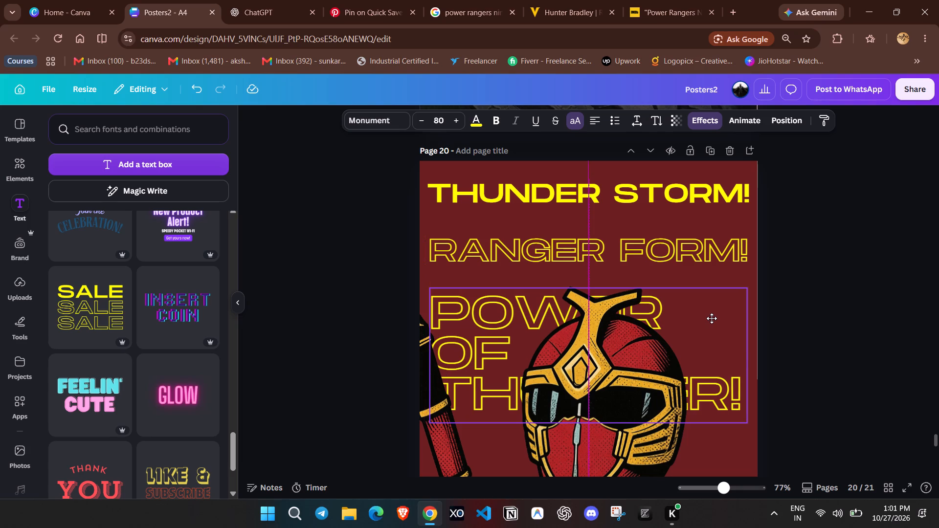
pyautogui.click(856, 300)
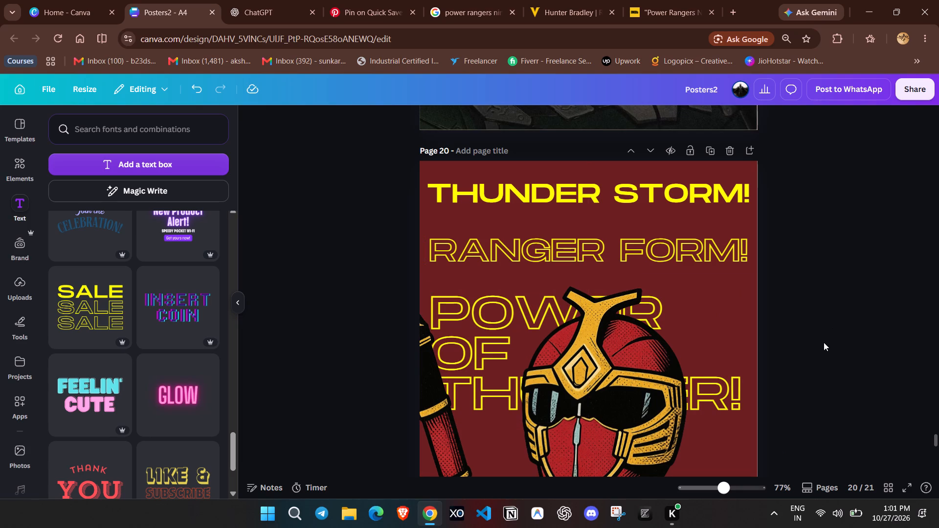
# Replace the hollow effect on "RANGER FORM!" with Echo, trying Splice first.
pyautogui.click(610, 257)
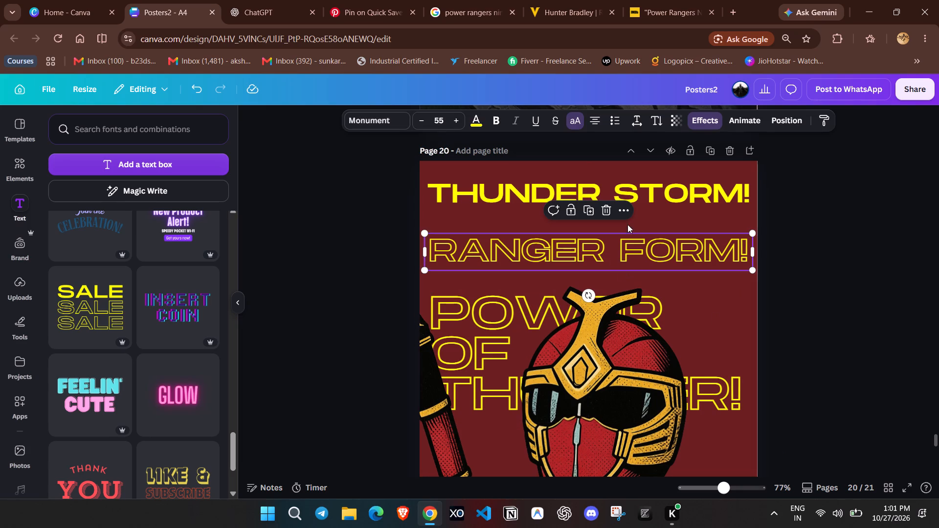
pyautogui.click(697, 120)
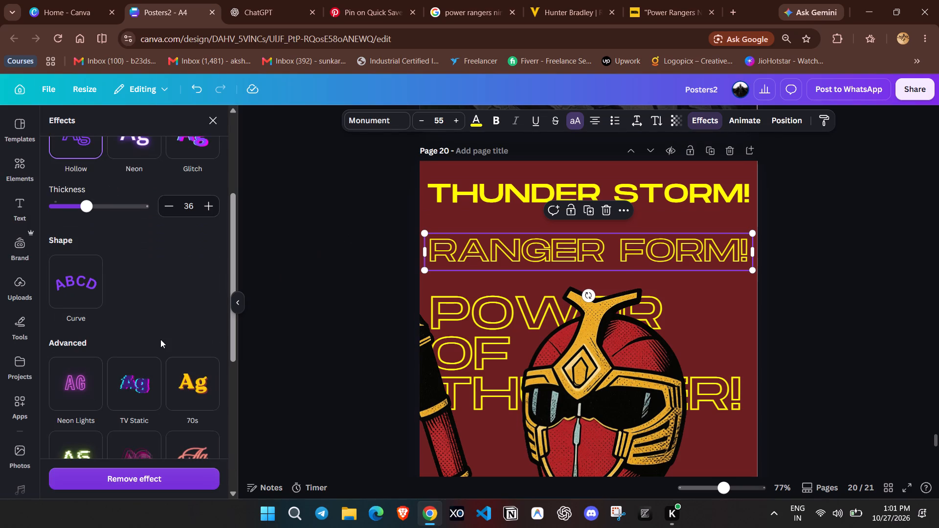
pyautogui.scroll(5, 159, 341)
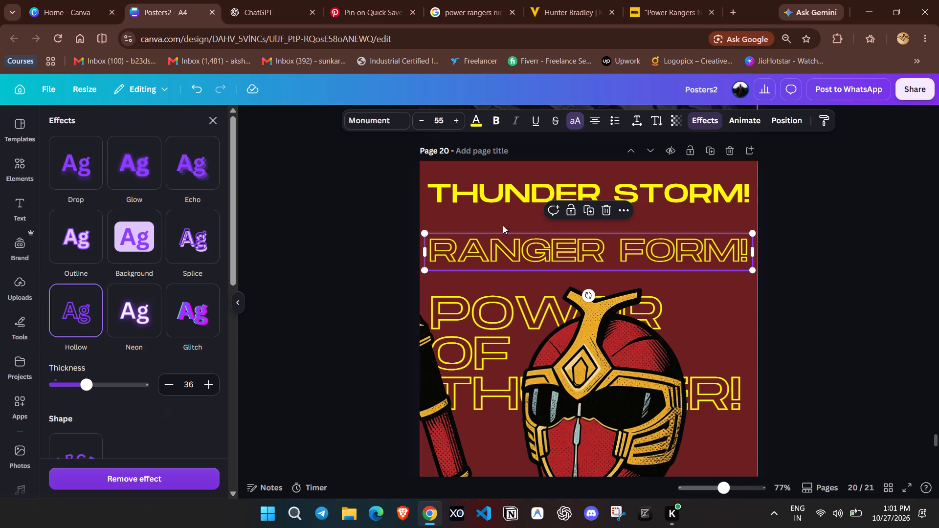
pyautogui.click(691, 129)
pyautogui.scroll(2, 56, 377)
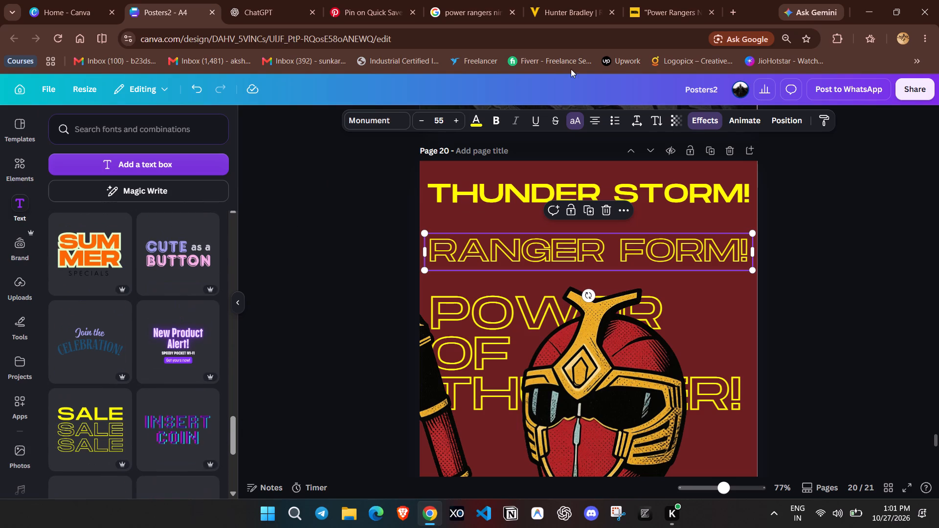
pyautogui.click(718, 125)
pyautogui.scroll(2, 174, 220)
pyautogui.click(190, 187)
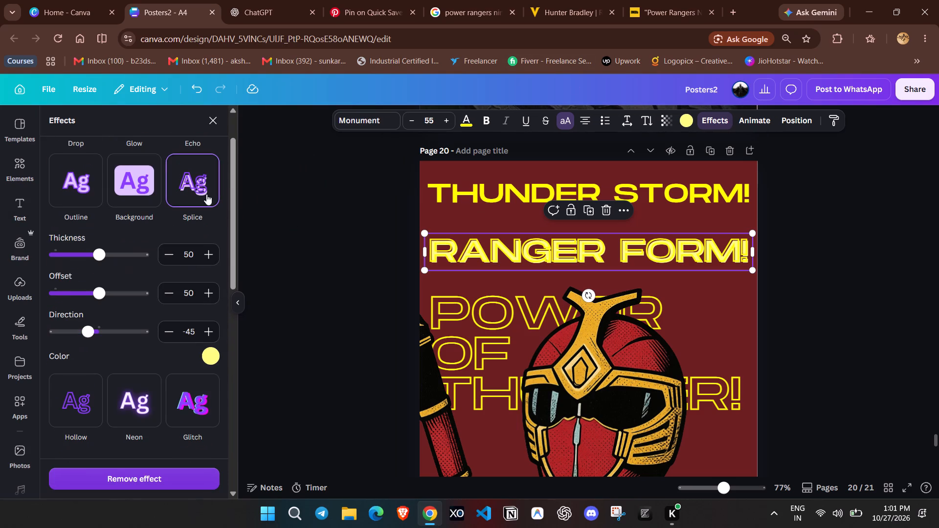
pyautogui.scroll(3, 205, 188)
pyautogui.click(206, 184)
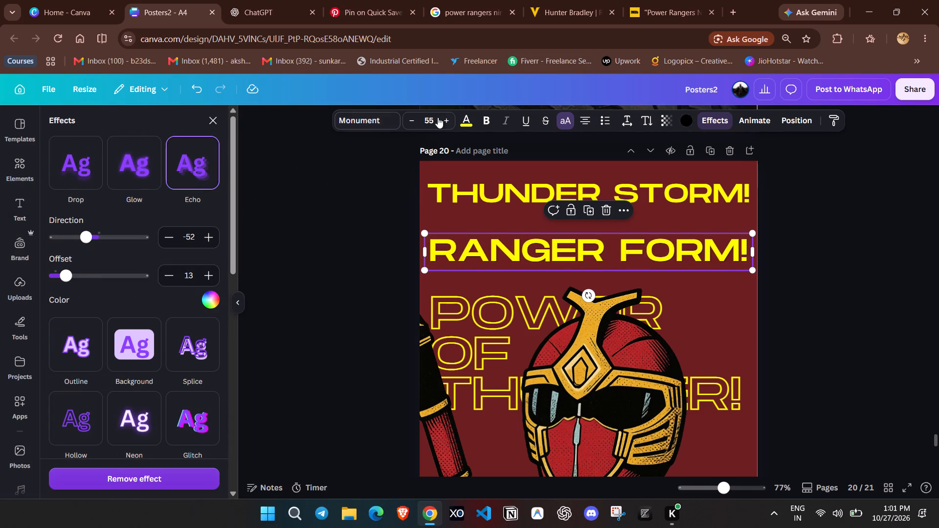
# Recolour the "RANGER FORM!" text dark red, comparing it with the brighter red swatches.
pyautogui.click(465, 117)
pyautogui.click(152, 192)
pyautogui.click(156, 198)
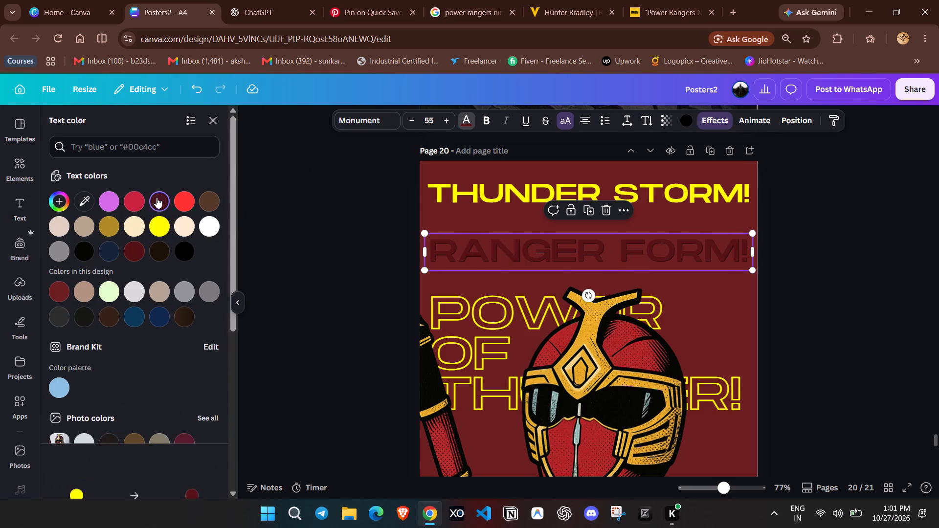
pyautogui.click(180, 202)
pyautogui.click(157, 198)
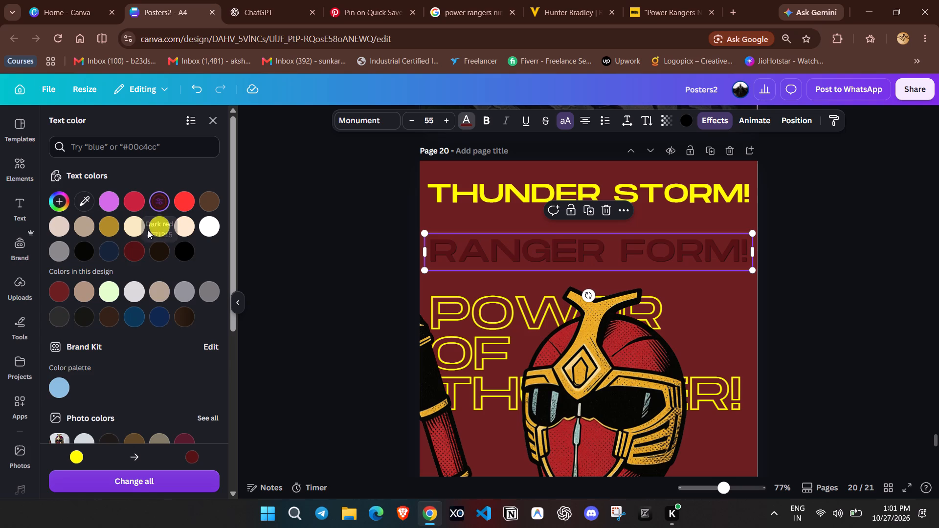
pyautogui.click(131, 253)
pyautogui.click(134, 202)
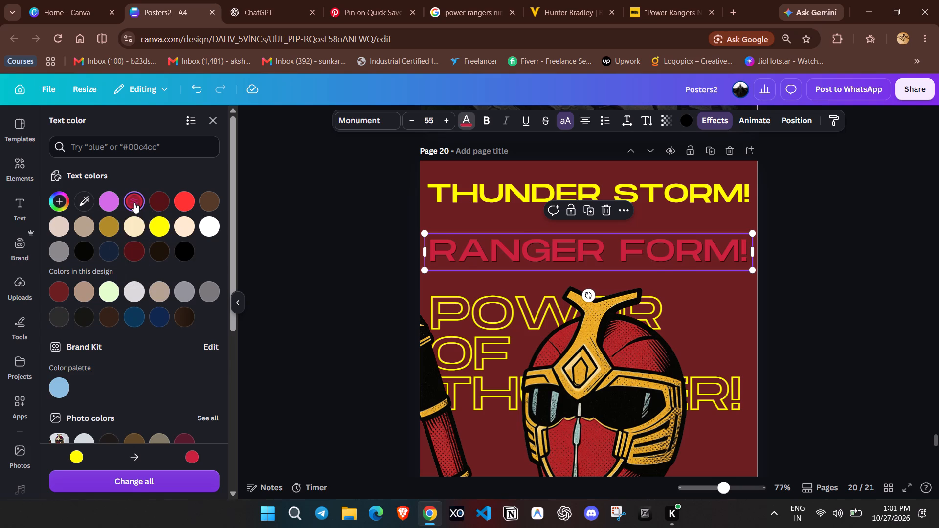
pyautogui.click(157, 202)
pyautogui.scroll(-1, 158, 206)
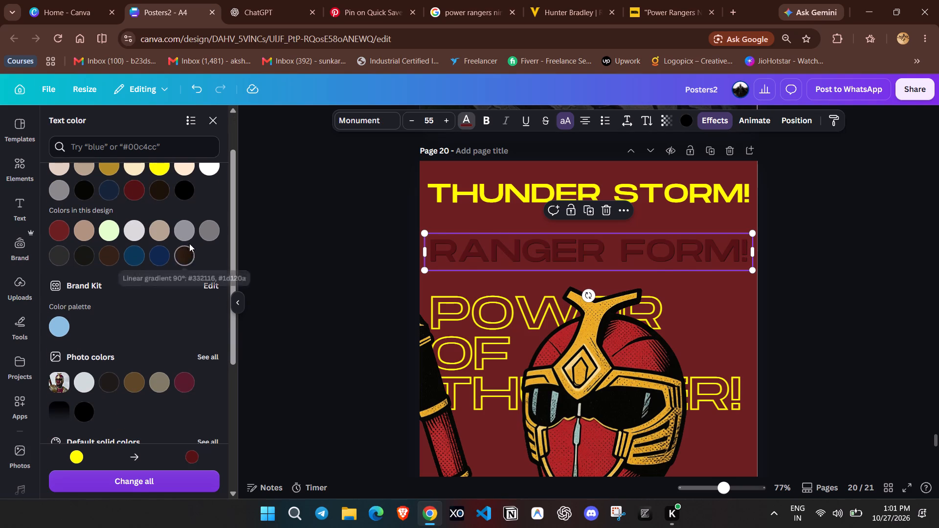
# Set the echo on "RANGER FORM!" to light grey with an offset of 15, trying white first.
pyautogui.click(704, 122)
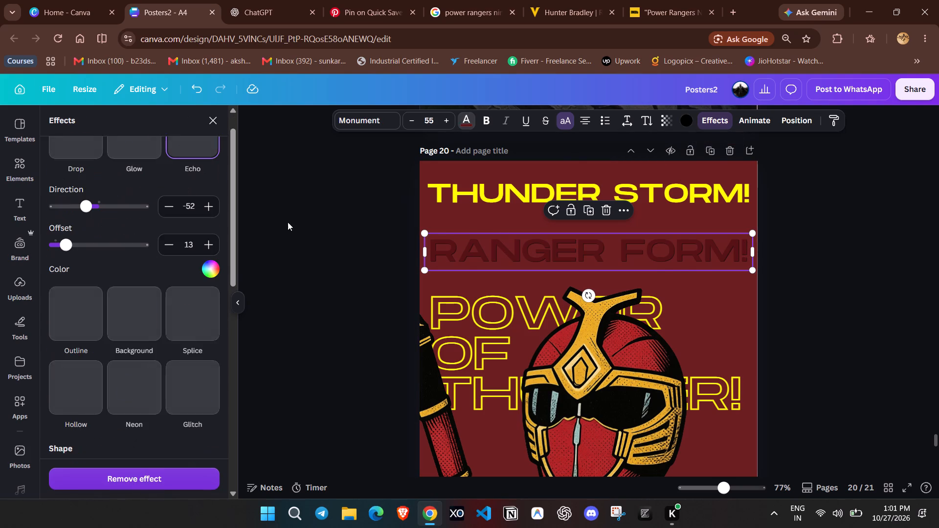
pyautogui.click(212, 266)
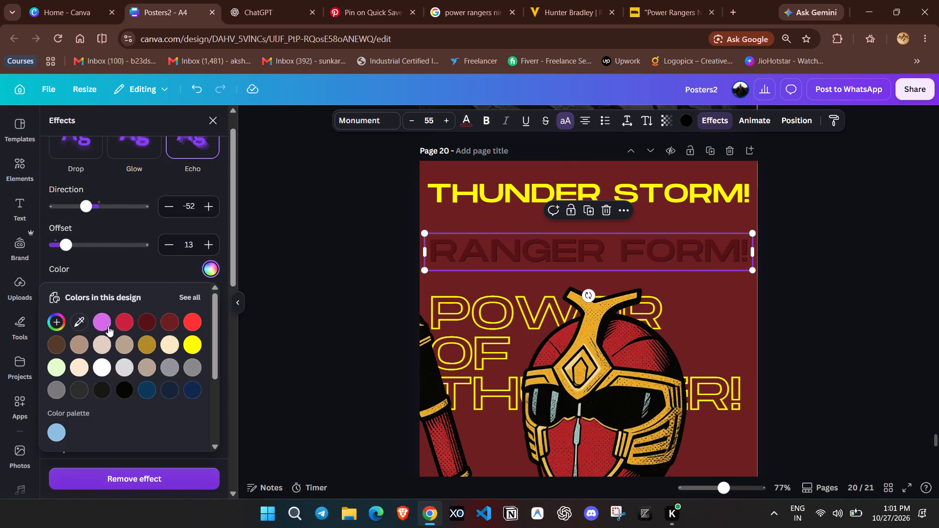
pyautogui.click(107, 362)
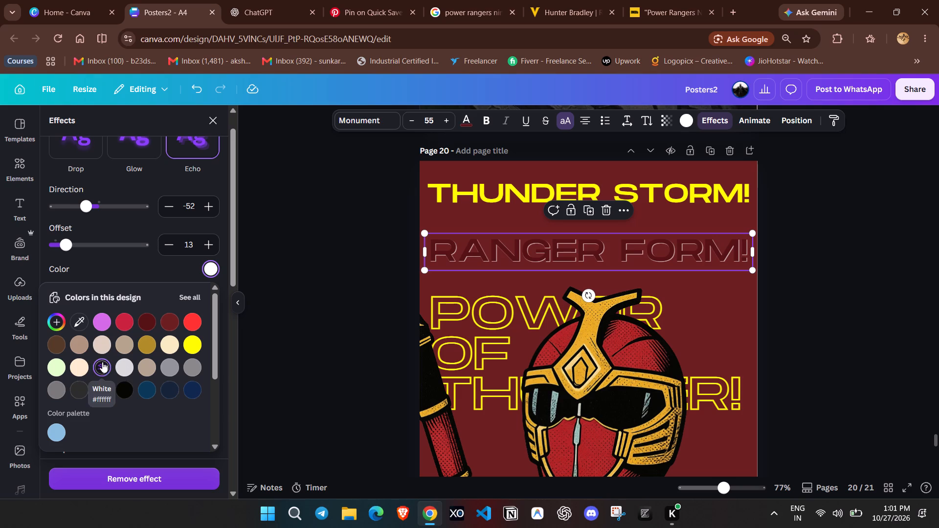
pyautogui.click(122, 361)
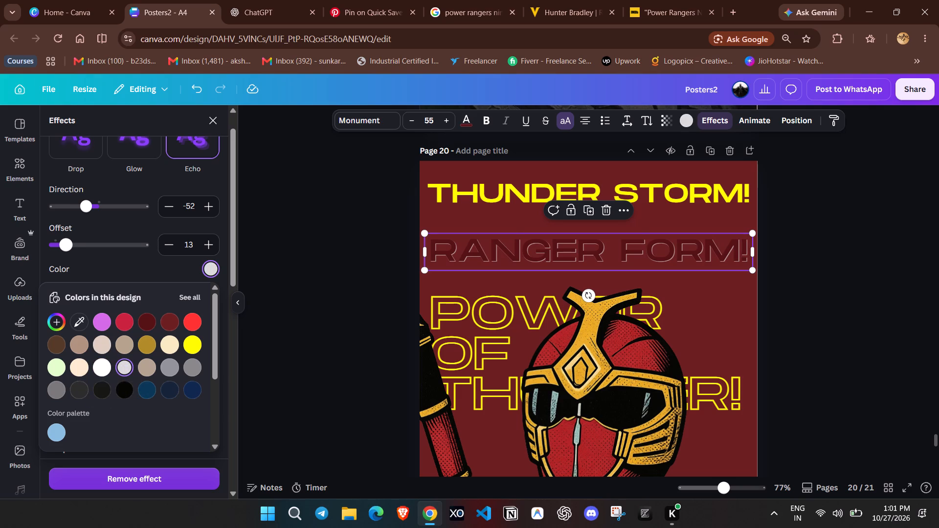
pyautogui.doubleClick(212, 244)
pyautogui.doubleClick(253, 242)
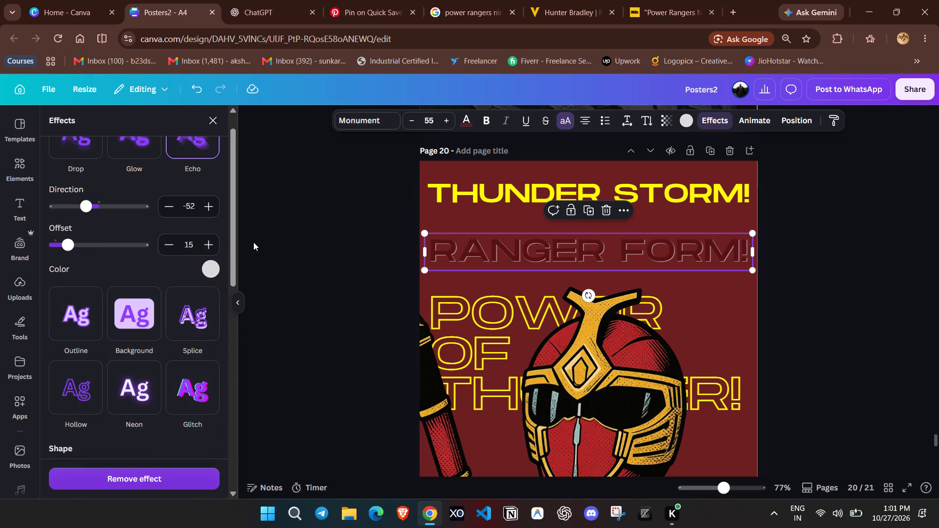
pyautogui.click(514, 208)
pyautogui.click(786, 200)
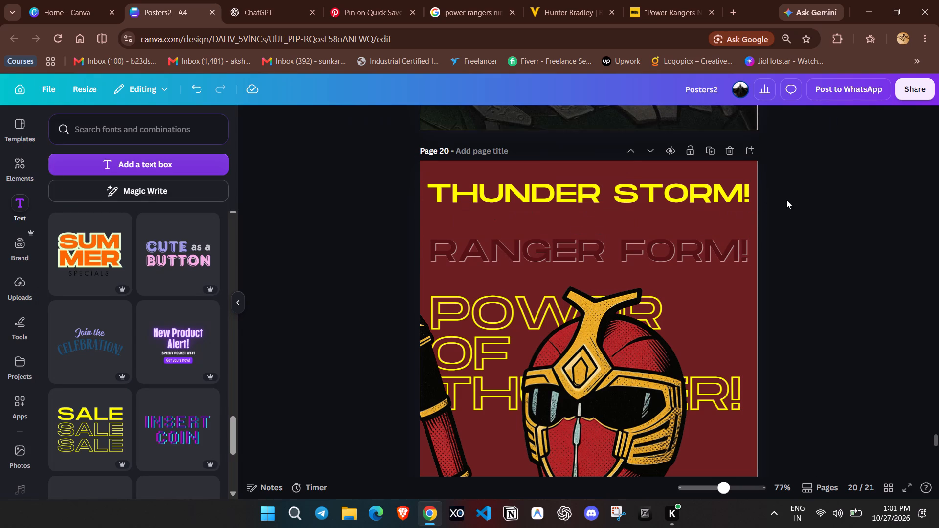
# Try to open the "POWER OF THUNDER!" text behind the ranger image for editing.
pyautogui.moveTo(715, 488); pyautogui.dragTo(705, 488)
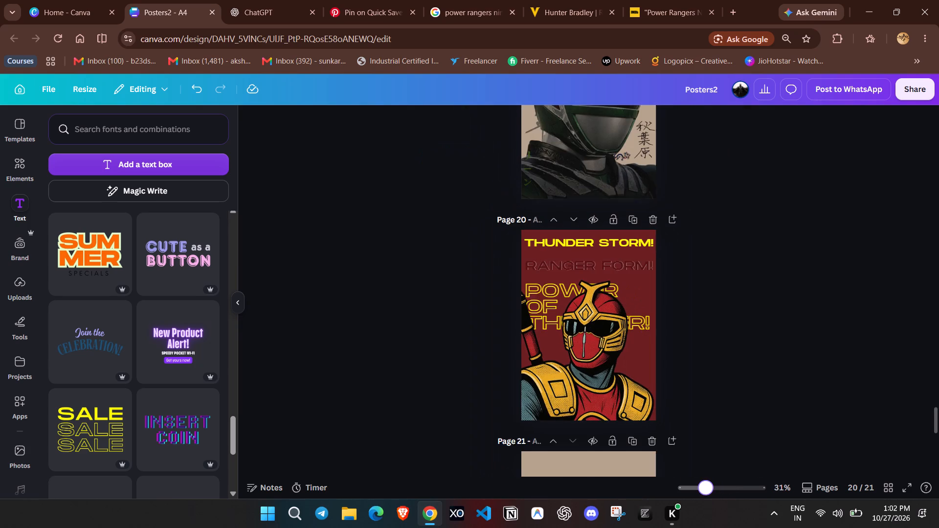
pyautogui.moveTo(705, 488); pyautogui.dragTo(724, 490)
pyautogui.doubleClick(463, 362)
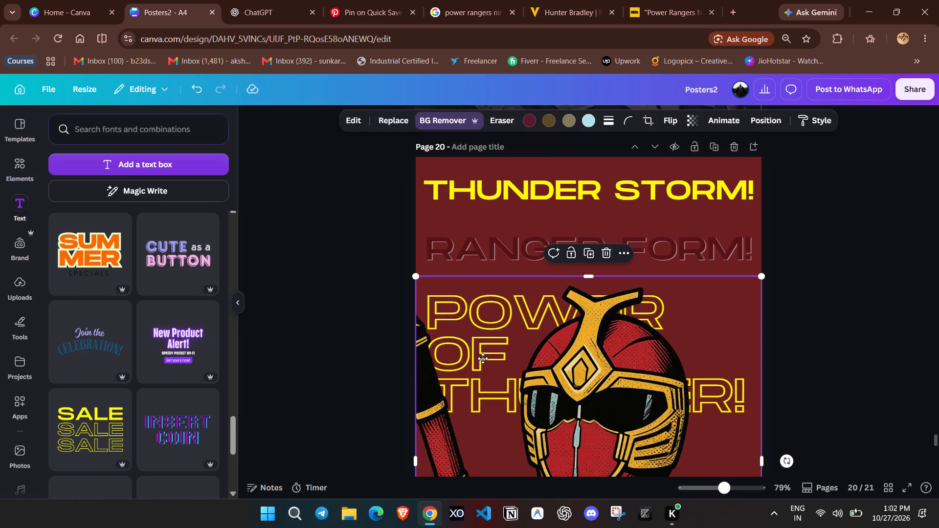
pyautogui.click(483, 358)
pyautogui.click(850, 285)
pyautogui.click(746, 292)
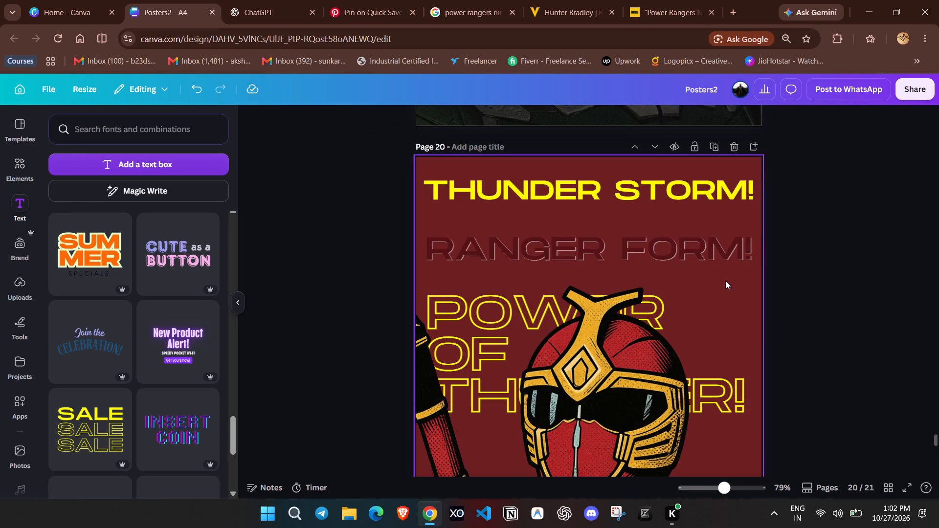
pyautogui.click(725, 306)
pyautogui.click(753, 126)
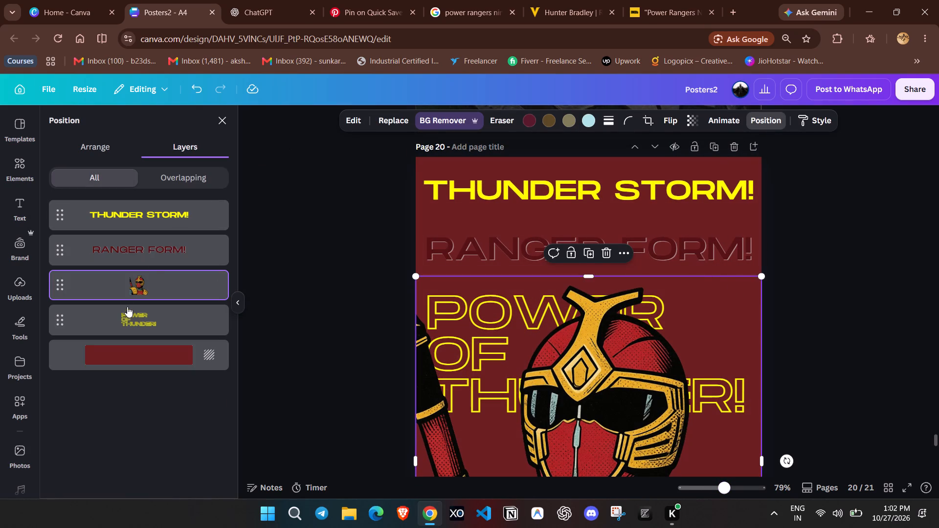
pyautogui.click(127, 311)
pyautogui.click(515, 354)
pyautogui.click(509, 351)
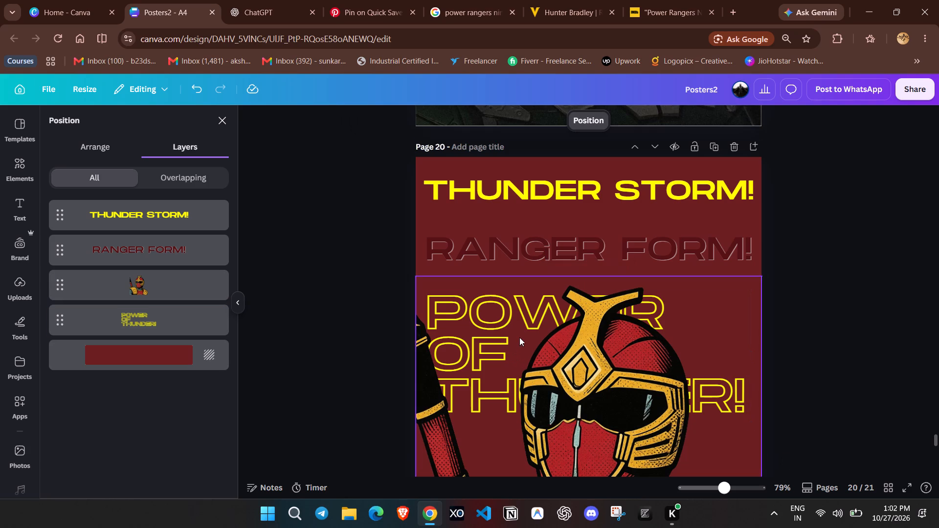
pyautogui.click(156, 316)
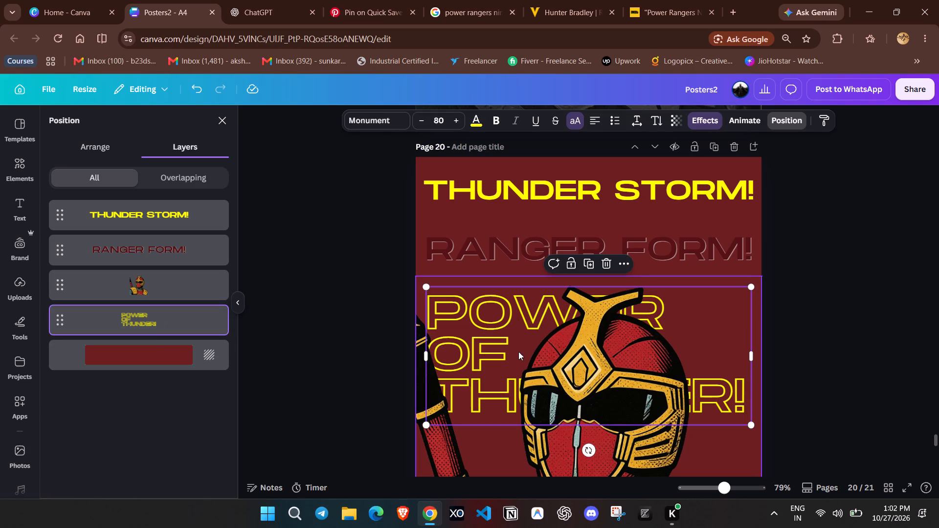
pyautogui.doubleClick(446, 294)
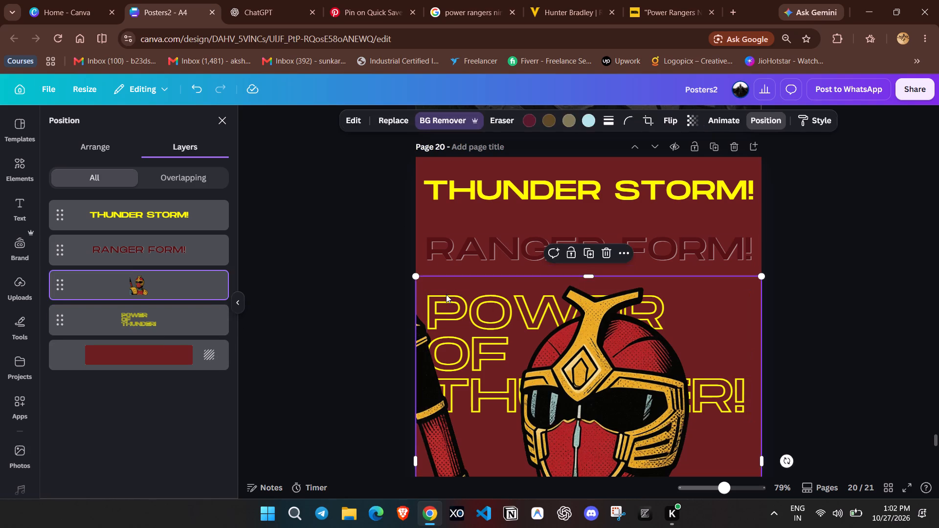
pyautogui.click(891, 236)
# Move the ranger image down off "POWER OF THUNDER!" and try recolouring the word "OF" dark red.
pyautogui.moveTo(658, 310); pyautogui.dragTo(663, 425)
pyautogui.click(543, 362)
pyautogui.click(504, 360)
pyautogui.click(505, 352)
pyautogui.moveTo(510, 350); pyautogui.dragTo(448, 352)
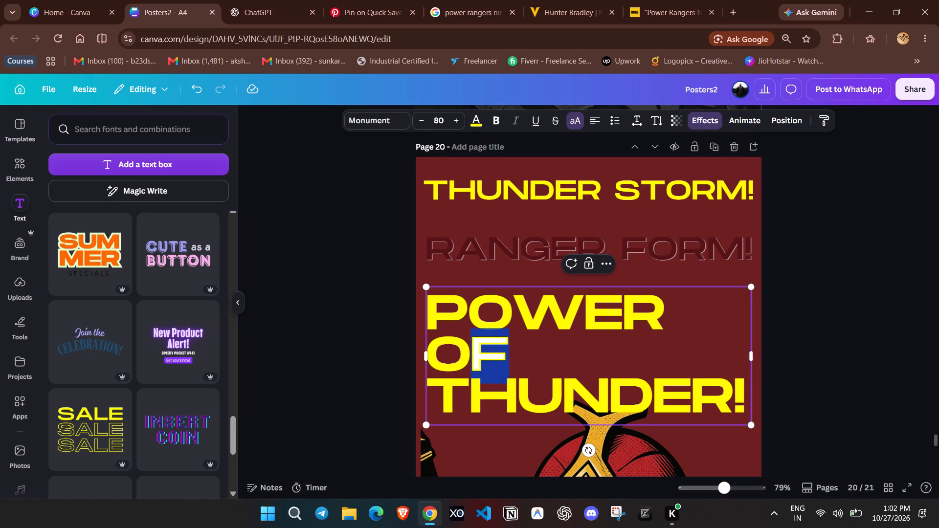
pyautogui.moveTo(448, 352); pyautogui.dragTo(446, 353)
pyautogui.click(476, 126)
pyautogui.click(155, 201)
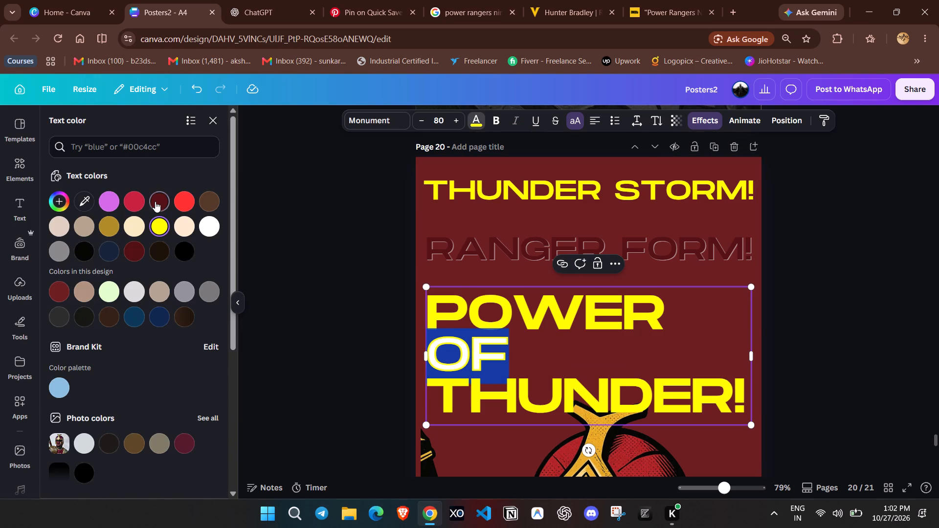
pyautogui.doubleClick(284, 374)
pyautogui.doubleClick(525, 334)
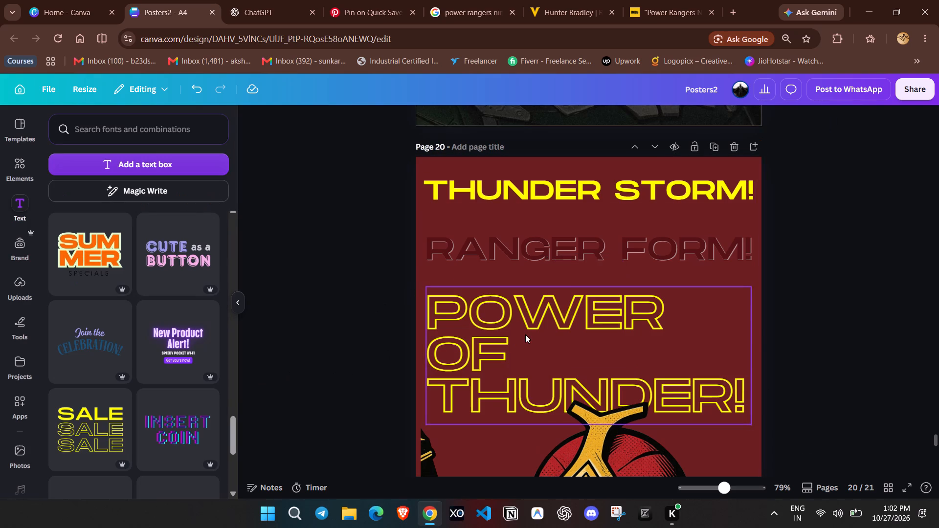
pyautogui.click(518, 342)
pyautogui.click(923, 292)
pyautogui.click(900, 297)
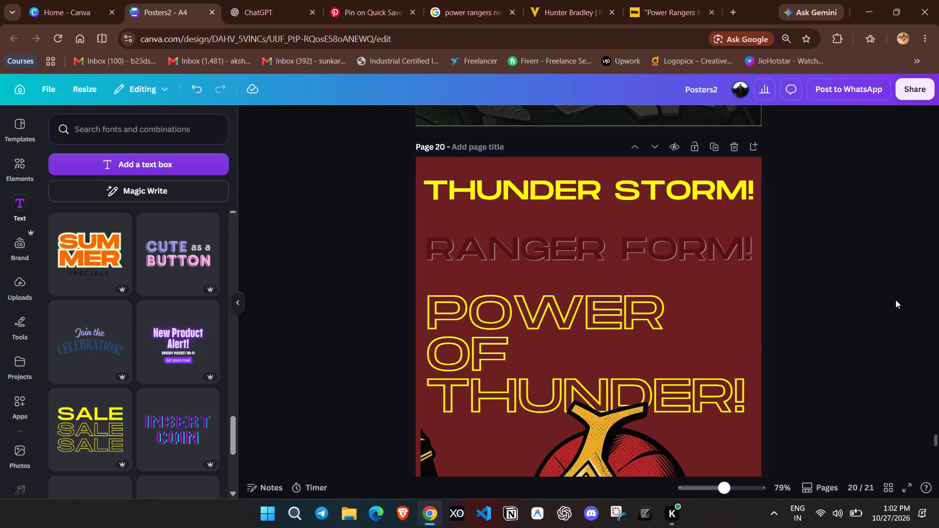
# Move the ranger image back up over "POWER OF THUNDER!", centred horizontally with its bottom on the poster's lower edge.
pyautogui.scroll(-2, 884, 308)
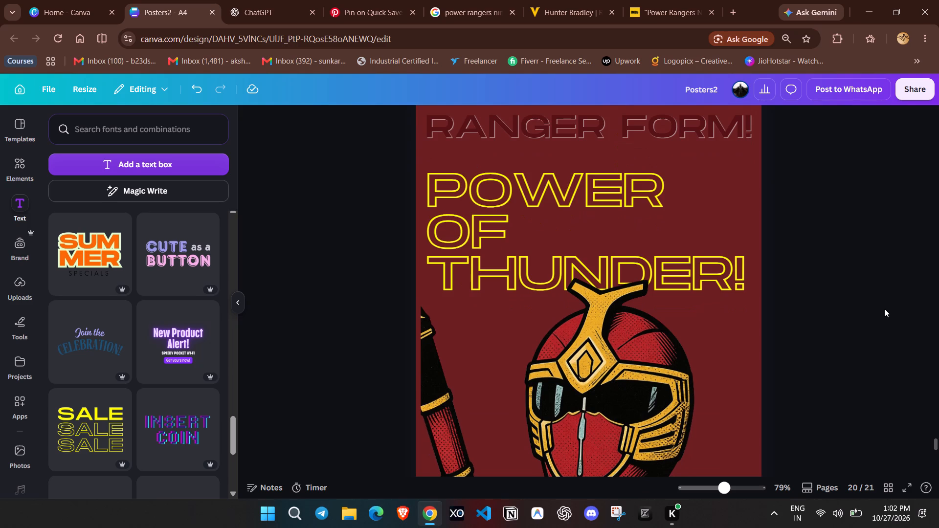
pyautogui.scroll(-3, 884, 308)
pyautogui.scroll(1, 922, 427)
pyautogui.scroll(1, 882, 411)
pyautogui.moveTo(725, 486); pyautogui.dragTo(718, 485)
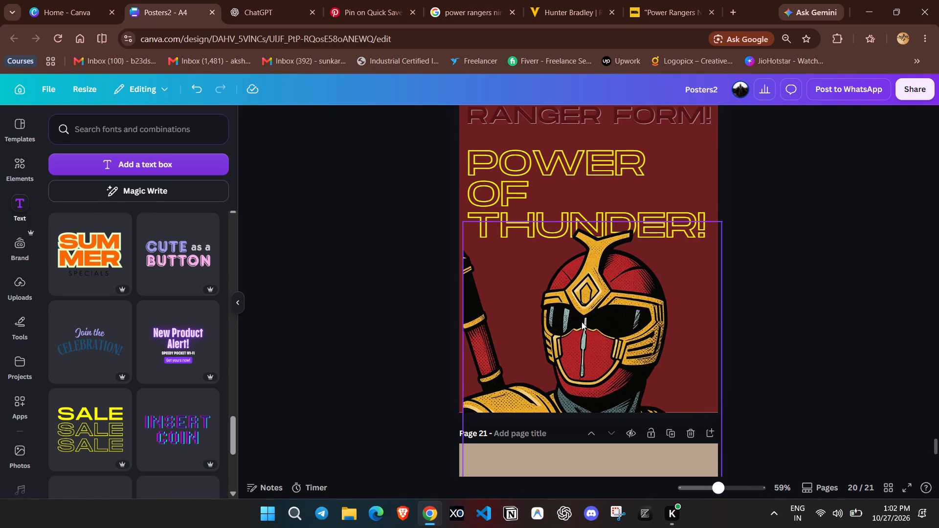
pyautogui.moveTo(581, 313); pyautogui.dragTo(579, 268)
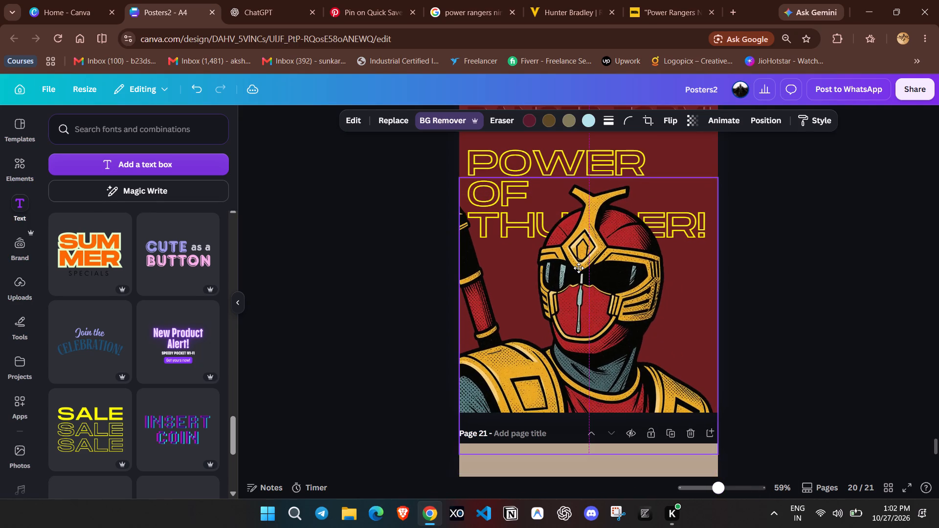
pyautogui.moveTo(579, 268); pyautogui.dragTo(579, 226)
pyautogui.scroll(1, 758, 253)
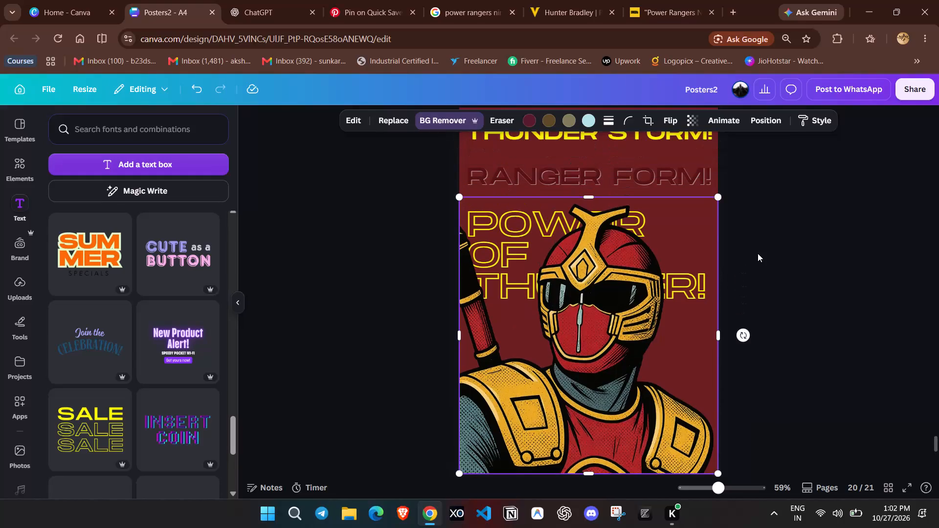
pyautogui.click(758, 253)
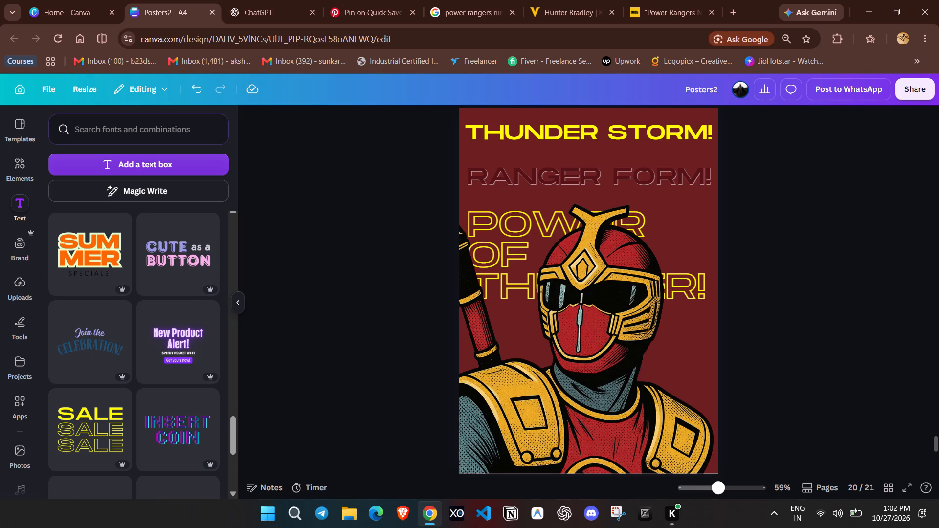
# Move the blue ranger image on page 21 to the bottom corner and enlarge it to span the full page width.
pyautogui.moveTo(711, 484); pyautogui.dragTo(705, 482)
pyautogui.scroll(-4, 740, 340)
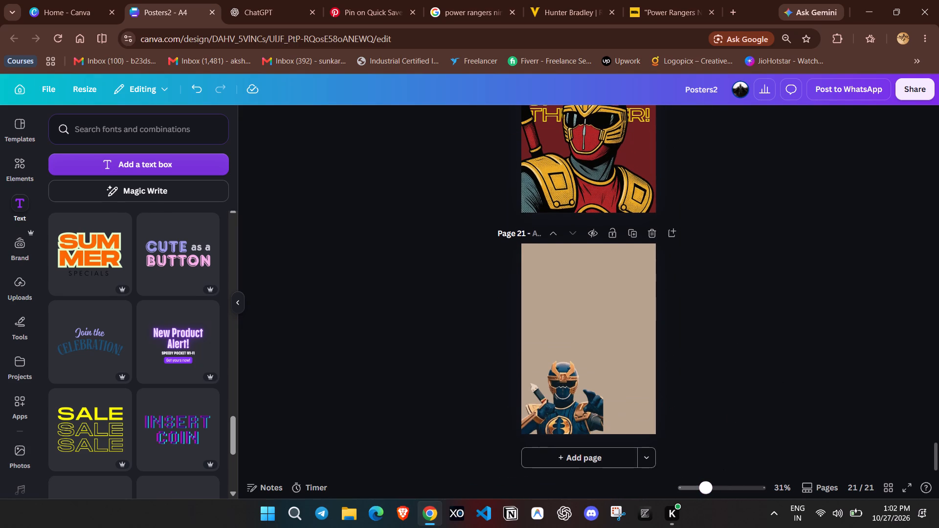
pyautogui.moveTo(704, 494); pyautogui.dragTo(720, 501)
pyautogui.scroll(-4, 740, 398)
pyautogui.moveTo(581, 370); pyautogui.dragTo(620, 369)
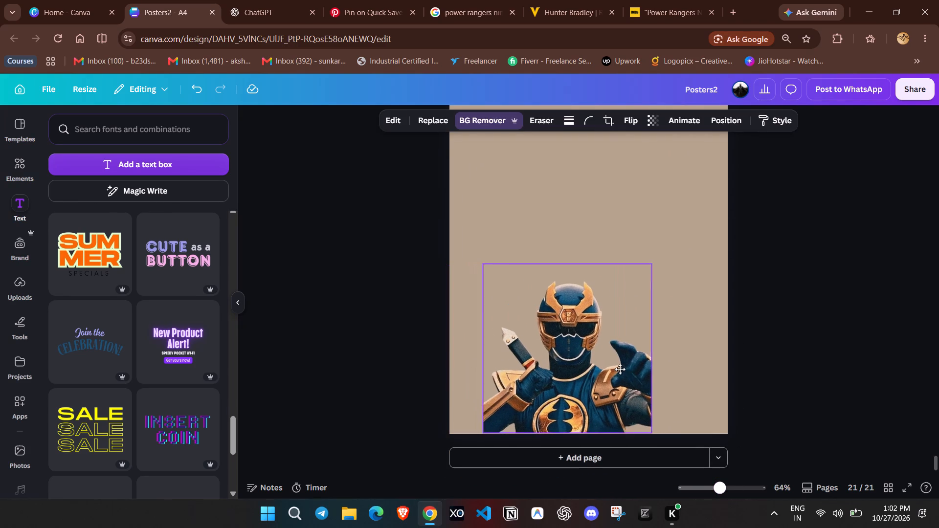
pyautogui.moveTo(620, 369); pyautogui.dragTo(690, 373)
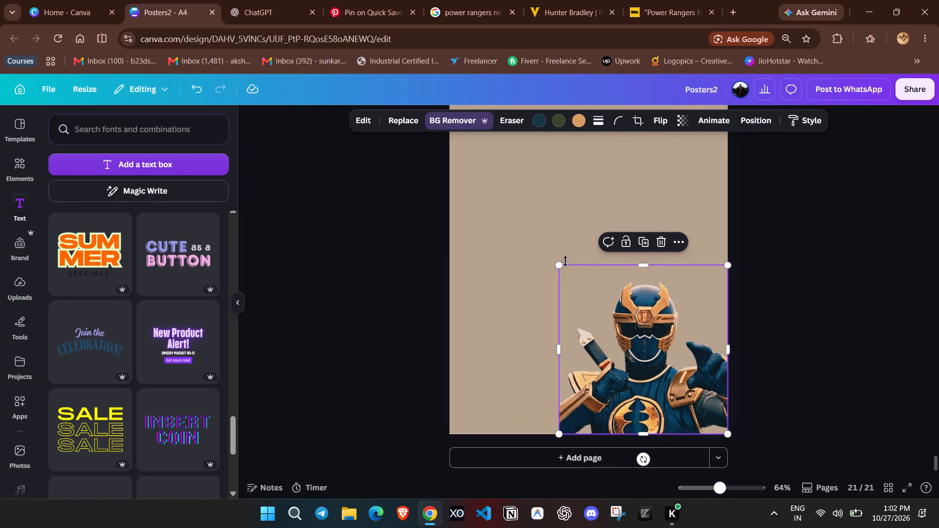
pyautogui.moveTo(559, 263); pyautogui.dragTo(465, 139)
# Apply the Comic book style match to the blue ranger image on page 21.
pyautogui.click(369, 117)
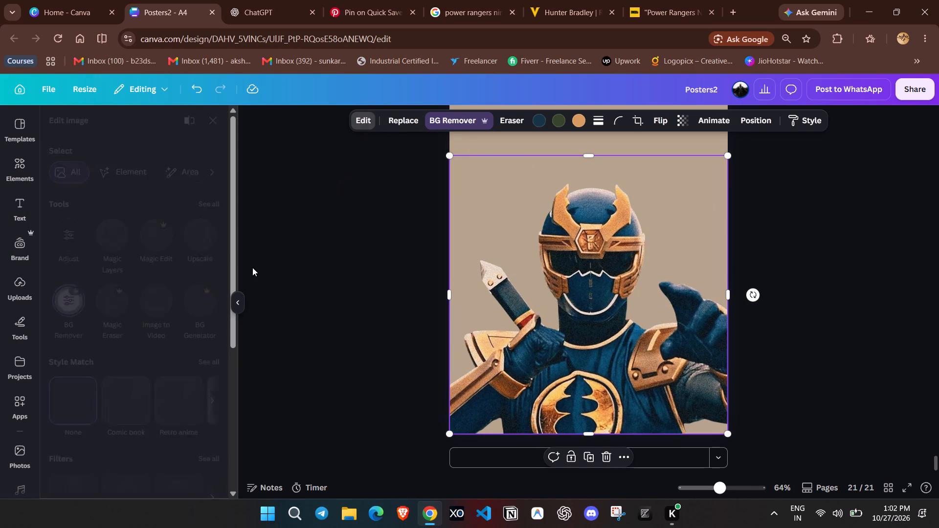
pyautogui.click(205, 364)
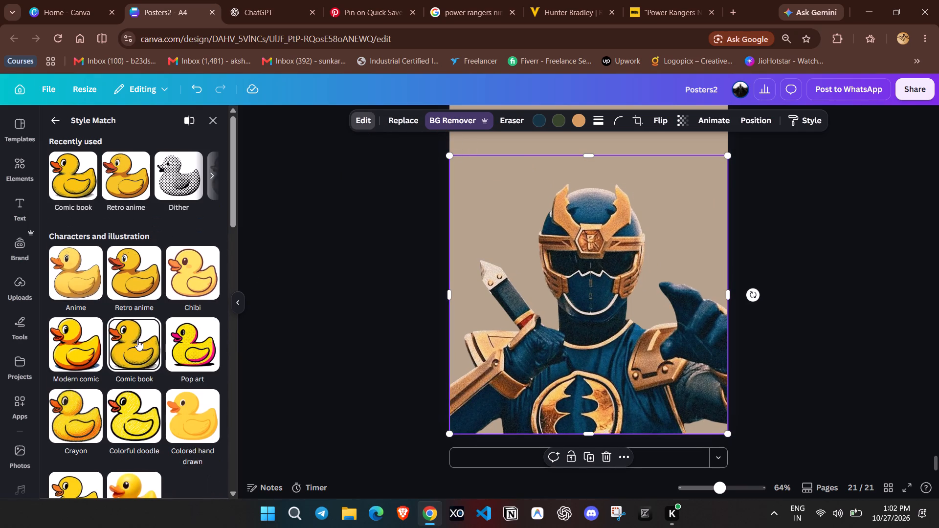
pyautogui.click(137, 340)
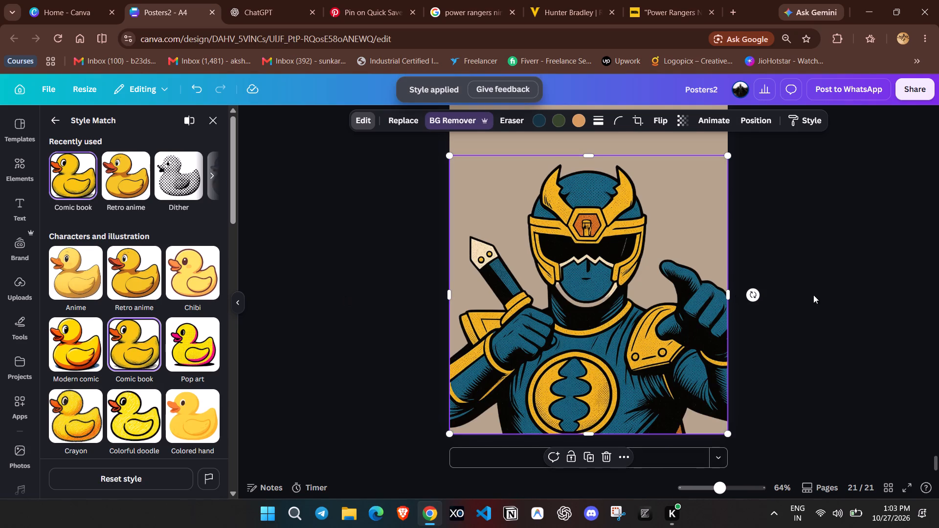
pyautogui.doubleClick(824, 282)
# Change the page 21 background colour to dark blue.
pyautogui.scroll(2, 824, 282)
pyautogui.click(704, 214)
pyautogui.click(573, 117)
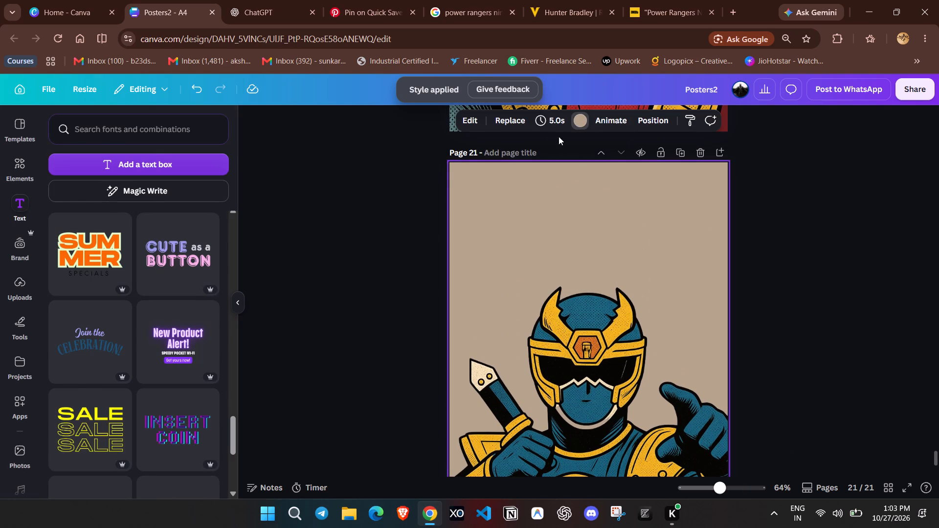
pyautogui.click(137, 228)
pyautogui.scroll(-1, 174, 256)
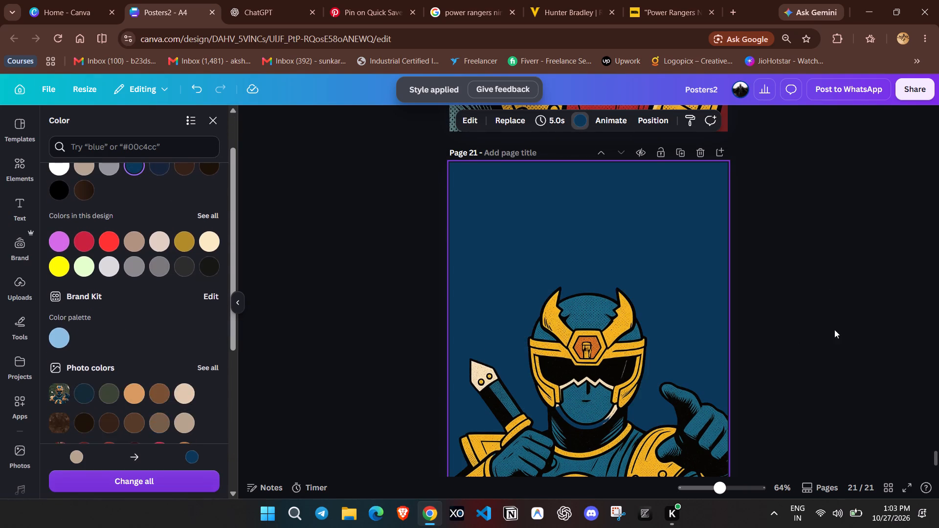
pyautogui.click(869, 319)
pyautogui.moveTo(716, 493); pyautogui.dragTo(712, 491)
pyautogui.click(763, 340)
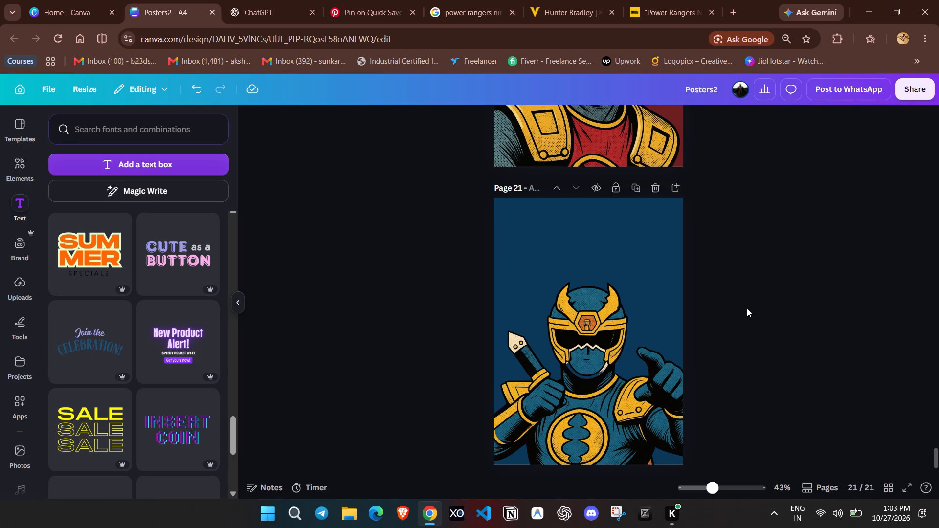
# Add the "SUMMER SPECIALS" text combination to page 21, ungroup it, and delete the "SPECIALS" line.
pyautogui.click(63, 249)
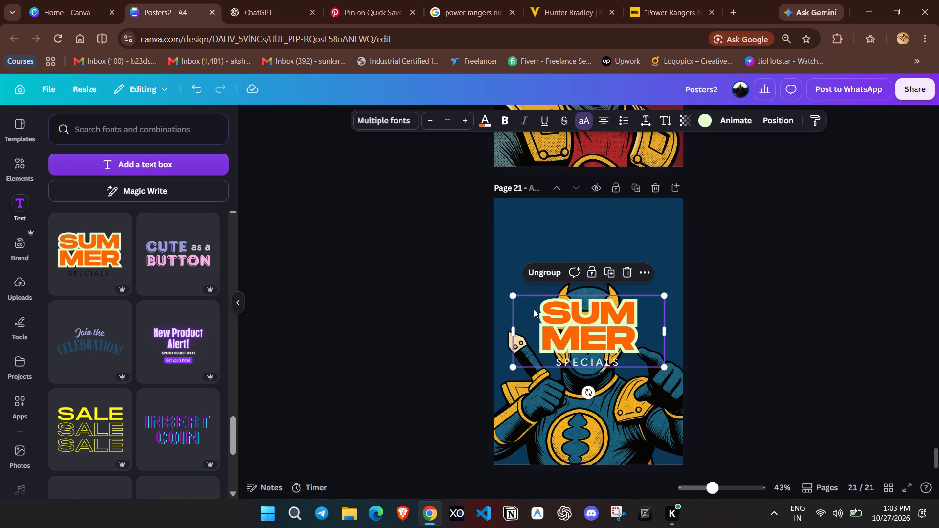
pyautogui.click(535, 276)
pyautogui.click(740, 302)
pyautogui.click(624, 362)
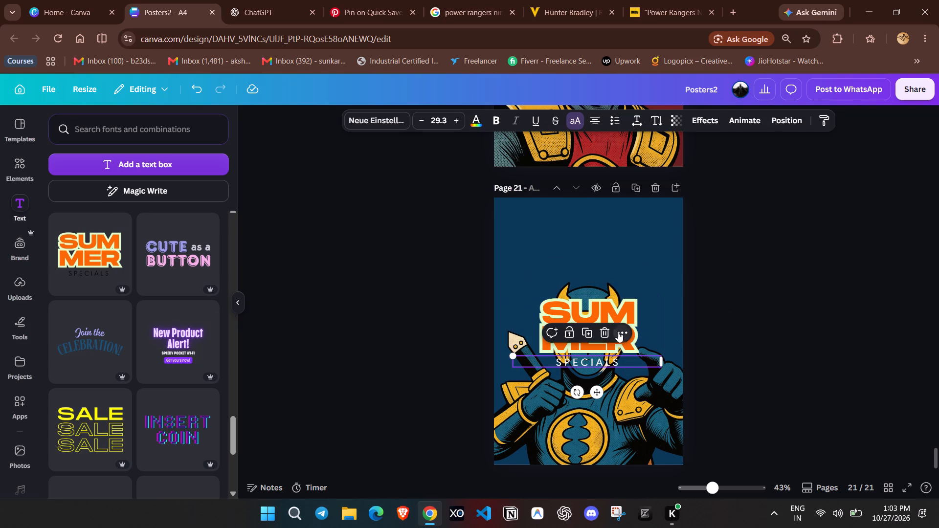
pyautogui.click(610, 328)
# Check the IMDb quotes page for blue ranger lines, and search Google for "power rangers ninja storm navy thunder ranger quotes".
pyautogui.click(678, 0)
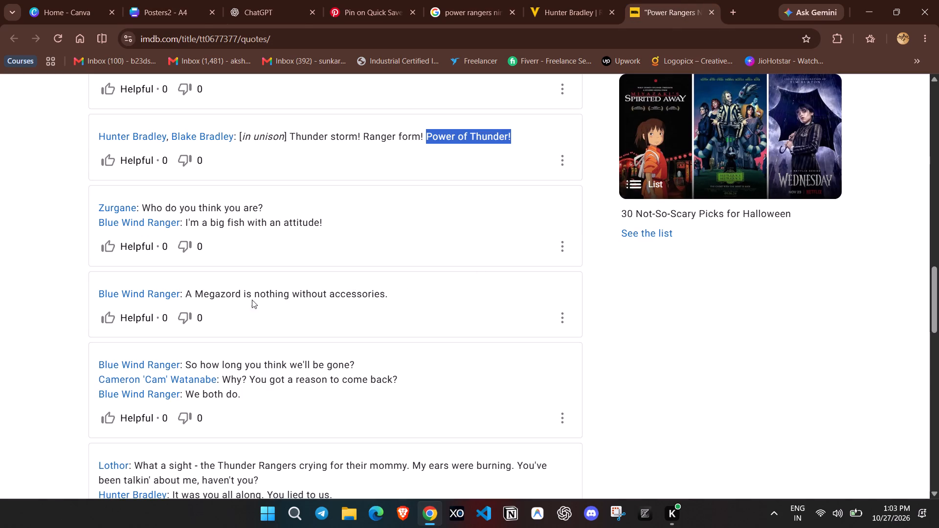
pyautogui.scroll(-4, 228, 300)
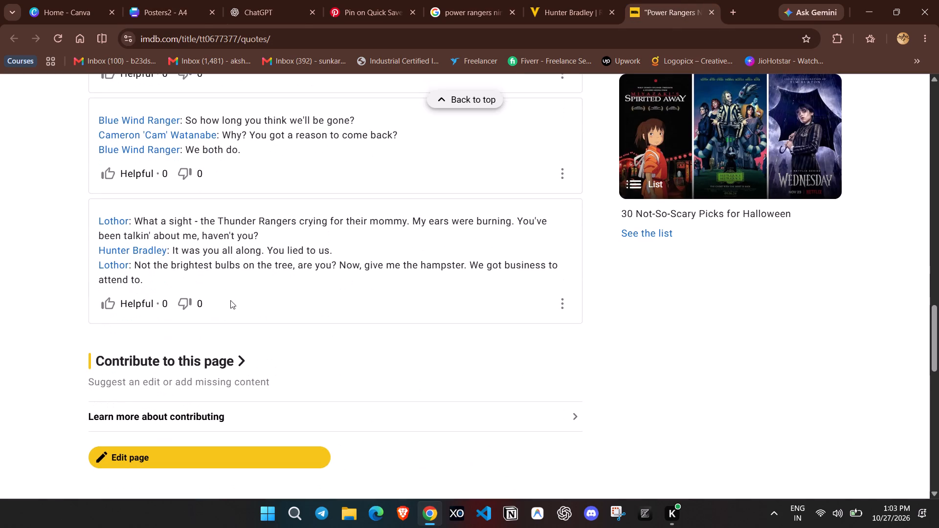
pyautogui.scroll(4, 231, 291)
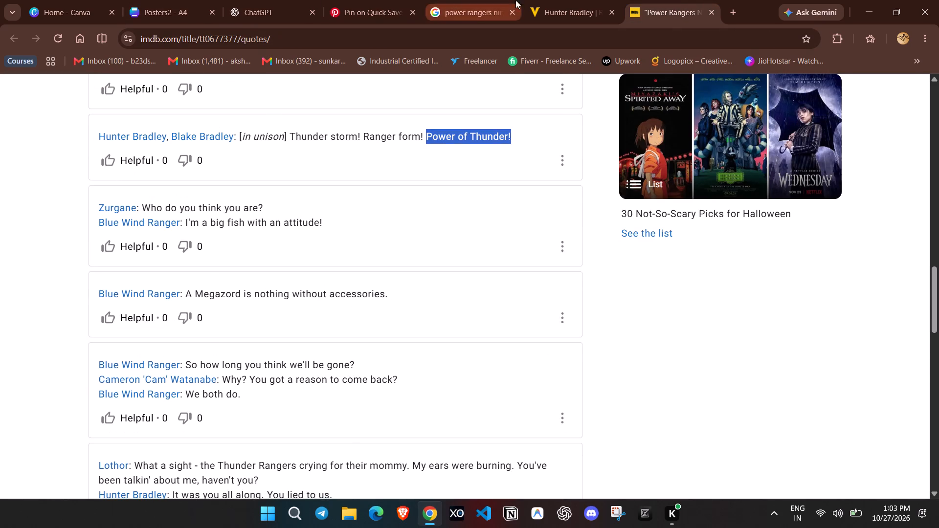
pyautogui.click(537, 0)
pyautogui.click(469, 5)
pyautogui.moveTo(366, 93); pyautogui.dragTo(272, 98)
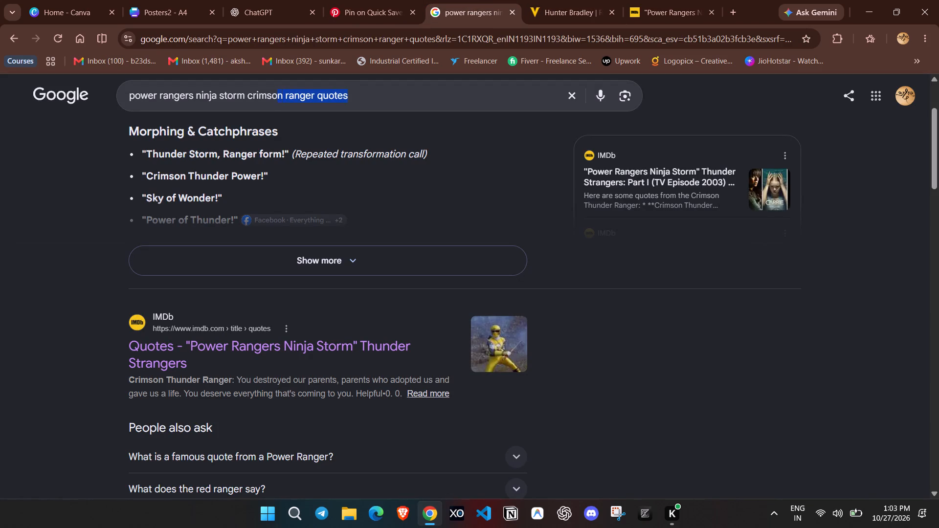
pyautogui.moveTo(272, 98); pyautogui.dragTo(249, 97)
pyautogui.write('navy')
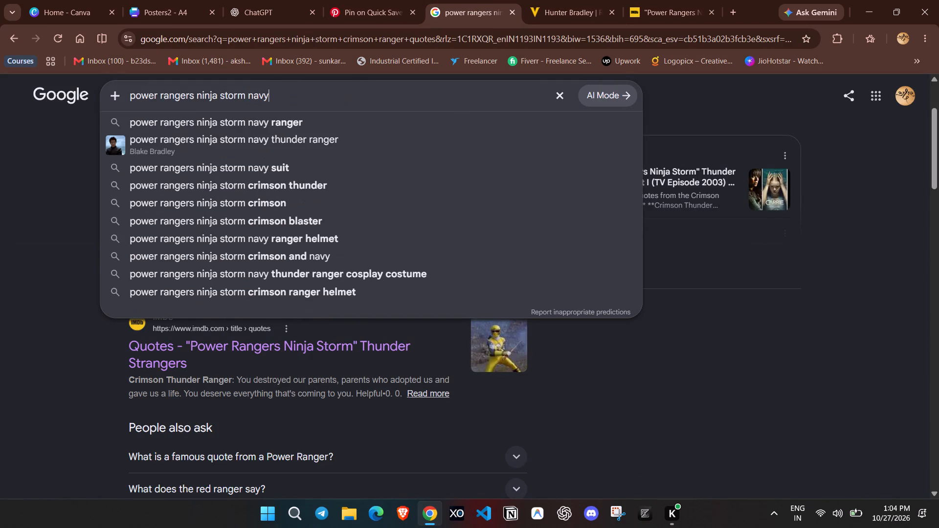
pyautogui.press('Down')
pyautogui.press('Down')
pyautogui.press('space')
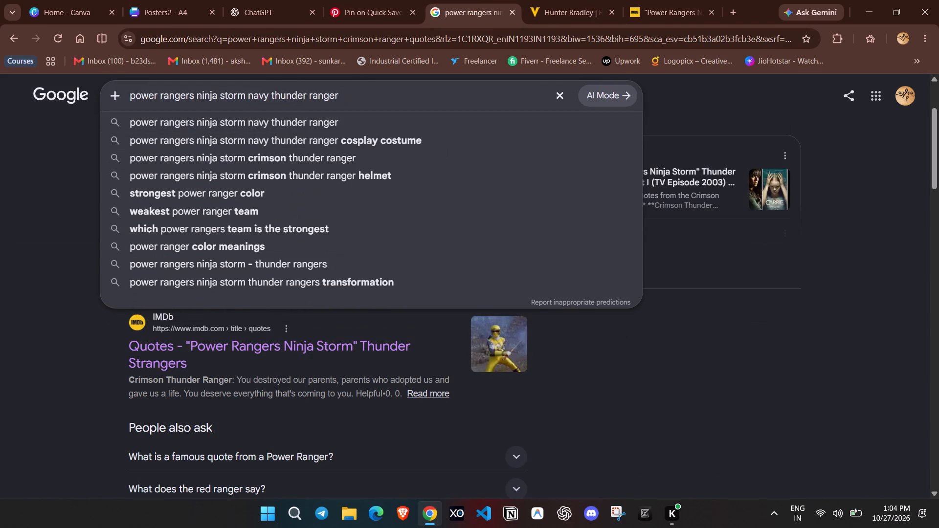
pyautogui.write('quotes')
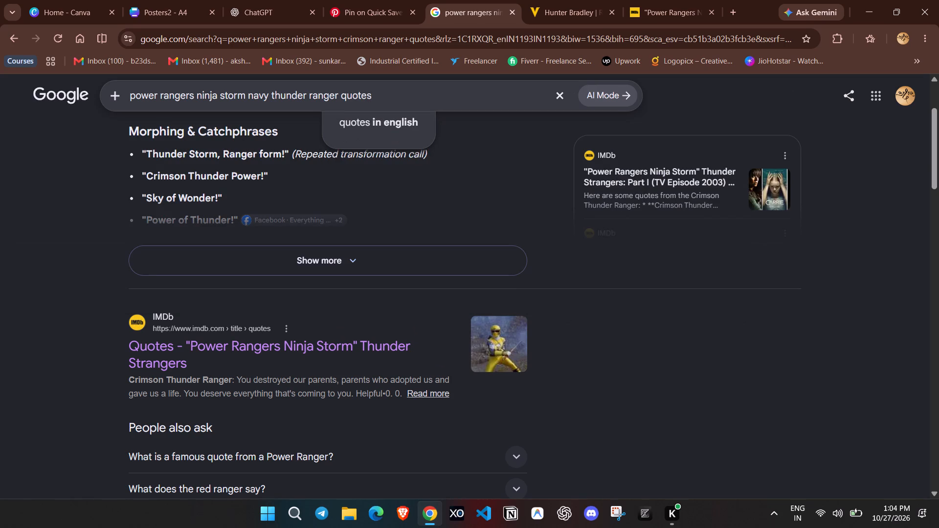
pyautogui.press('Return')
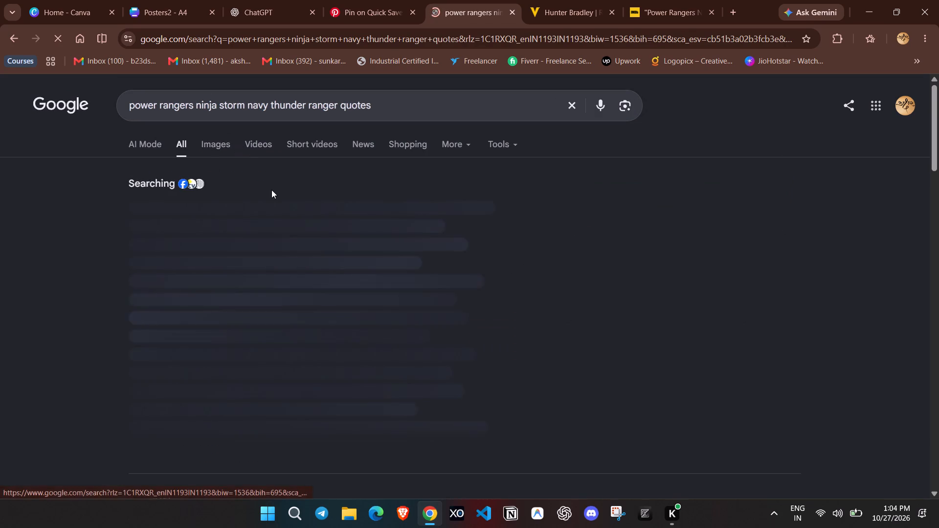
pyautogui.scroll(-1, 292, 277)
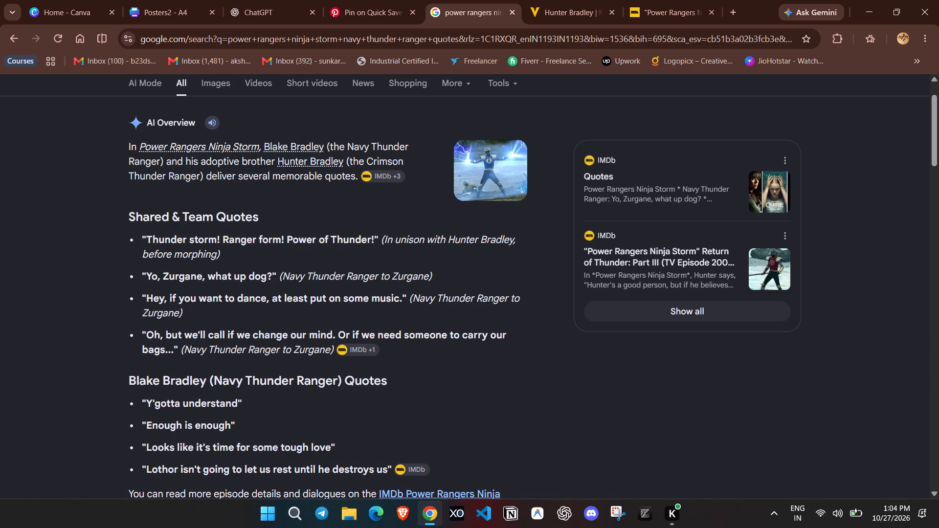
# Copy the quote "Y'gotta understand" from the Google results and replace the "SUMMER" text on page 21 with it.
pyautogui.moveTo(147, 275); pyautogui.dragTo(221, 268)
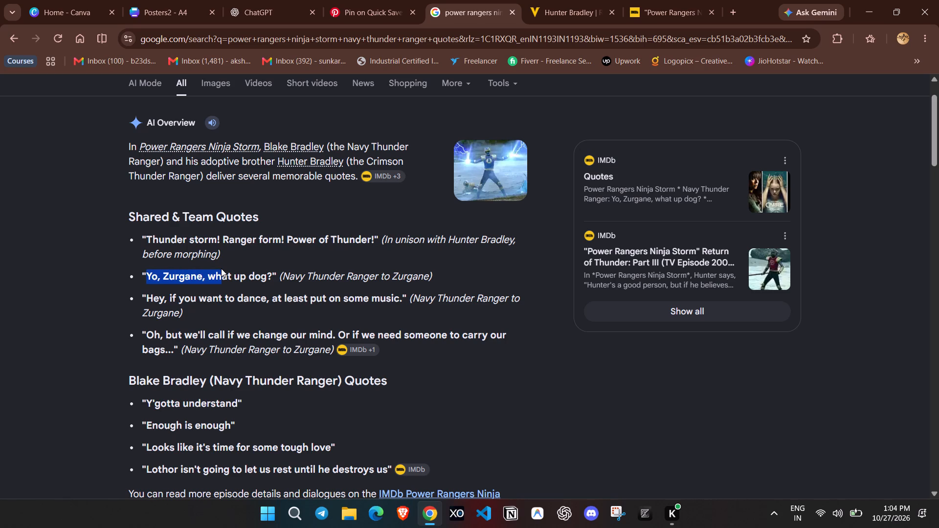
pyautogui.moveTo(221, 268); pyautogui.dragTo(270, 275)
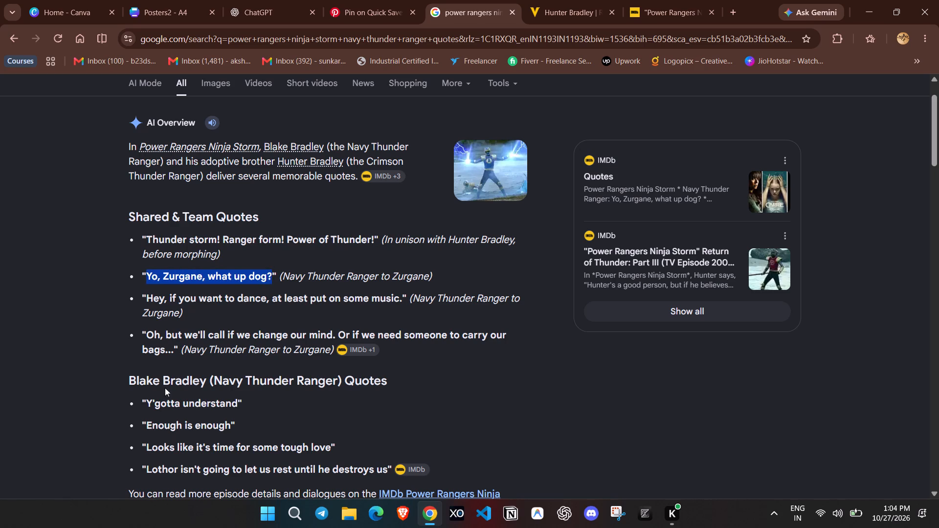
pyautogui.moveTo(149, 400); pyautogui.dragTo(238, 408)
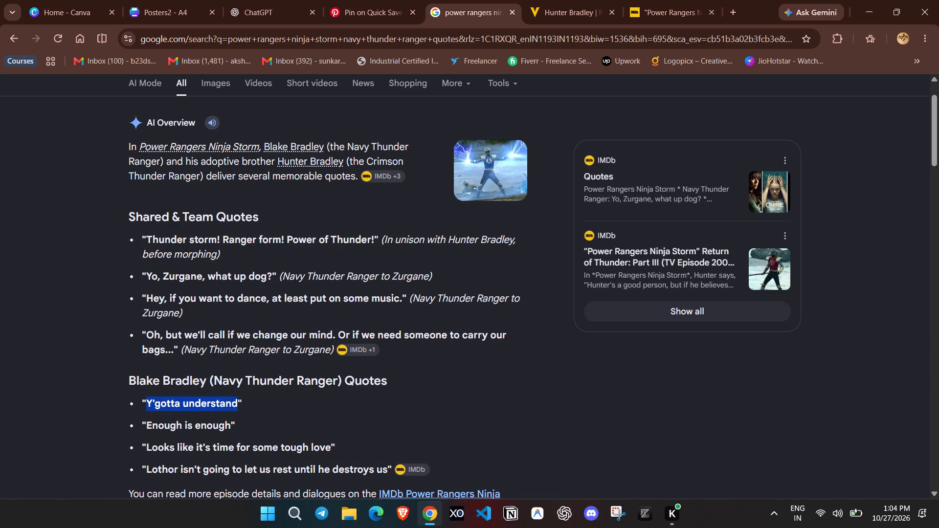
pyautogui.hotkey('ctrl', 'c')
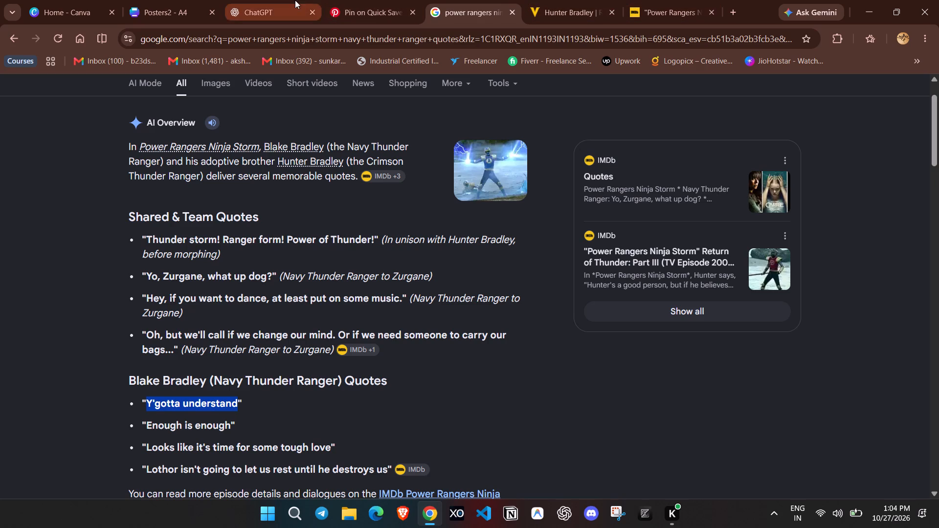
pyautogui.click(294, 0)
pyautogui.click(213, 0)
pyautogui.doubleClick(591, 318)
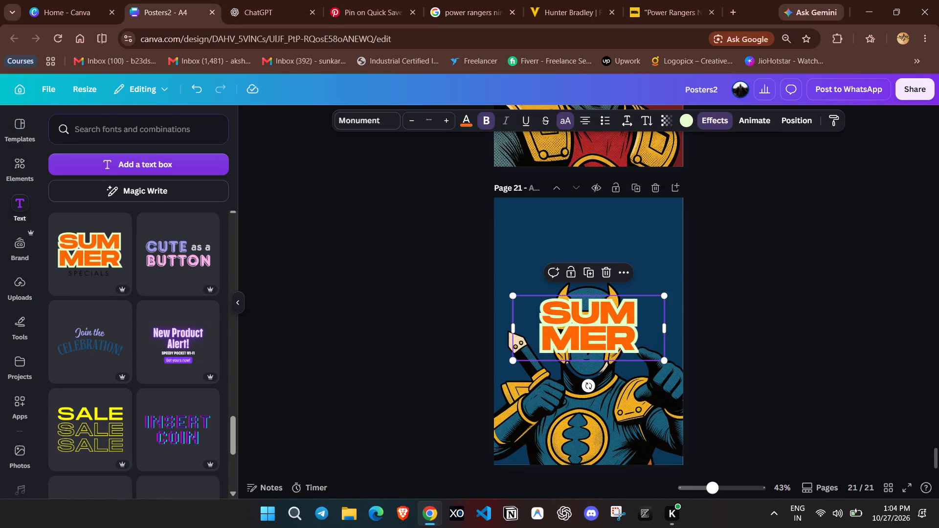
pyautogui.hotkey('ctrl', 'v')
pyautogui.click(826, 332)
# Widen the quote text box until "Y'GOTTA" fits on one line, and move it up above the ranger's visor.
pyautogui.click(664, 313)
pyautogui.click(637, 269)
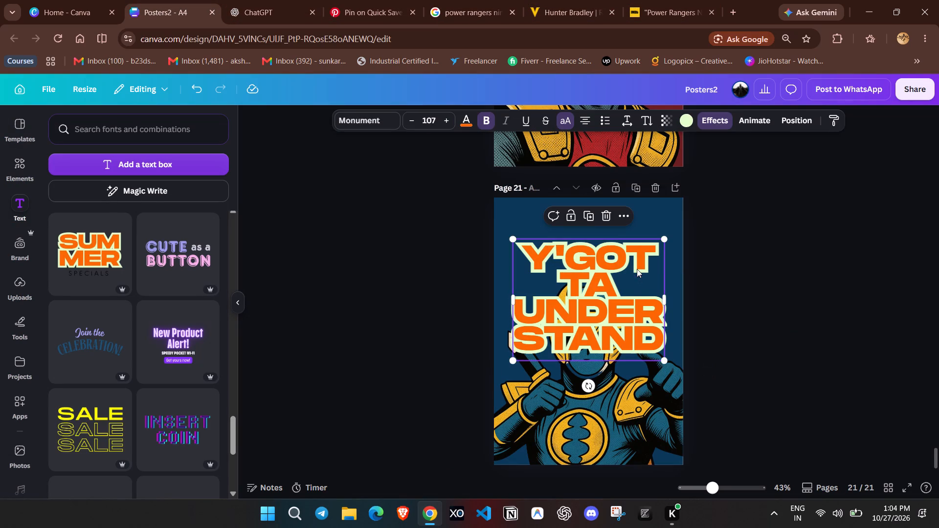
pyautogui.moveTo(673, 303); pyautogui.dragTo(697, 309)
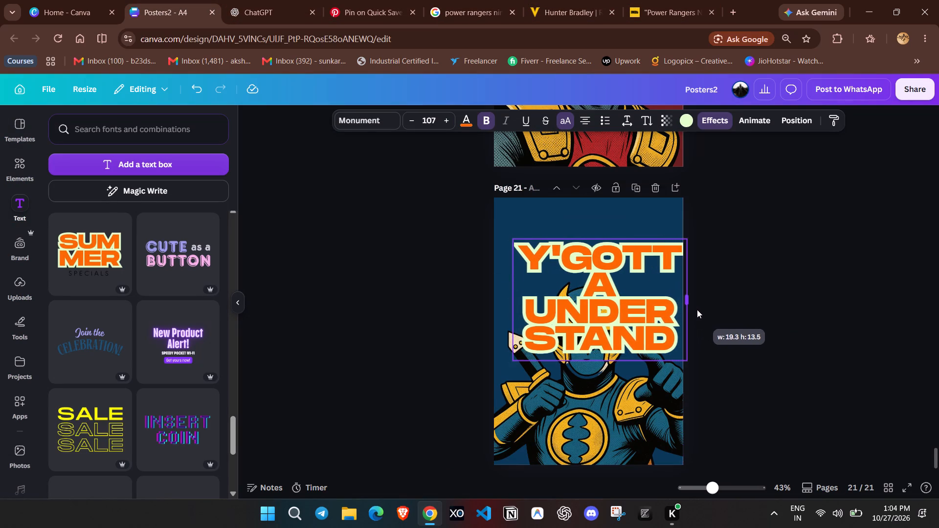
pyautogui.moveTo(697, 309); pyautogui.dragTo(728, 318)
pyautogui.click(793, 276)
pyautogui.moveTo(596, 302); pyautogui.dragTo(582, 280)
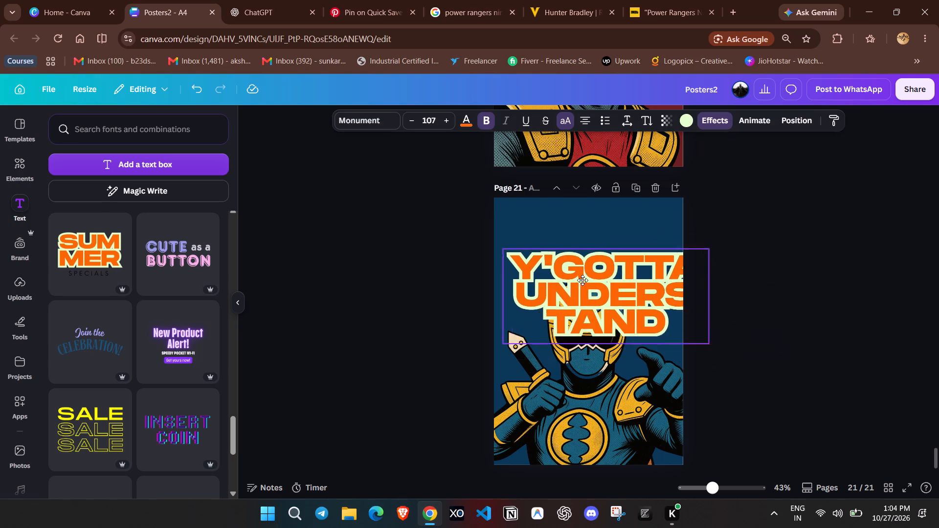
pyautogui.moveTo(582, 280); pyautogui.dragTo(571, 260)
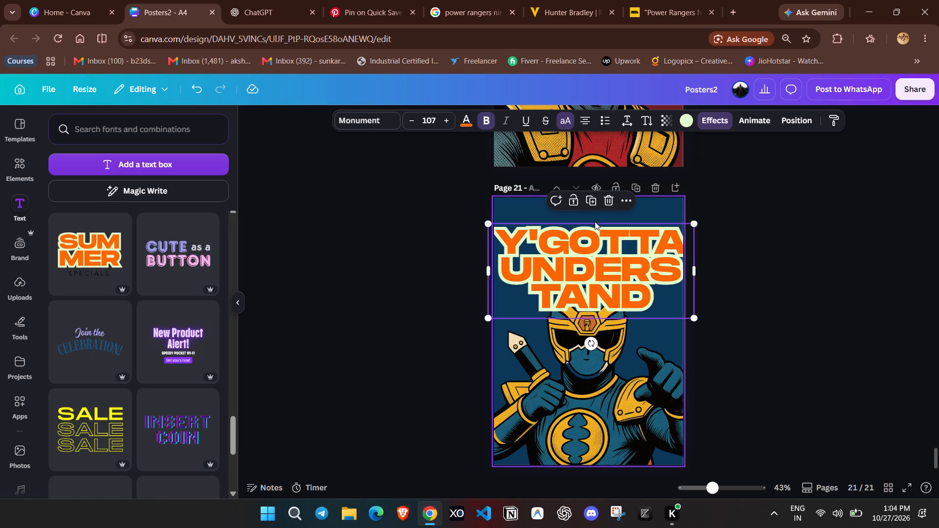
# Reduce the font size of the "Y'GOTTA UNDERSTAND" text to 90.
pyautogui.tripleClick(407, 123)
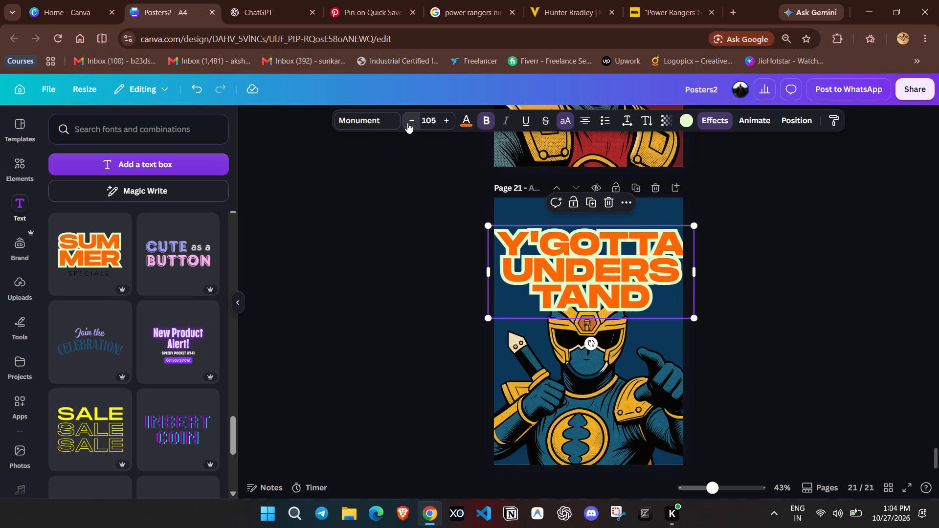
pyautogui.tripleClick(407, 123)
pyautogui.click(407, 123)
pyautogui.click(738, 230)
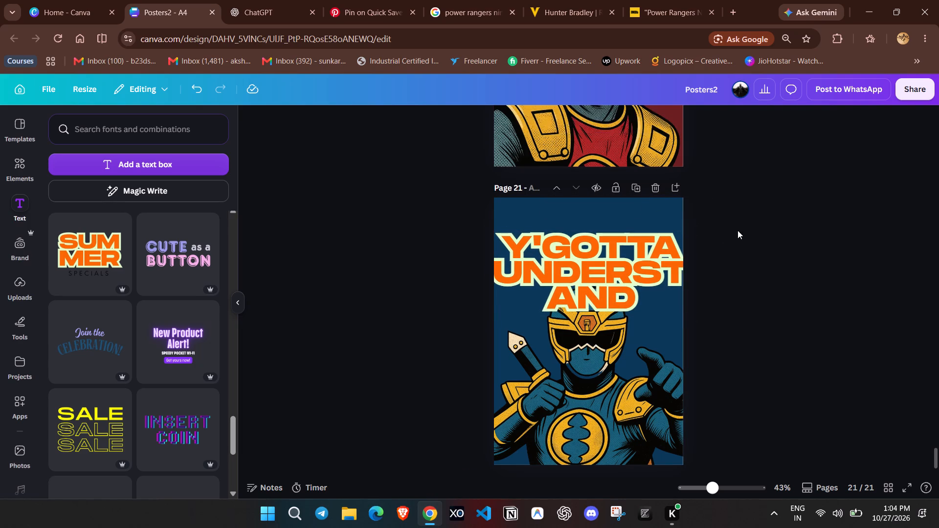
pyautogui.click(648, 267)
pyautogui.click(417, 115)
pyautogui.click(425, 120)
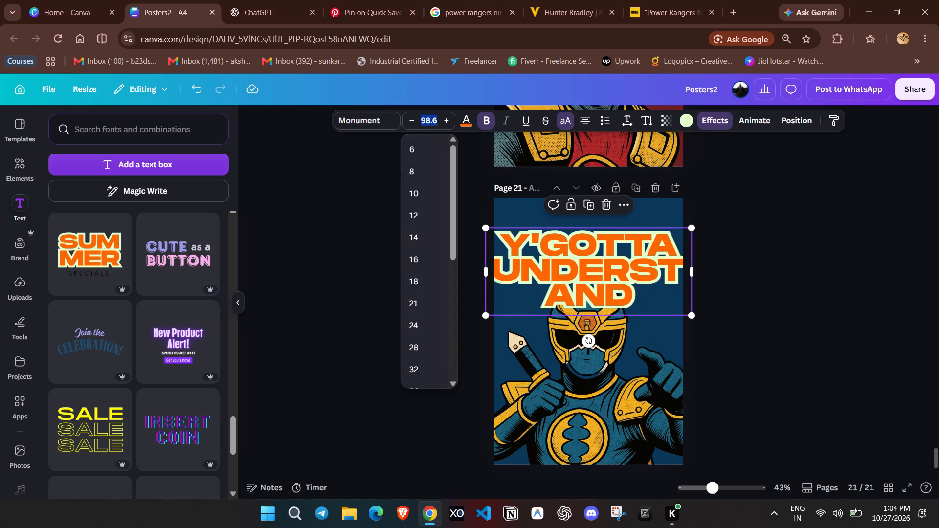
pyautogui.write('90')
pyautogui.press('Return')
pyautogui.click(805, 268)
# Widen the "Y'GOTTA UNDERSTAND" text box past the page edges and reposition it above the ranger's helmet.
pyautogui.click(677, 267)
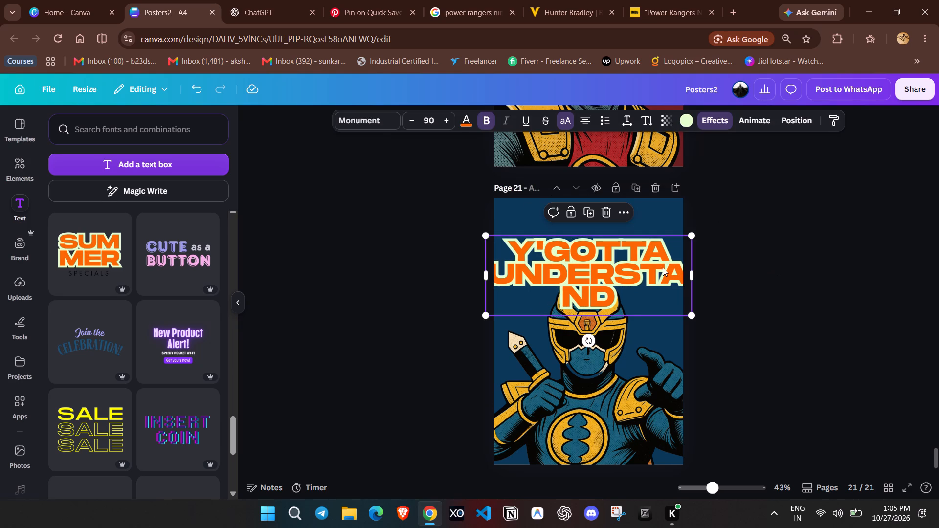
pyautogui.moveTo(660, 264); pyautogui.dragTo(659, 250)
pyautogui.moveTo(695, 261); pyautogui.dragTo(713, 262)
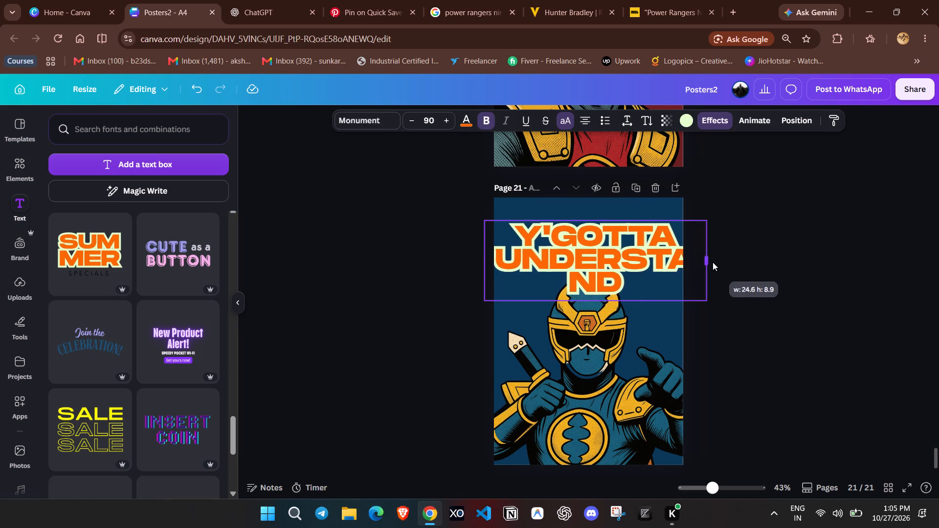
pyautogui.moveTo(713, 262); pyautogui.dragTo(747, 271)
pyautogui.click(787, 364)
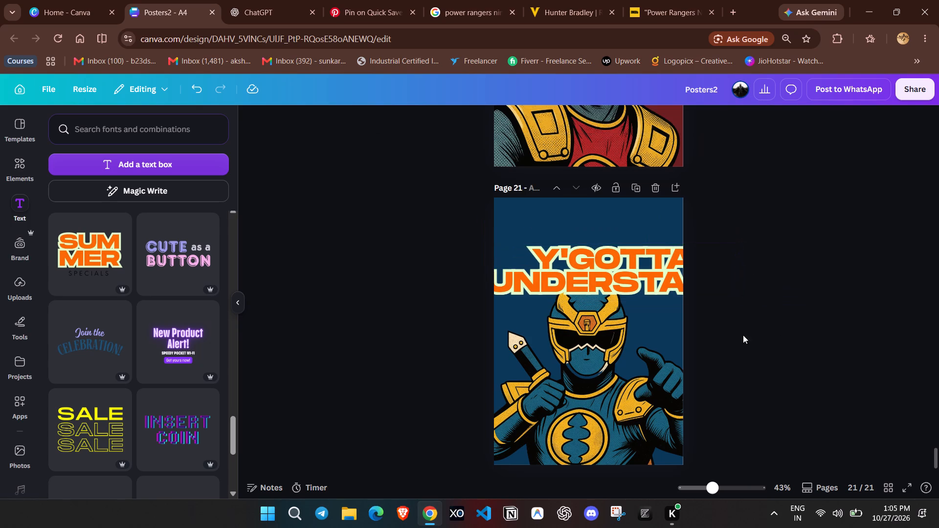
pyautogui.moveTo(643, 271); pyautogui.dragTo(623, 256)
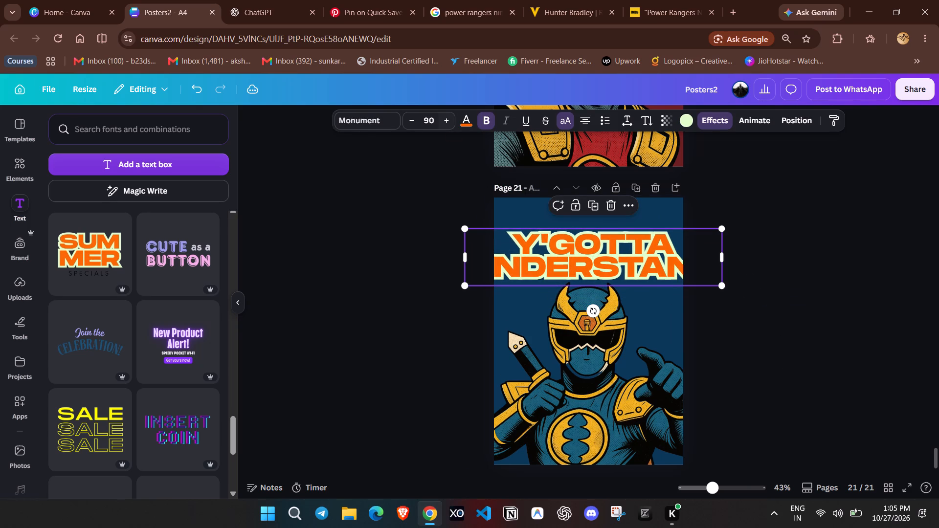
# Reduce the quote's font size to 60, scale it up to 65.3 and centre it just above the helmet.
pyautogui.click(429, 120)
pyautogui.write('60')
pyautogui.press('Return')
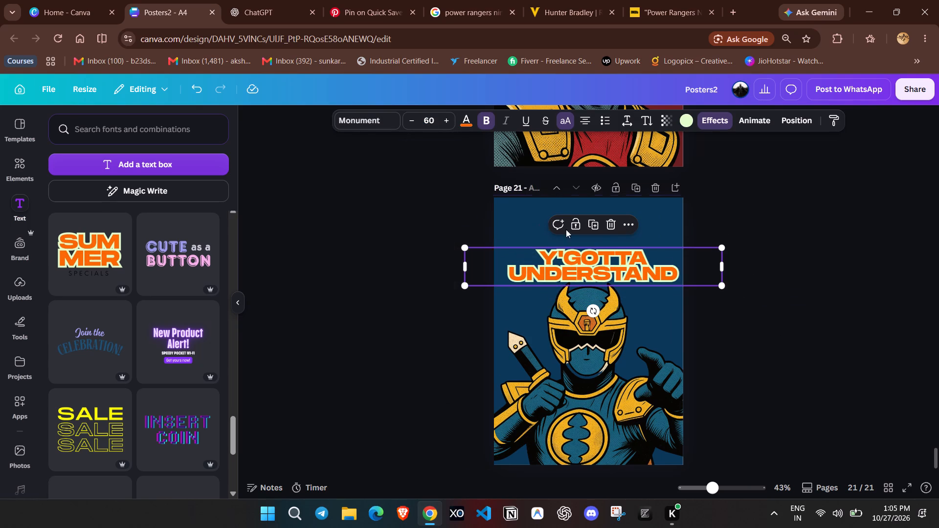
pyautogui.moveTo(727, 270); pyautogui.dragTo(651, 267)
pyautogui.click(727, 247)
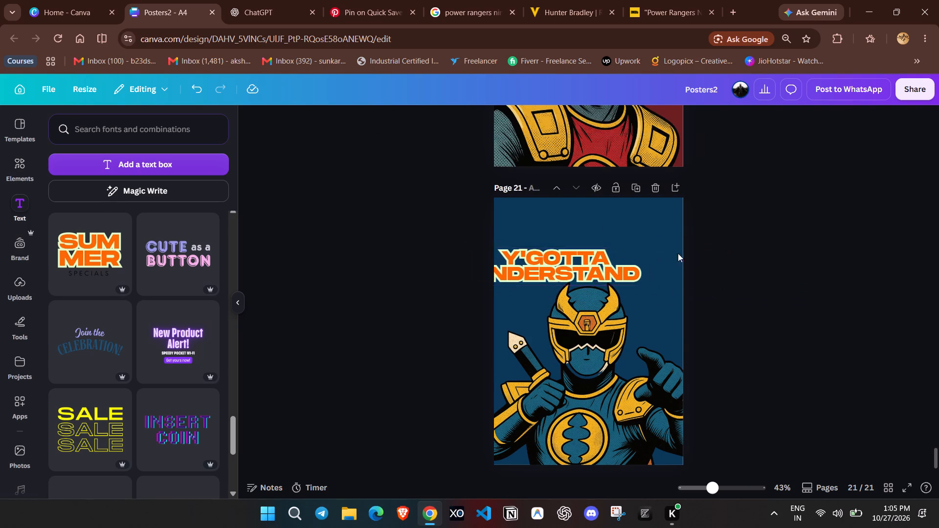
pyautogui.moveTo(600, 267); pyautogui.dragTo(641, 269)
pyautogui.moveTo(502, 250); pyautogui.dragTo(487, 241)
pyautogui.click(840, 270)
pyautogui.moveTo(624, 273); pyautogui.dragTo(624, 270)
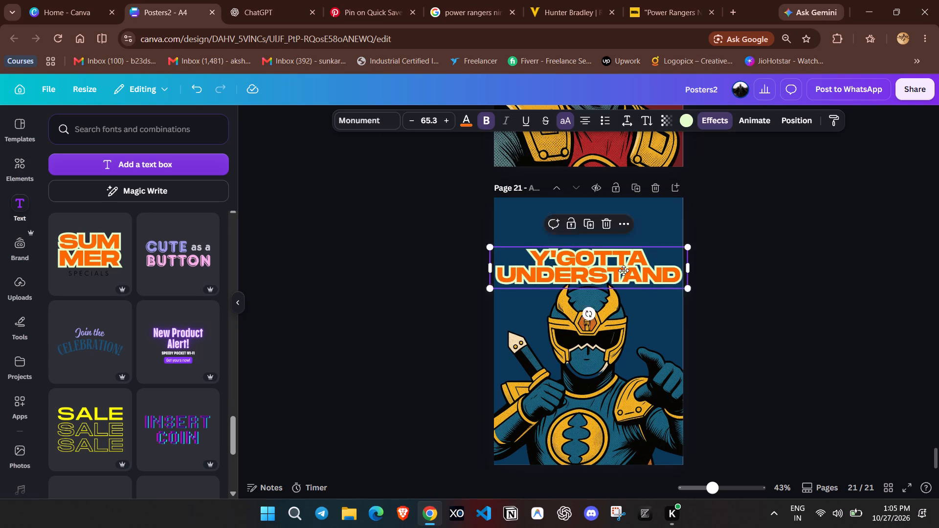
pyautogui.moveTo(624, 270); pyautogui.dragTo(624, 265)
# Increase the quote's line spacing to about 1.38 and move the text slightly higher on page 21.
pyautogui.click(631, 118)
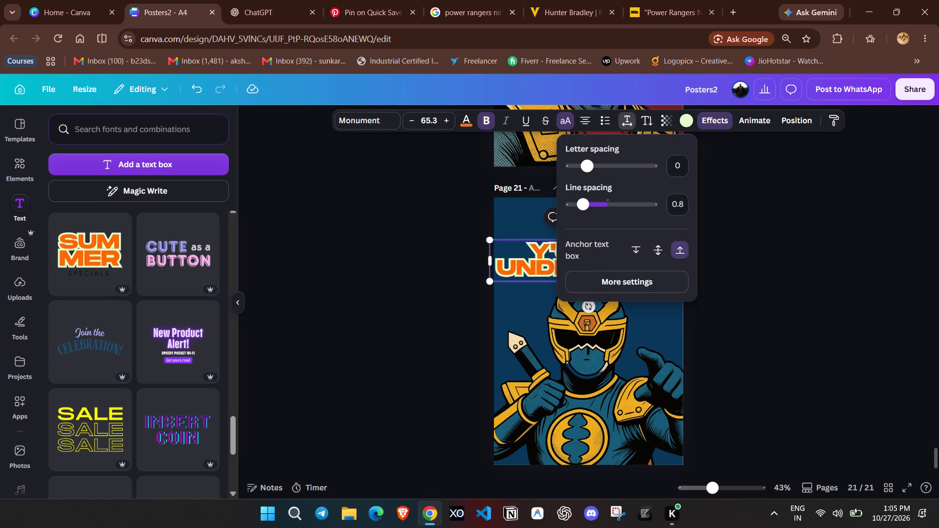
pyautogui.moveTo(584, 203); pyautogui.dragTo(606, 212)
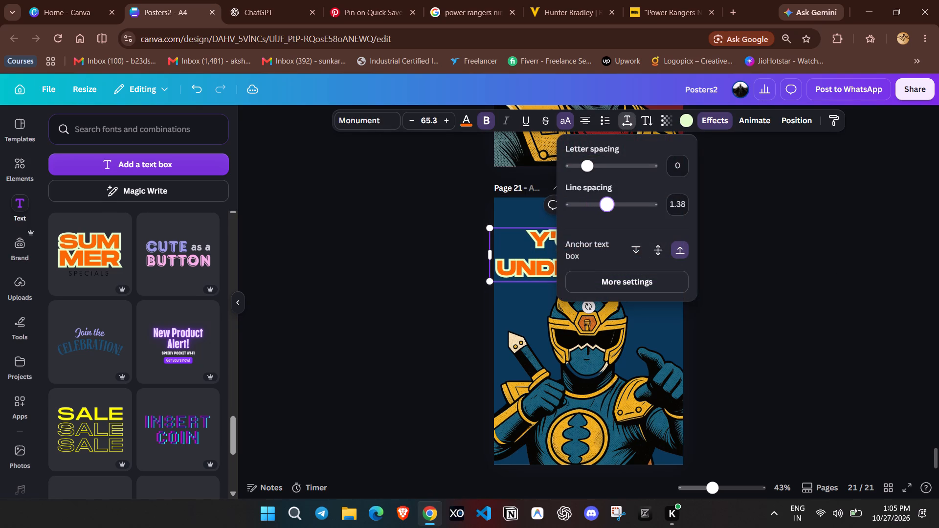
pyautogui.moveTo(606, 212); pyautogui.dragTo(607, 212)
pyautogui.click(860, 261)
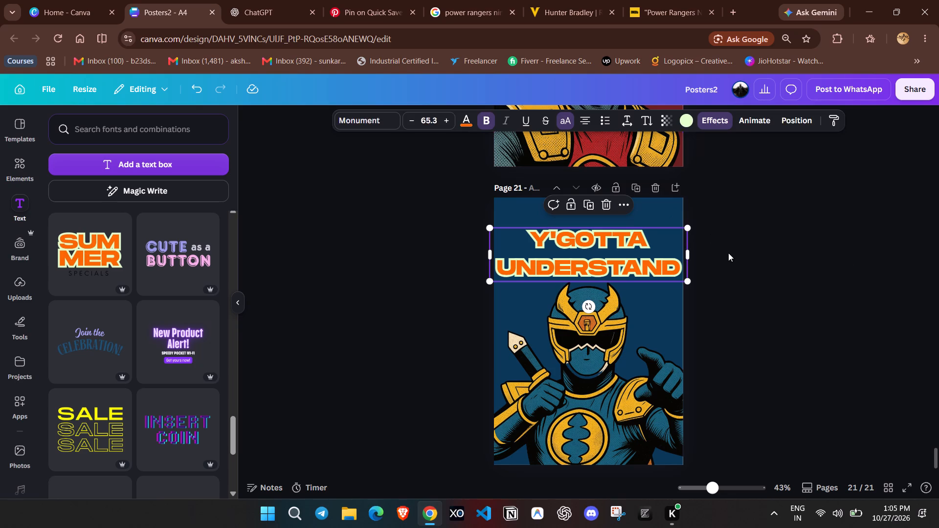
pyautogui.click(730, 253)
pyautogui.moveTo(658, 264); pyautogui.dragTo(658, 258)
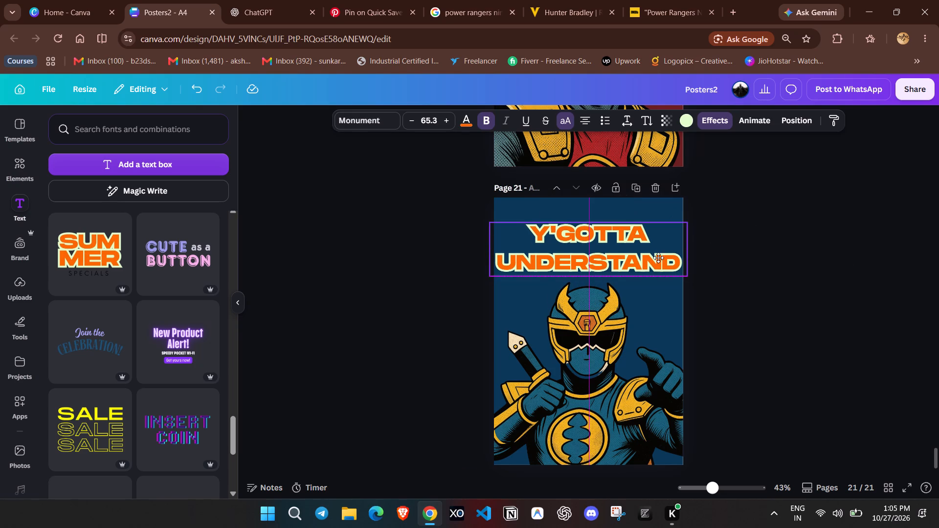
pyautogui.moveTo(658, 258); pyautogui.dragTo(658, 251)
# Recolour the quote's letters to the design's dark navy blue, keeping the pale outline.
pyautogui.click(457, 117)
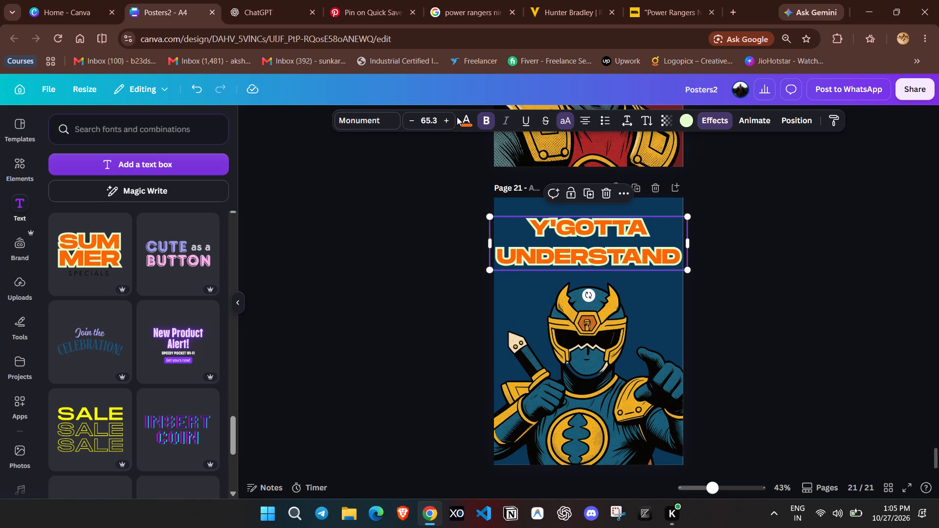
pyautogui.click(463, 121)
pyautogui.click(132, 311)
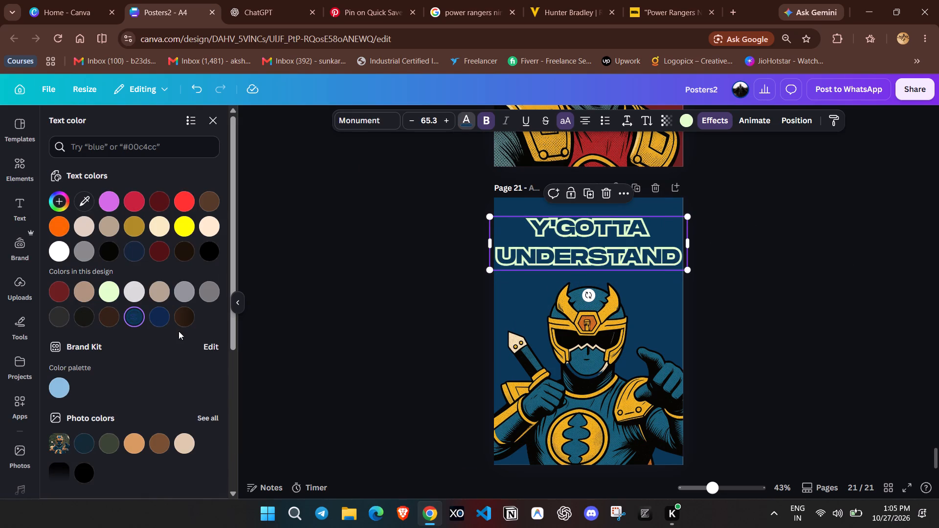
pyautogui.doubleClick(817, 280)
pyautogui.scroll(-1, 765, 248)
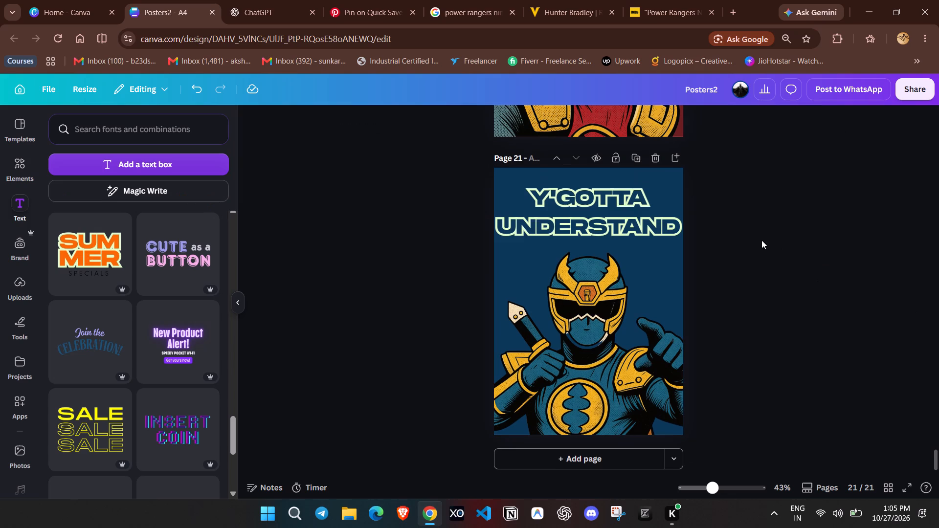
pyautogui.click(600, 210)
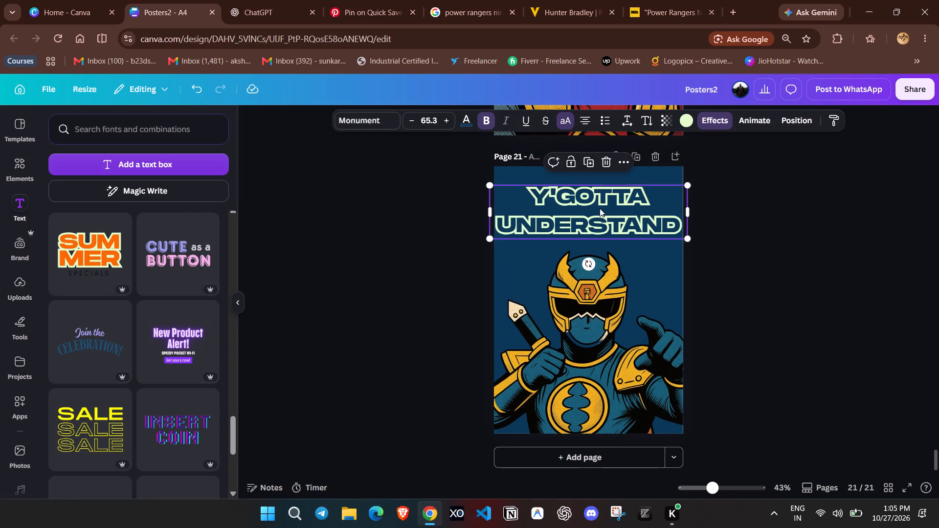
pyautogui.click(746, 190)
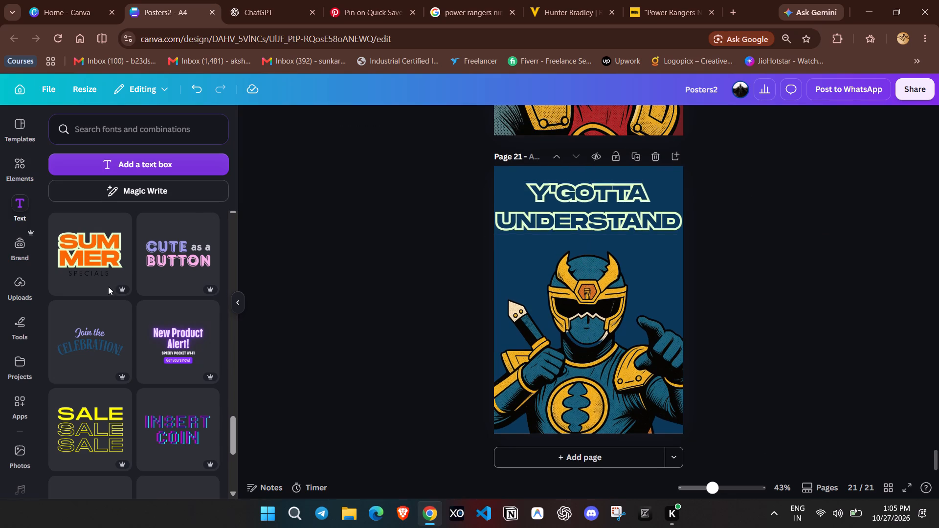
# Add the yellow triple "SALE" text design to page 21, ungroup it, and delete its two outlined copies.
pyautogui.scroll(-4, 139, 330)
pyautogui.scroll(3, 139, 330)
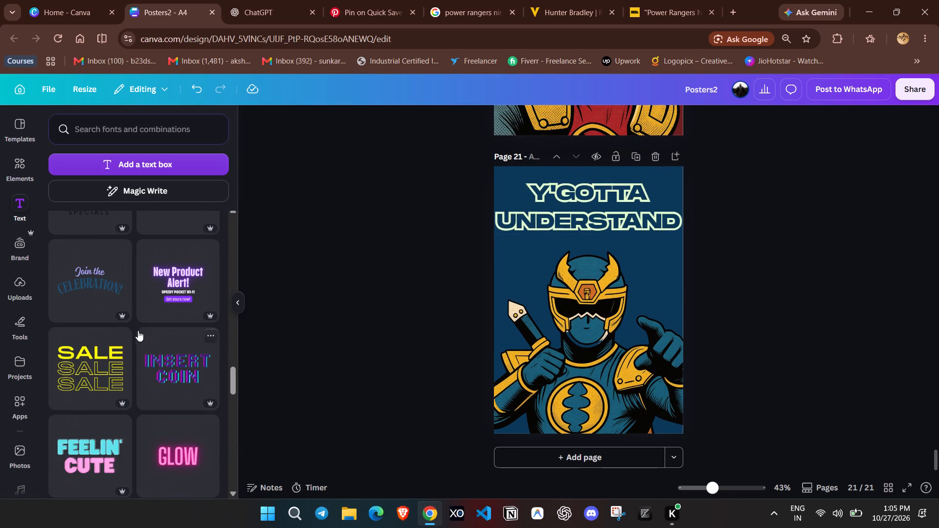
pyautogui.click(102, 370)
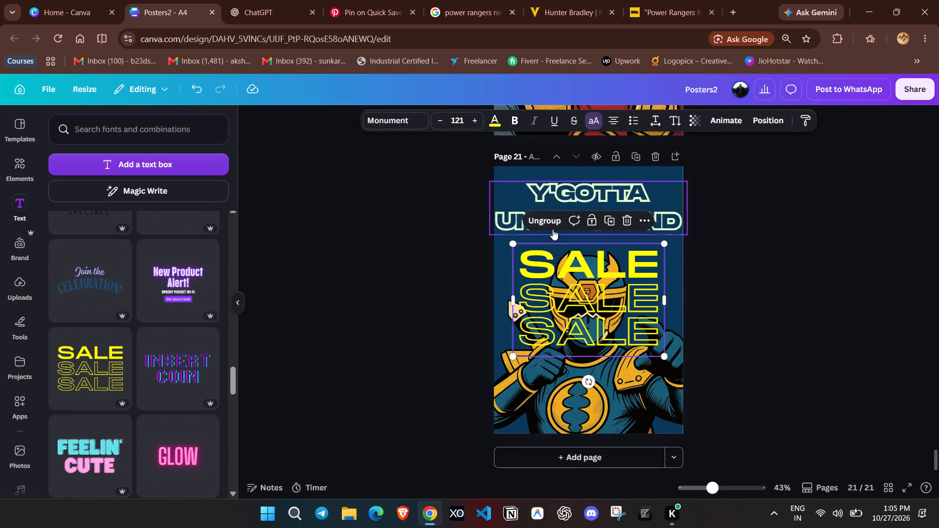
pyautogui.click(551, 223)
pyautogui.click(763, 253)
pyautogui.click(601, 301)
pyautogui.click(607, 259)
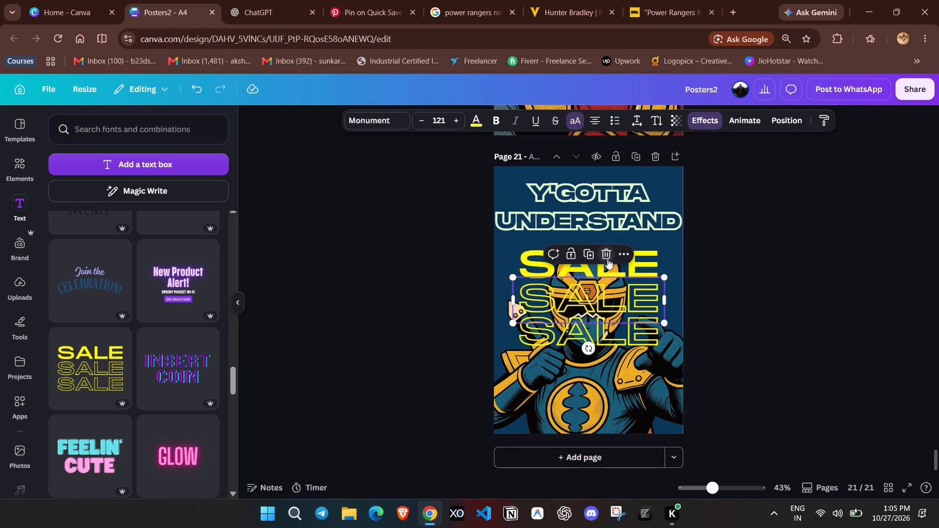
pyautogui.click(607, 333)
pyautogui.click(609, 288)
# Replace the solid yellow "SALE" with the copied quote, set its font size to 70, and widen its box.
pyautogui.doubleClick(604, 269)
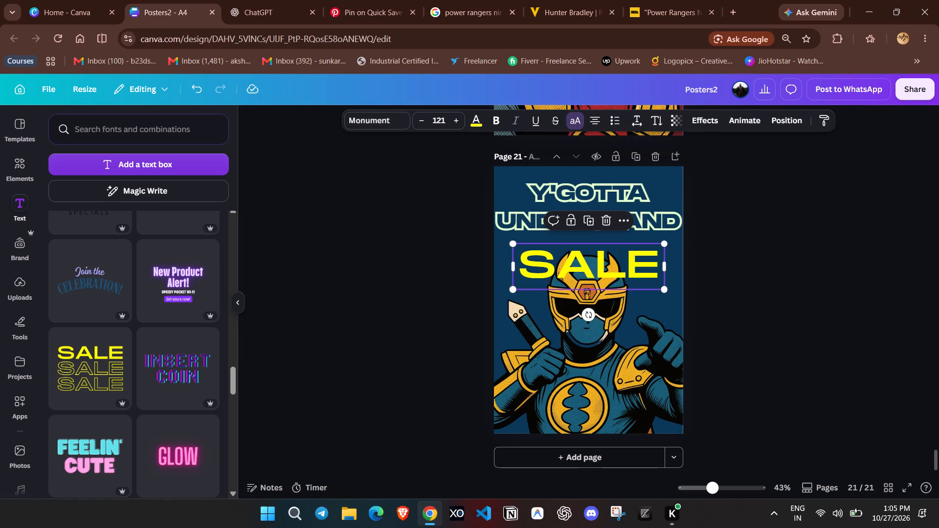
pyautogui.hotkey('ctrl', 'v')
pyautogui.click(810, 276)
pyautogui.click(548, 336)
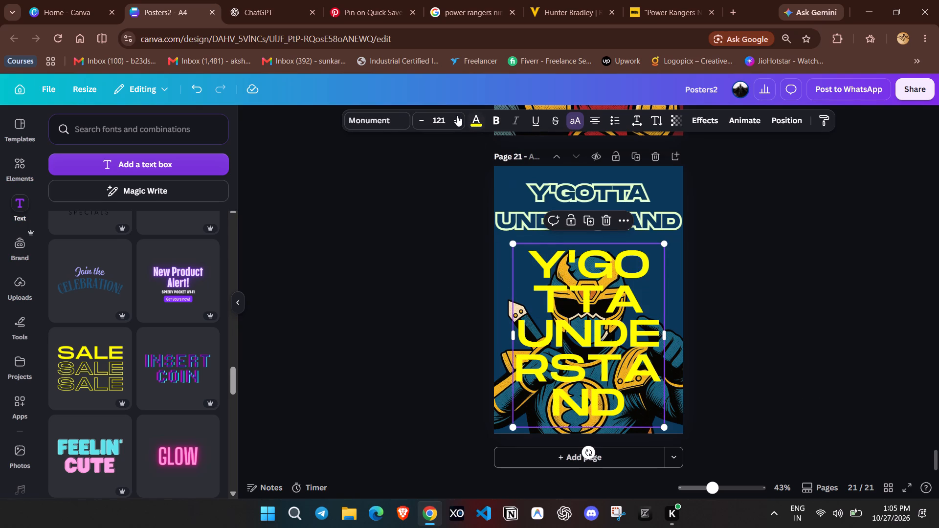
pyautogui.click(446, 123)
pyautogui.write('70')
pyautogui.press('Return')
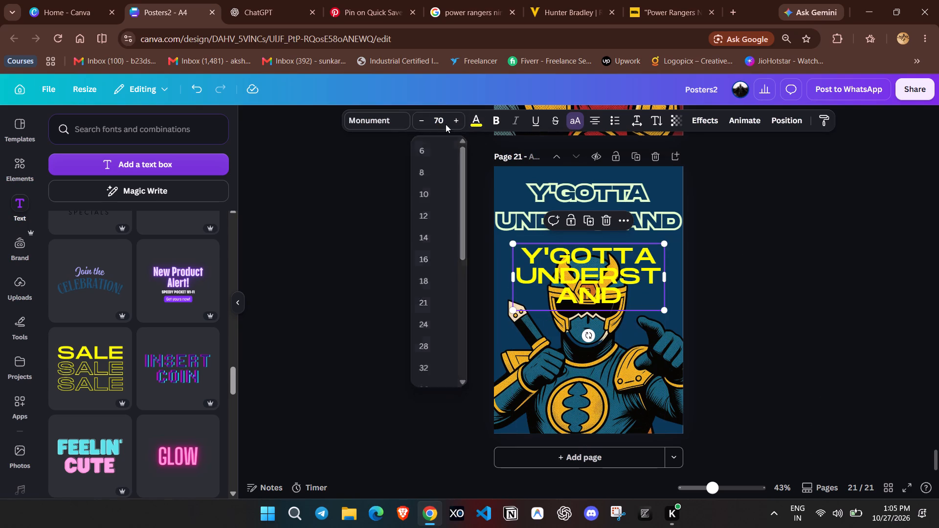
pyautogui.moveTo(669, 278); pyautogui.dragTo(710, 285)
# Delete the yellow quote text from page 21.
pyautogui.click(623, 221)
# Find the "30% OFF ON ALL PRODUCTS" text design among the font combinations, add it to page 21, and ungroup it.
pyautogui.scroll(-6, 118, 340)
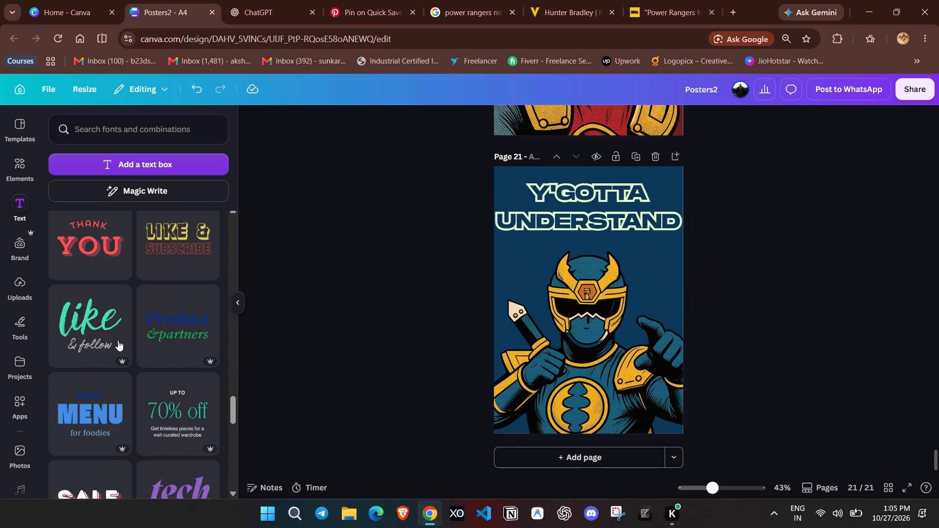
pyautogui.scroll(-15, 118, 340)
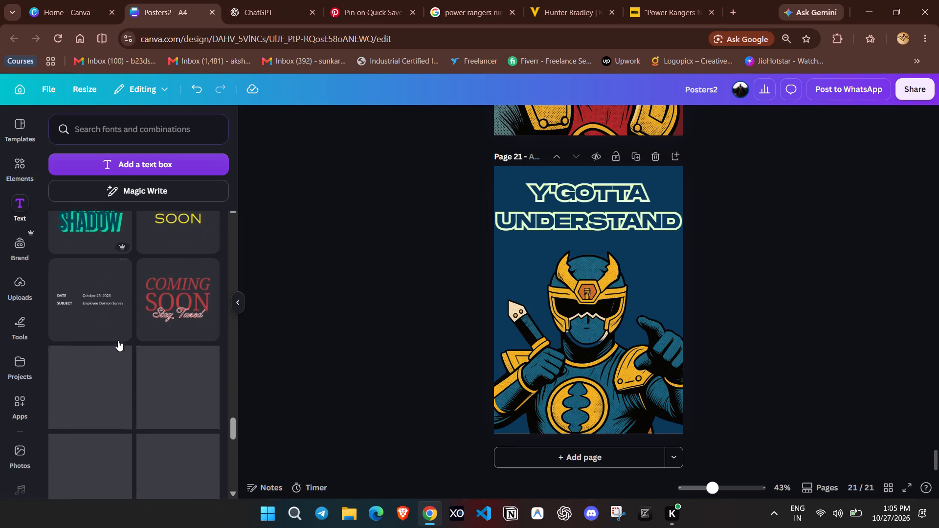
pyautogui.scroll(-9, 131, 334)
pyautogui.scroll(4, 132, 323)
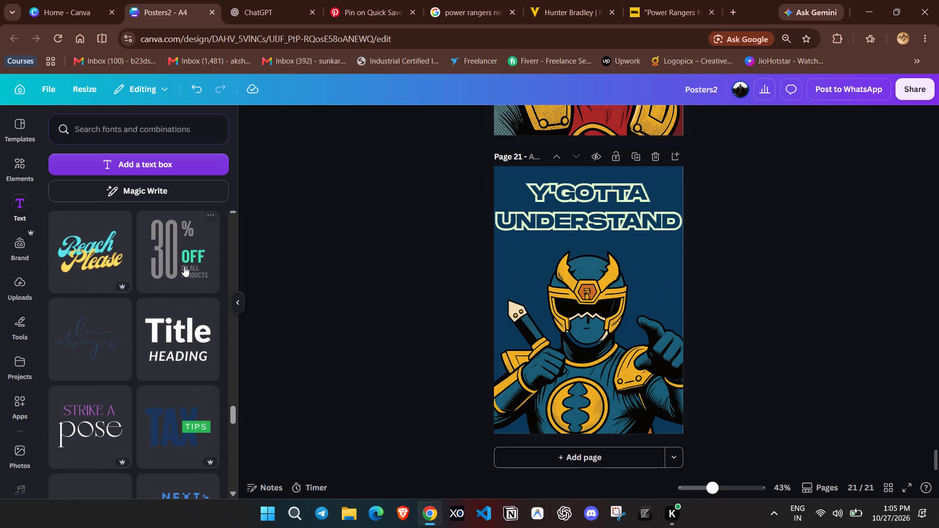
pyautogui.click(184, 266)
pyautogui.click(552, 236)
pyautogui.click(726, 277)
# Delete the "%", "OFF" and "ON ALL PRODUCTS" pieces, keeping only the tall white "30".
pyautogui.click(617, 284)
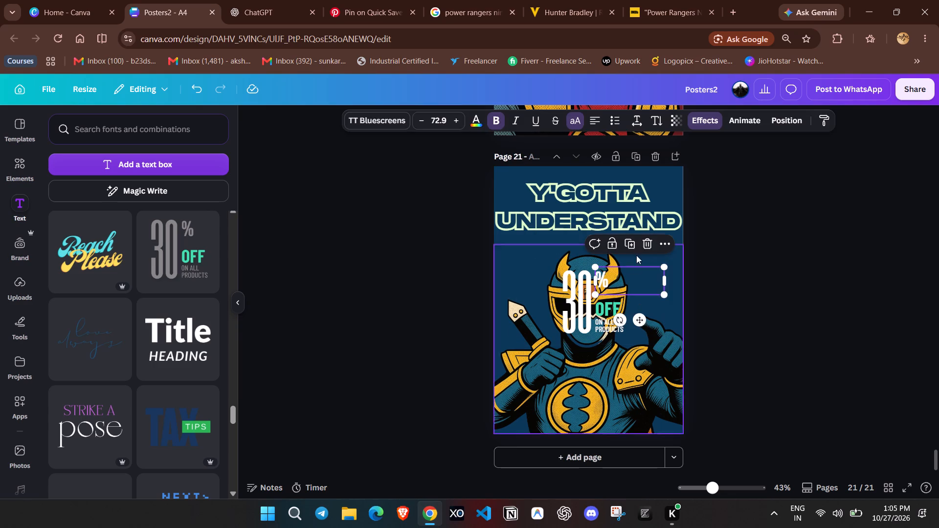
pyautogui.click(649, 239)
pyautogui.click(608, 317)
pyautogui.click(643, 294)
pyautogui.click(626, 303)
pyautogui.click(648, 277)
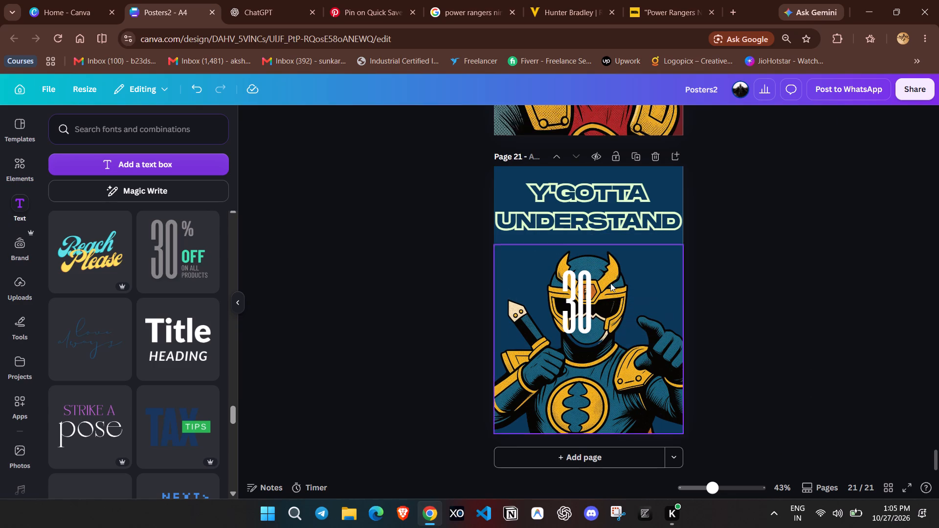
# Replace "30" with the copied quote and widen its box until "Y'GOTTA" and "UNDERSTAND" each fit on one line within the page.
pyautogui.doubleClick(569, 287)
pyautogui.hotkey('ctrl', 'v')
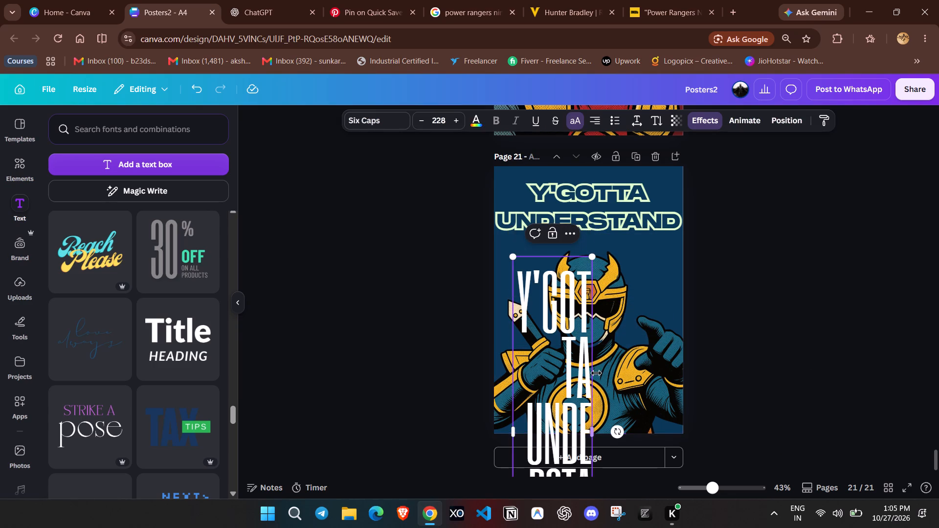
pyautogui.moveTo(600, 430); pyautogui.dragTo(675, 418)
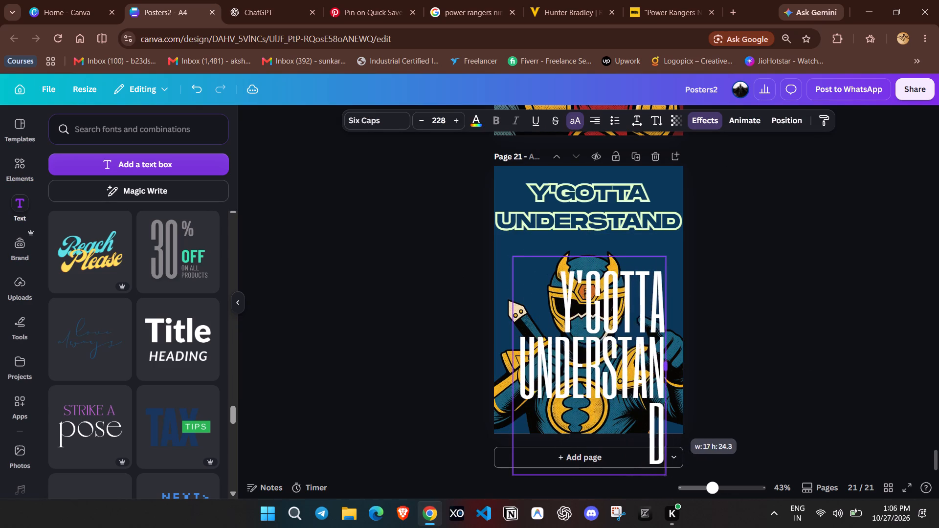
pyautogui.moveTo(675, 418); pyautogui.dragTo(694, 412)
pyautogui.click(772, 354)
pyautogui.moveTo(643, 331); pyautogui.dragTo(628, 325)
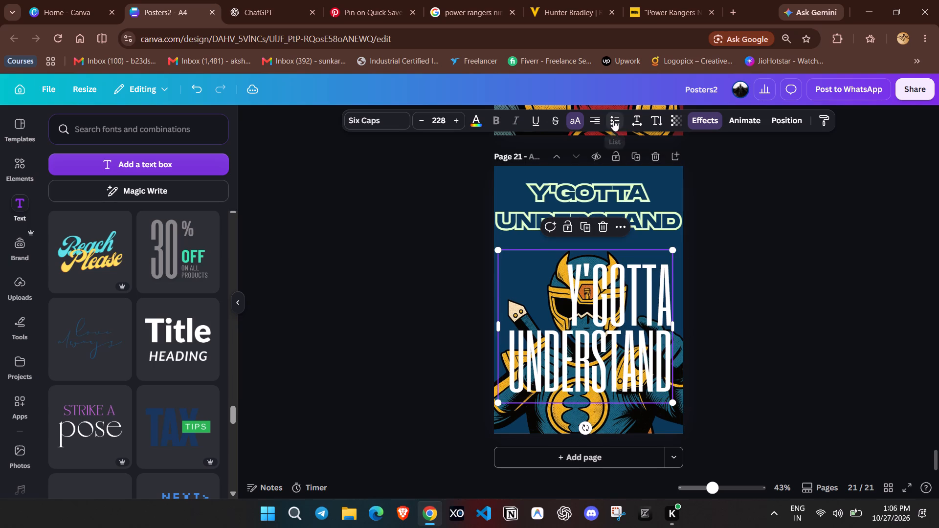
# Change the white quote's alignment from right-aligned to justified.
pyautogui.click(599, 125)
pyautogui.click(701, 267)
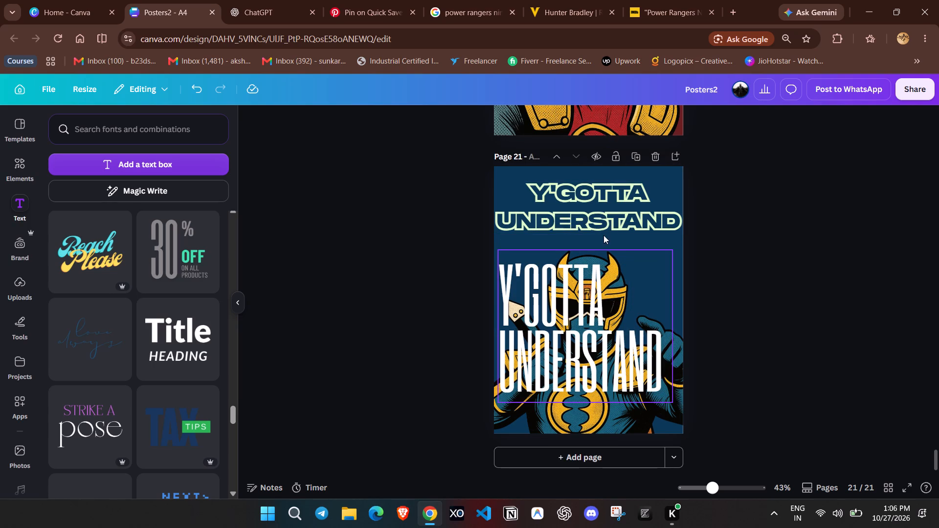
# Delete the older outlined "Y'GOTTA UNDERSTAND" text above the ranger.
pyautogui.click(604, 206)
pyautogui.click(606, 163)
# Move the white quote to the top of page 21, centred horizontally, leaving the ranger image in its original position.
pyautogui.moveTo(583, 408); pyautogui.dragTo(592, 350)
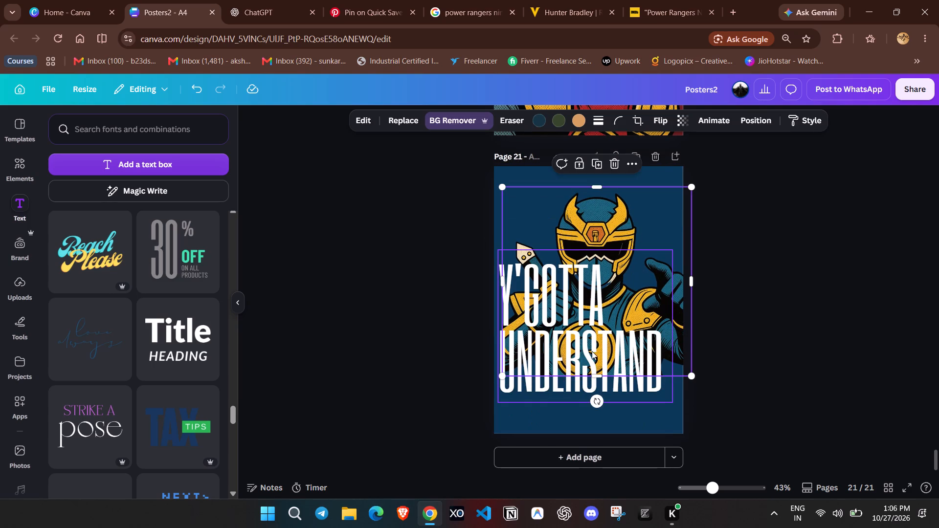
pyautogui.hotkey('ctrl', 'z')
pyautogui.click(601, 351)
pyautogui.moveTo(601, 339); pyautogui.dragTo(605, 295)
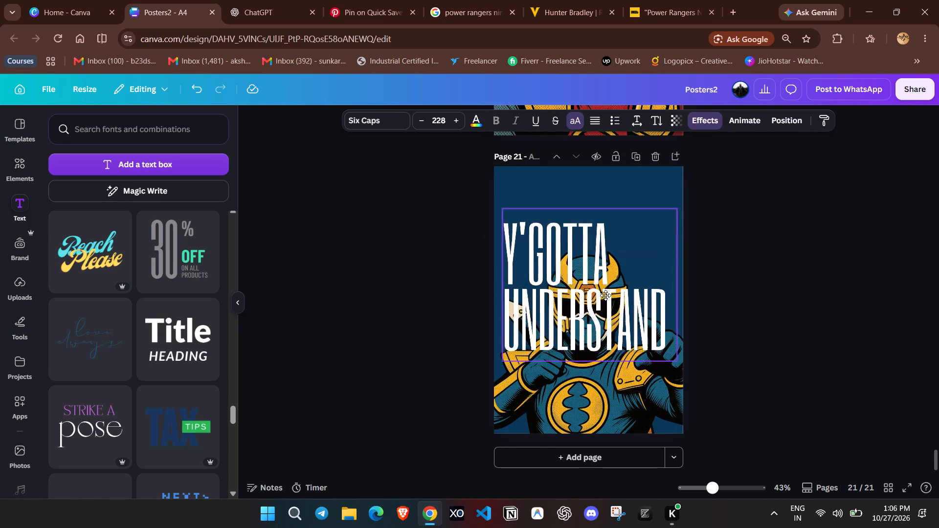
pyautogui.moveTo(605, 295); pyautogui.dragTo(604, 246)
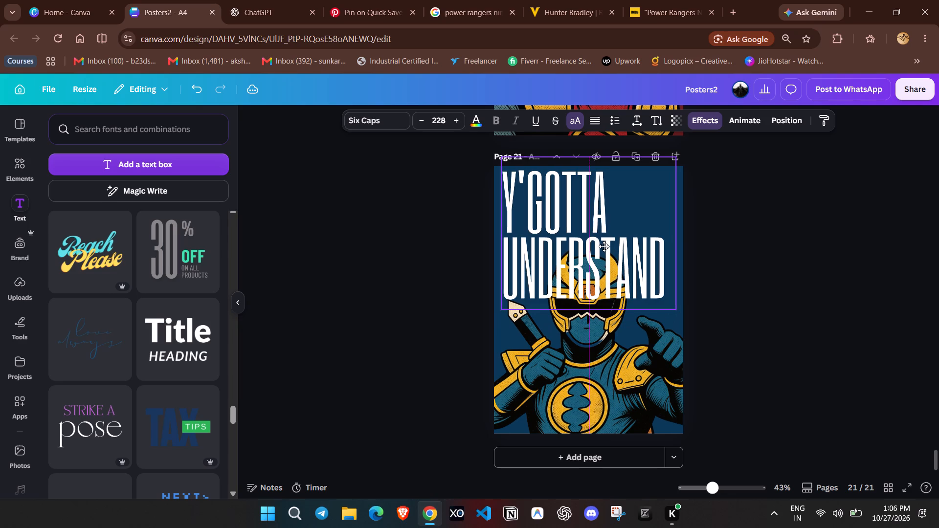
pyautogui.moveTo(604, 246); pyautogui.dragTo(601, 246)
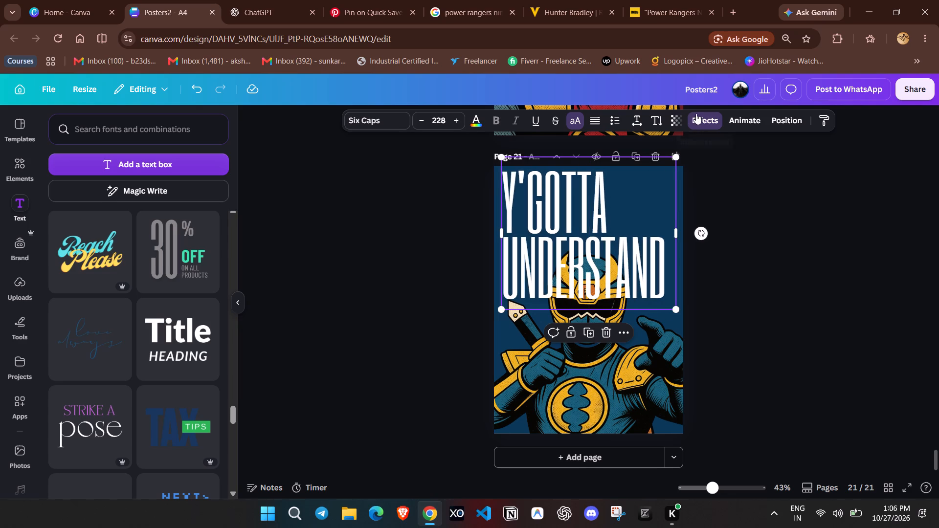
# Apply the Outline text effect to the white quote on page 21.
pyautogui.click(696, 113)
pyautogui.click(86, 263)
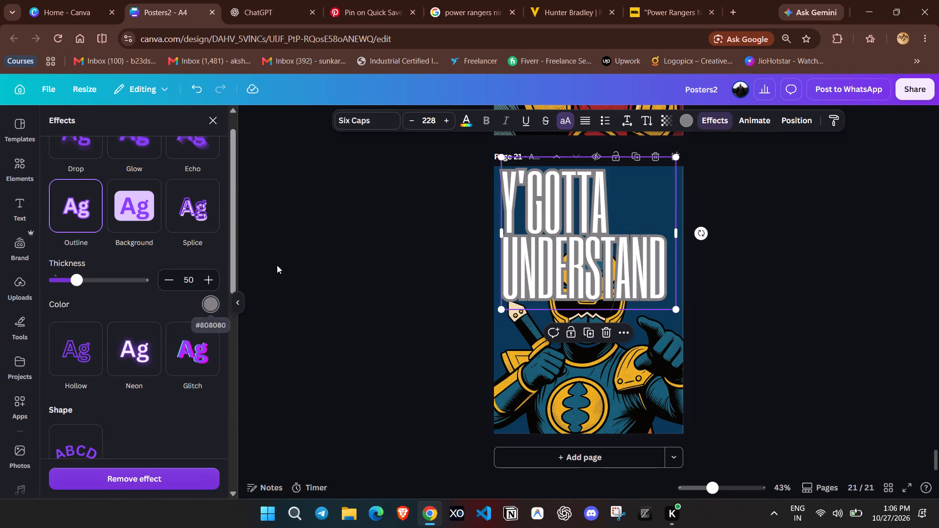
# Change the quote's text colour to the navy blue used for the page background.
pyautogui.click(457, 126)
pyautogui.click(458, 122)
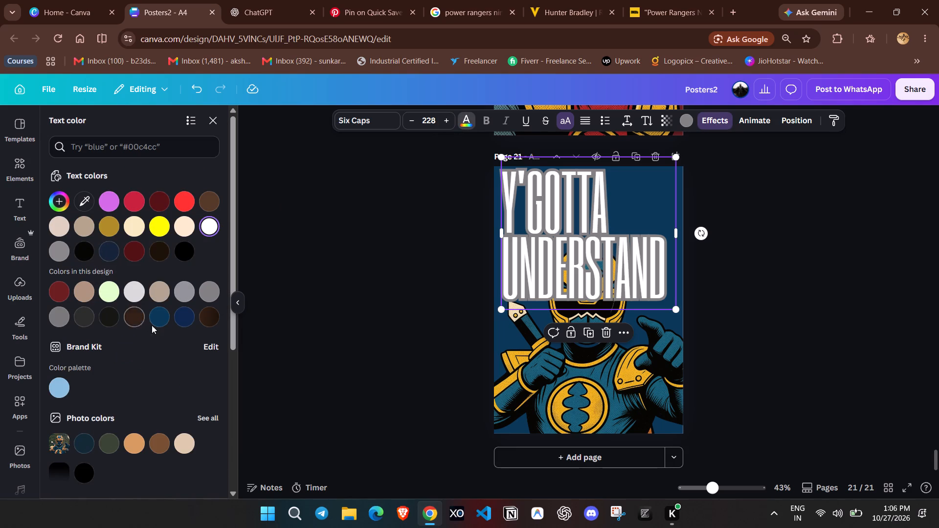
pyautogui.click(158, 321)
pyautogui.click(759, 287)
pyautogui.click(758, 287)
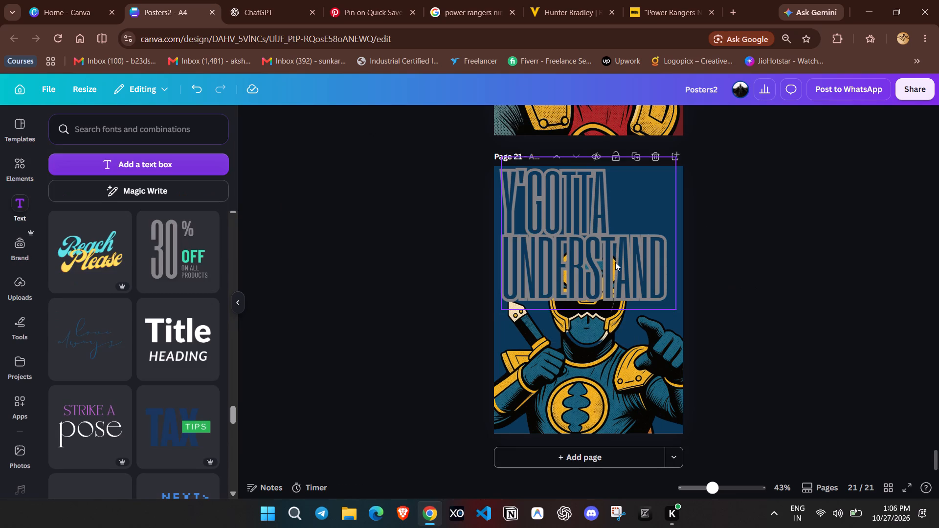
# Send the quote backward so it sits behind the ranger.
pyautogui.click(615, 262)
pyautogui.rightClick(615, 258)
pyautogui.click(824, 337)
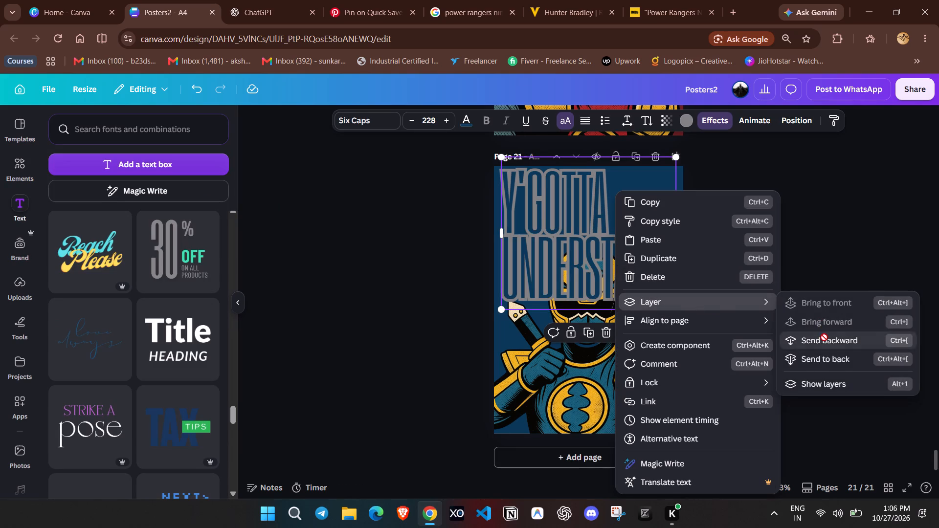
pyautogui.click(837, 234)
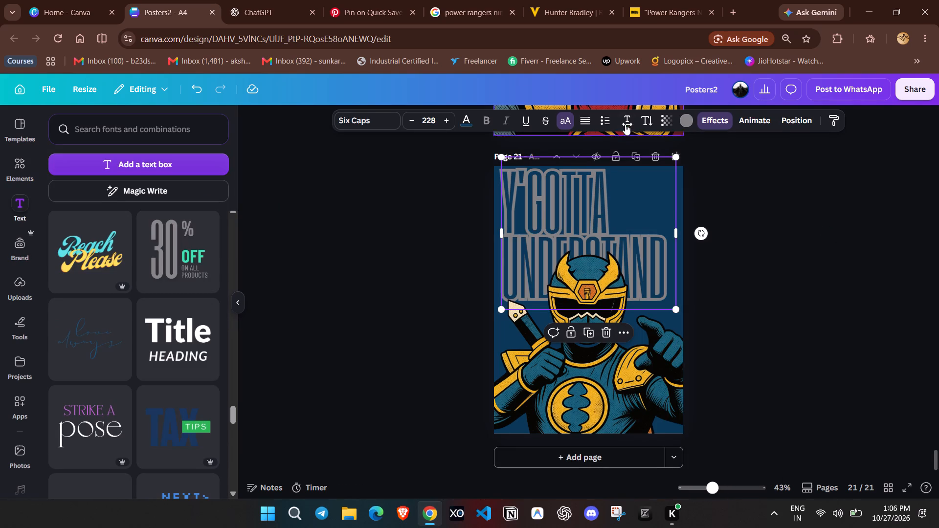
# Set the quote's letter spacing to 74 and its line spacing to 0.97.
pyautogui.click(631, 116)
pyautogui.click(592, 164)
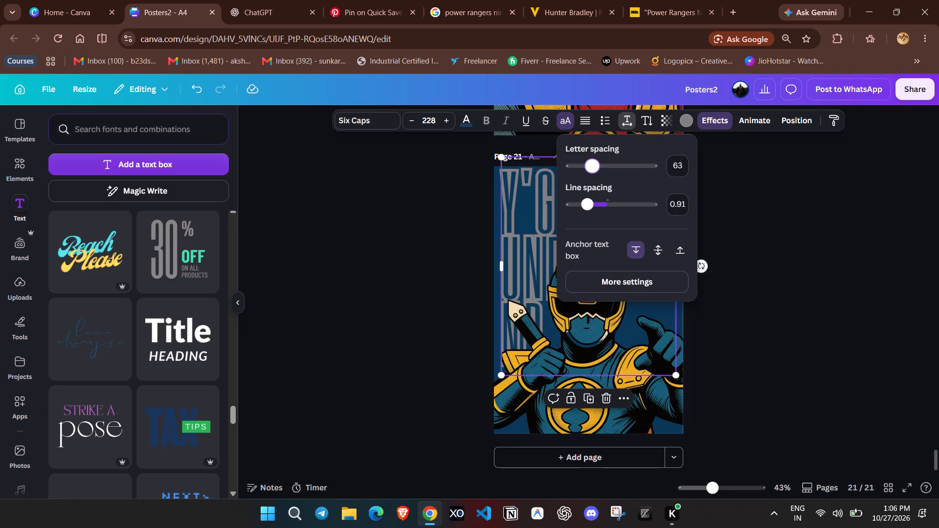
pyautogui.click(587, 210)
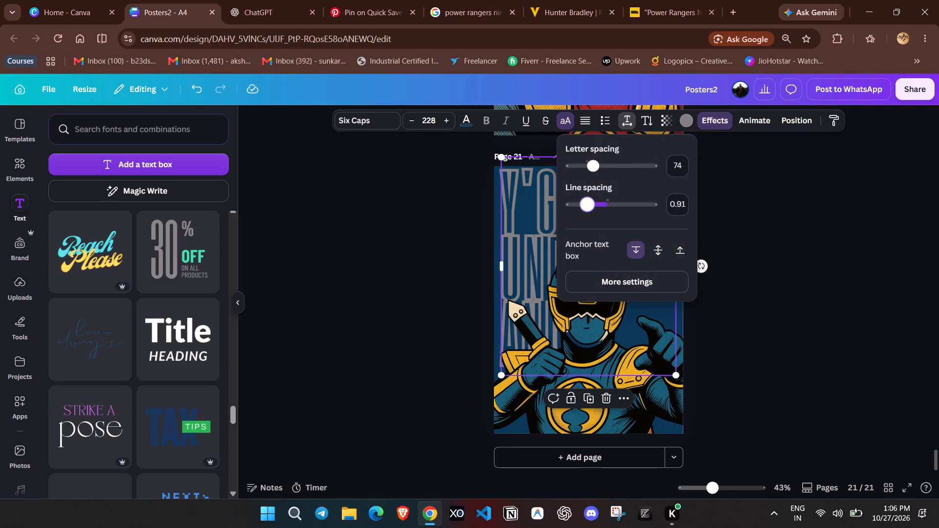
pyautogui.click(709, 310)
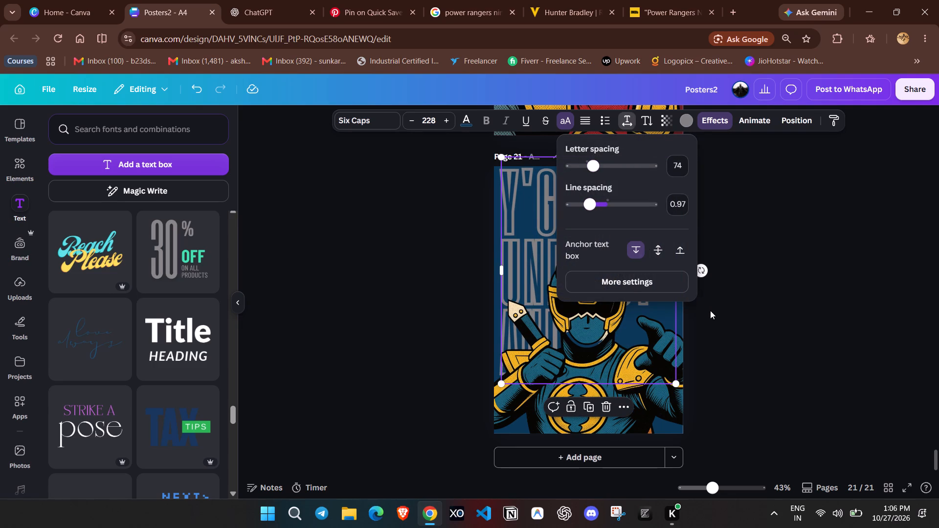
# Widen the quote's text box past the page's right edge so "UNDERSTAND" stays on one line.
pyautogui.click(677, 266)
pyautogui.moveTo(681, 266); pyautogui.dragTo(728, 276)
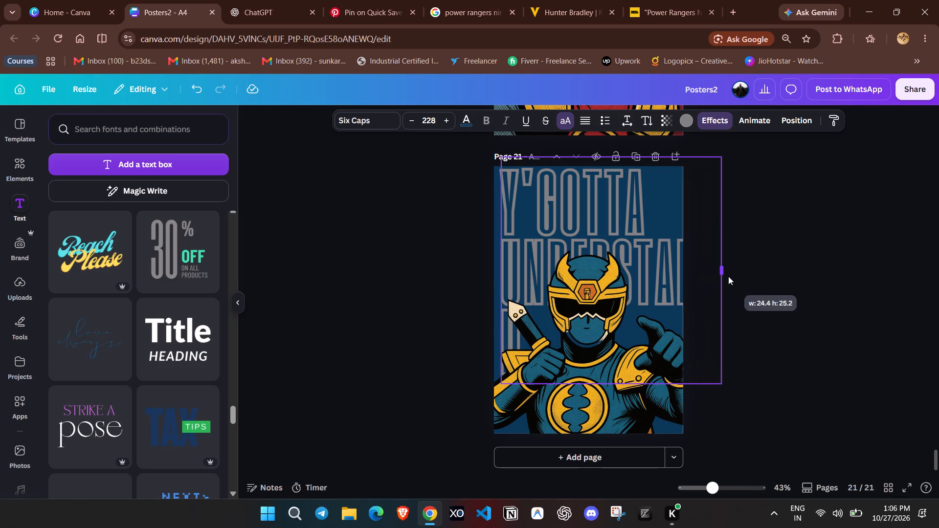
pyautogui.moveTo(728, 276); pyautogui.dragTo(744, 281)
# Reduce the quote's font size to 190 so "UNDERSTAND" fits the page width, and shift it slightly toward the page's left edge.
pyautogui.click(429, 116)
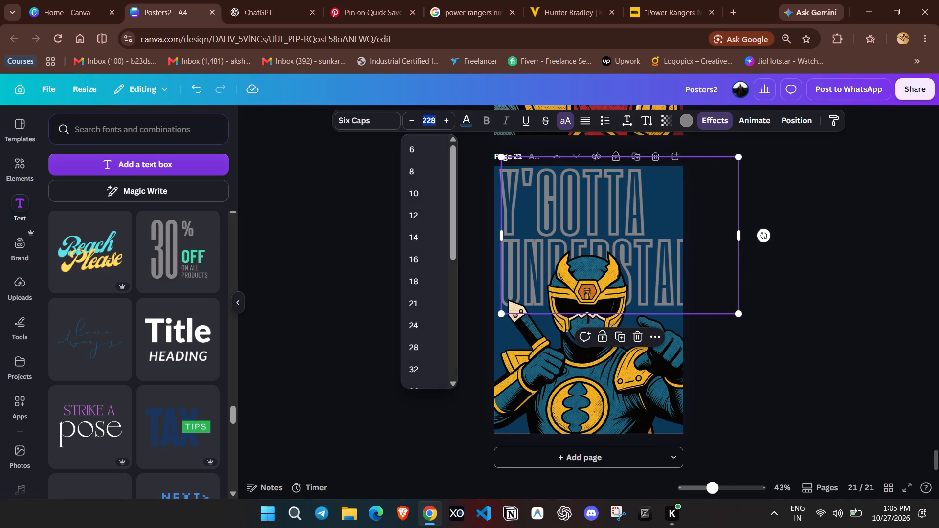
pyautogui.write('220')
pyautogui.press('Return')
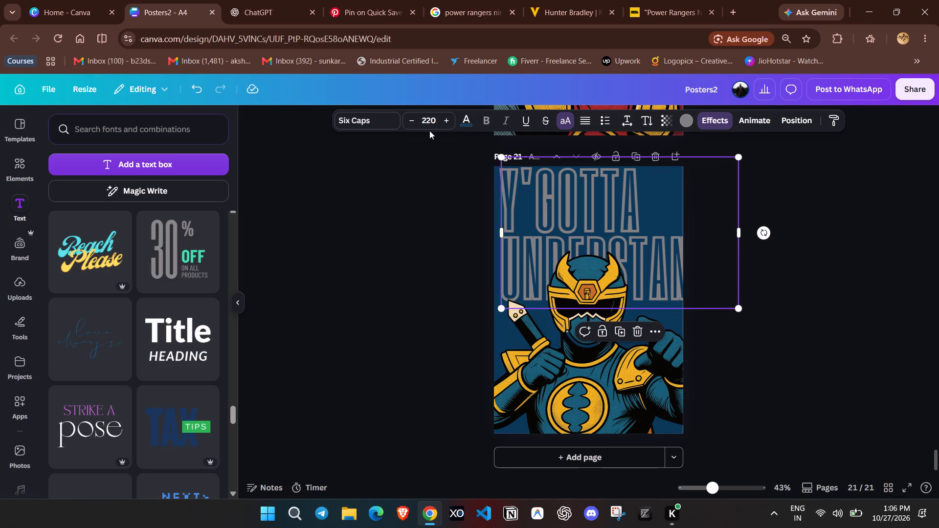
pyautogui.click(429, 120)
pyautogui.write('210')
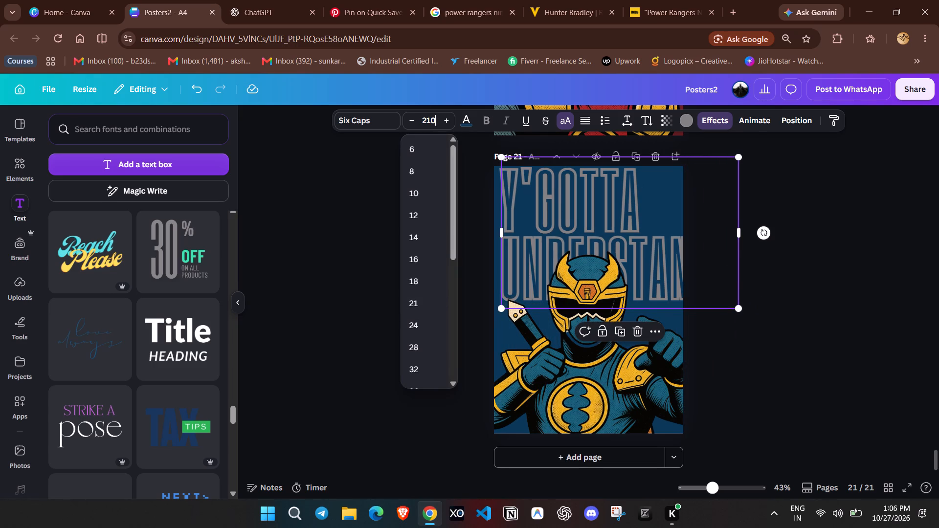
pyautogui.press('Return')
pyautogui.click(631, 215)
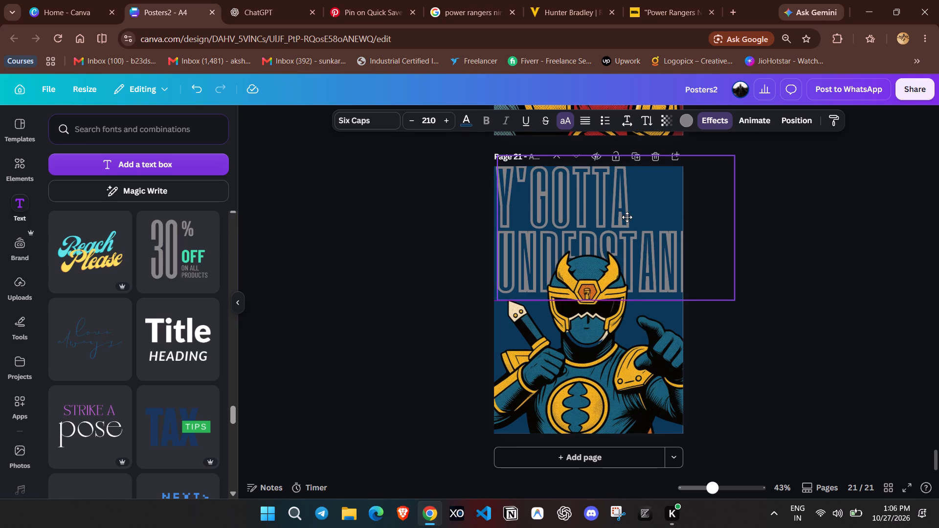
pyautogui.click(438, 123)
pyautogui.click(430, 122)
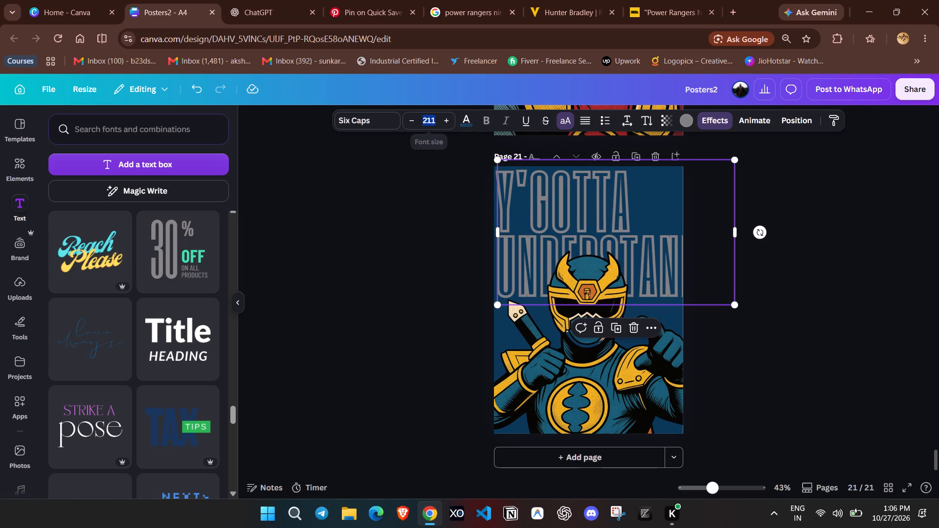
pyautogui.write('19')
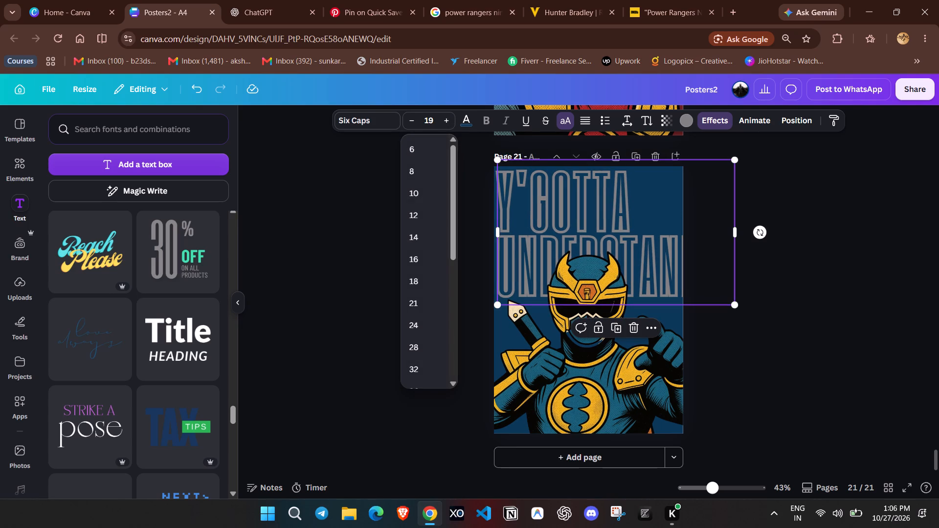
pyautogui.press('0')
pyautogui.press('Return')
pyautogui.click(848, 193)
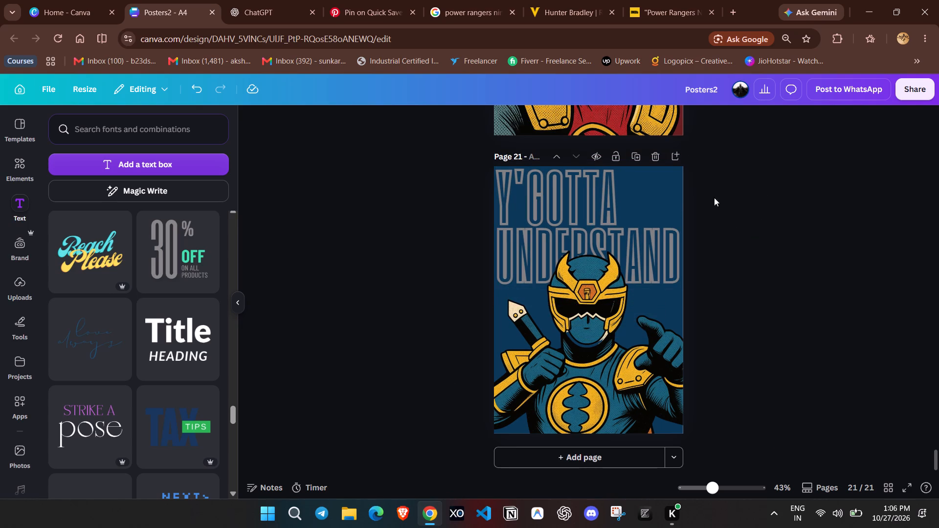
# Recolour the quote's outline with the gold sampled from the ranger's helmet.
pyautogui.click(677, 195)
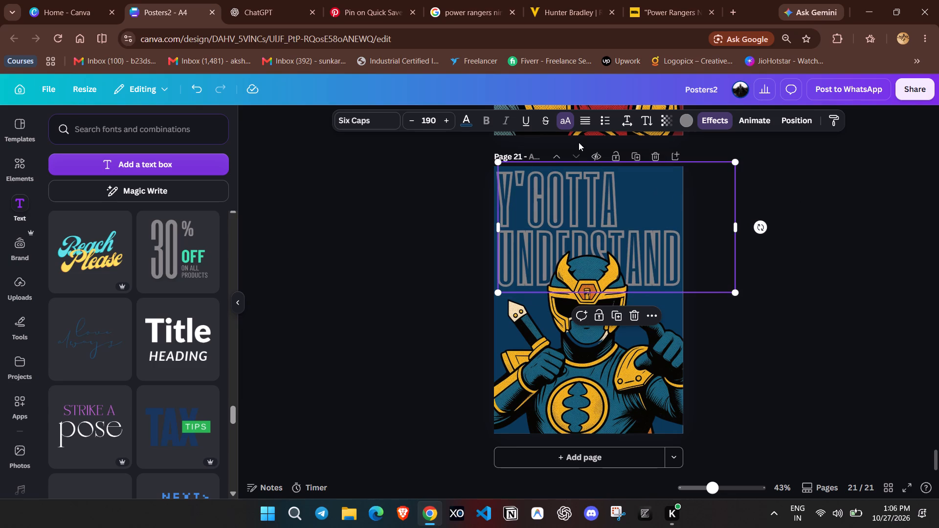
pyautogui.click(689, 121)
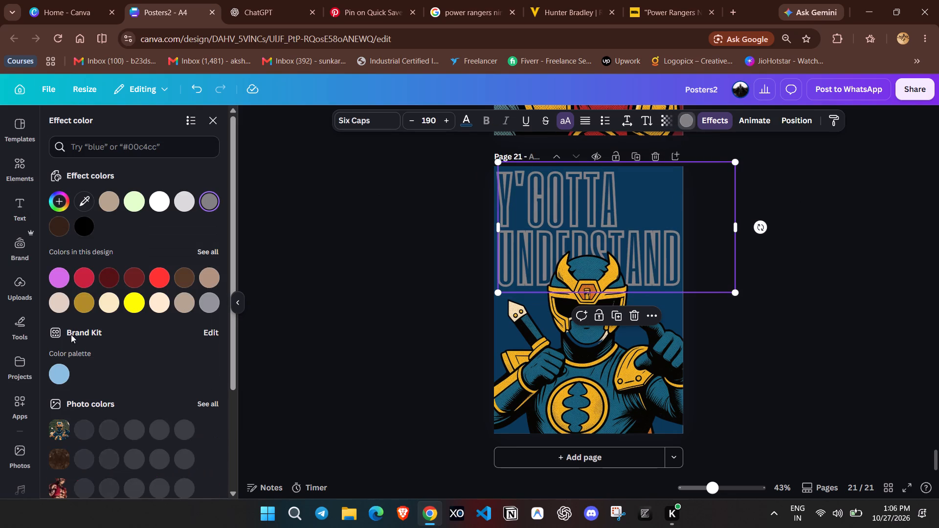
pyautogui.click(87, 196)
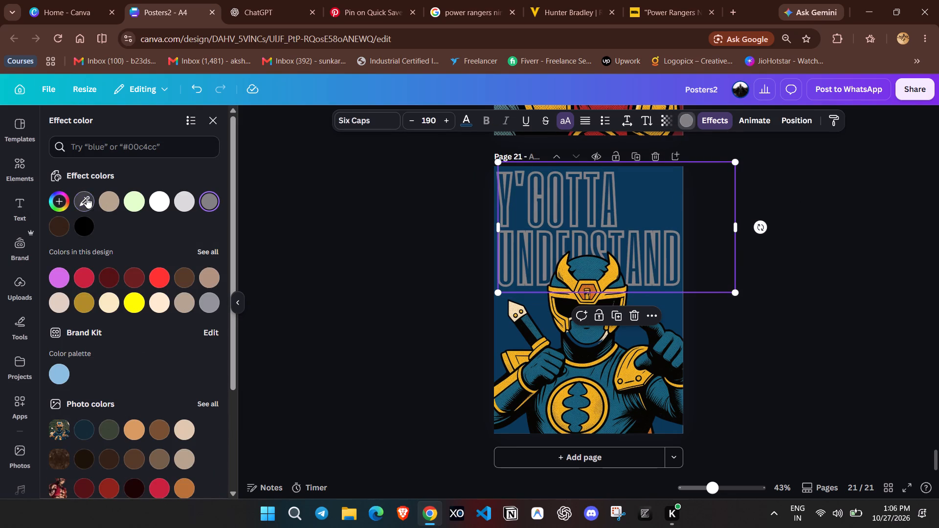
pyautogui.click(607, 277)
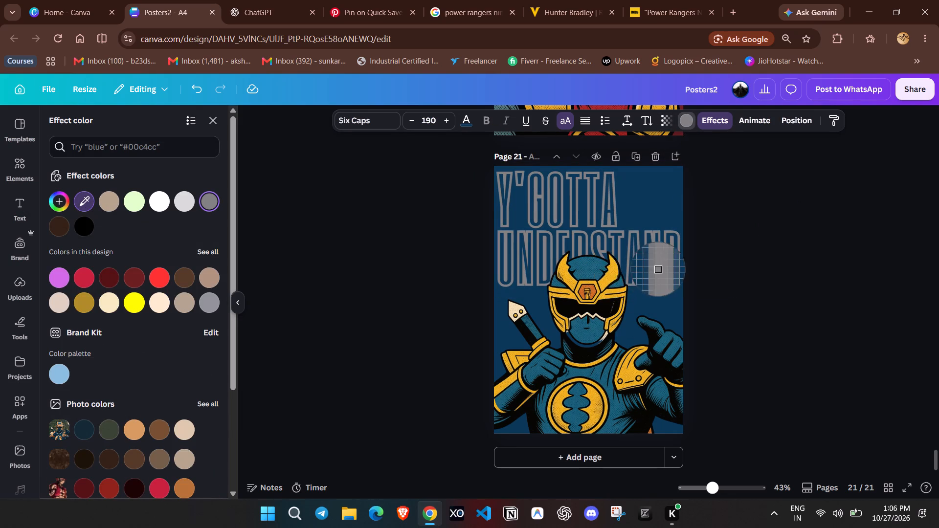
pyautogui.click(606, 276)
pyautogui.doubleClick(773, 191)
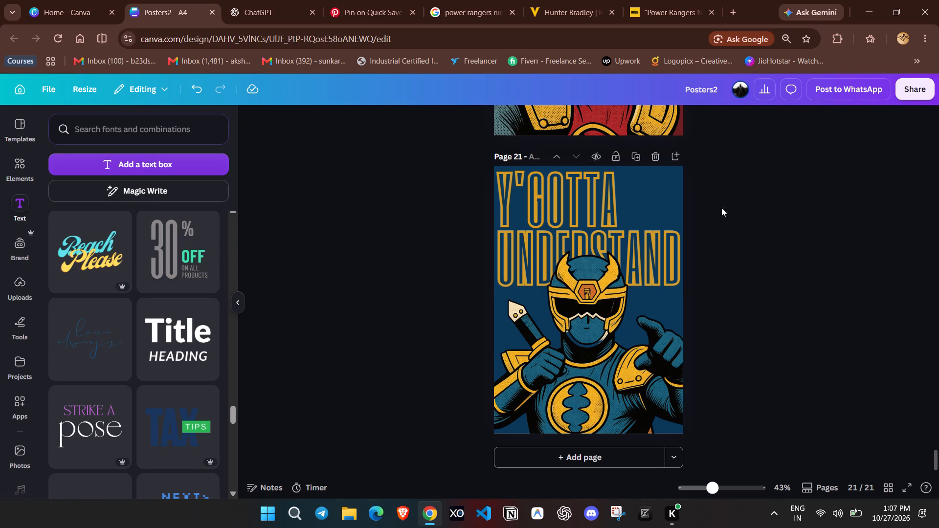
# Thin the quote's gold outline to a thickness just above 10.
pyautogui.click(610, 213)
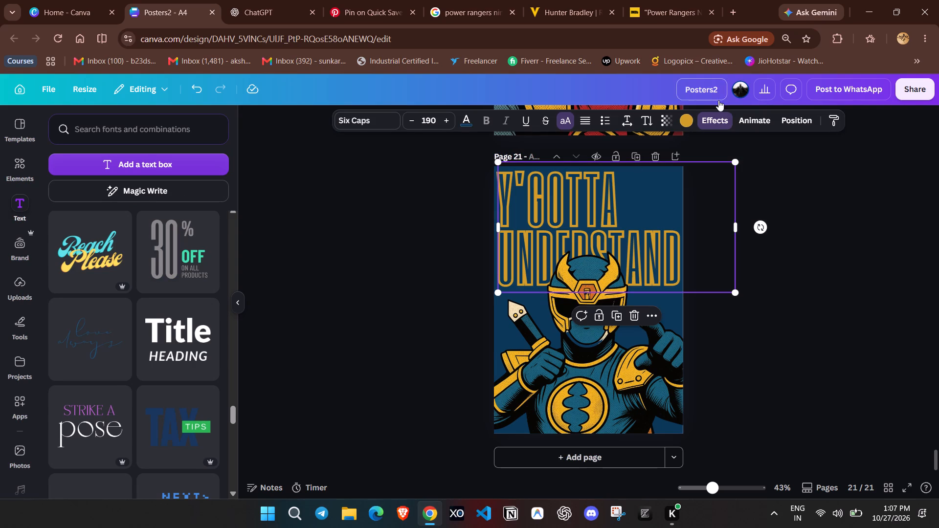
pyautogui.click(725, 116)
pyautogui.tripleClick(165, 203)
pyautogui.tripleClick(165, 203)
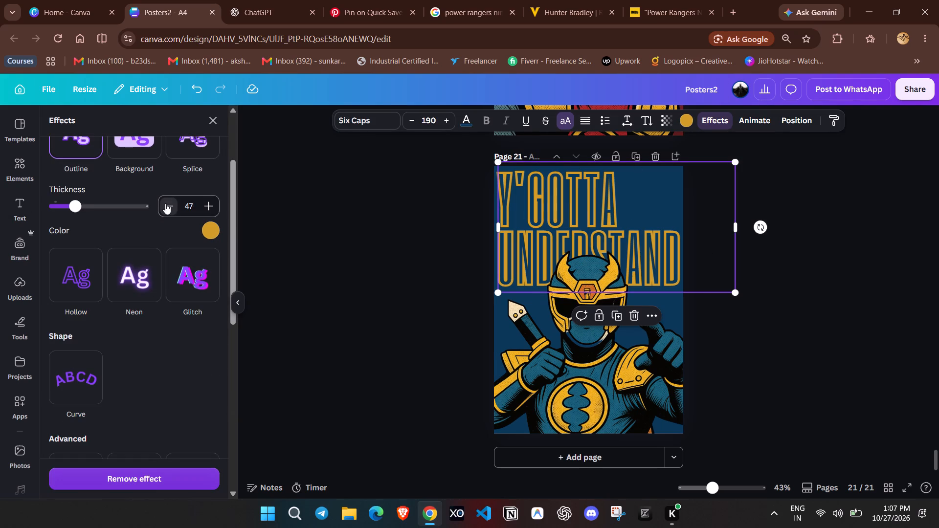
pyautogui.tripleClick(165, 203)
pyautogui.tripleClick(165, 203)
pyautogui.tripleClick(165, 203)
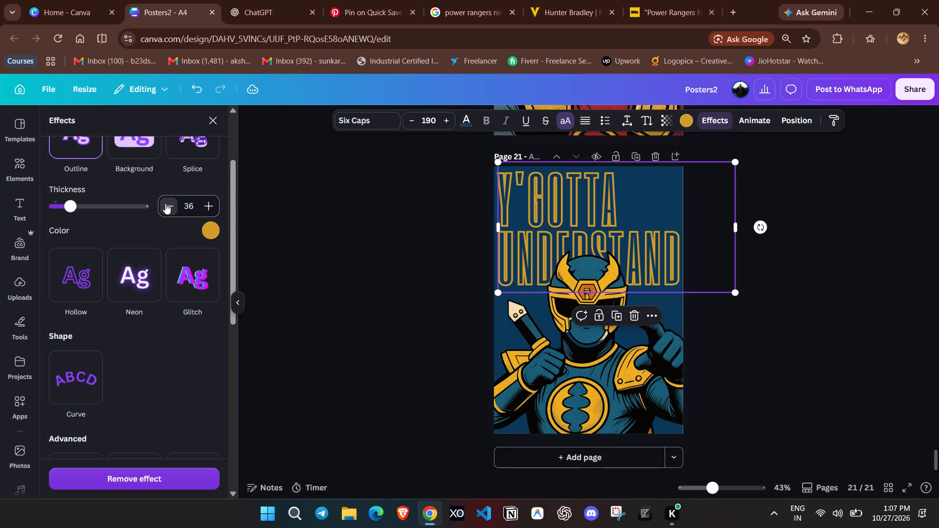
pyautogui.tripleClick(165, 203)
pyautogui.tripleClick(165, 203)
pyautogui.tripleClick(165, 203)
pyautogui.tripleClick(165, 203)
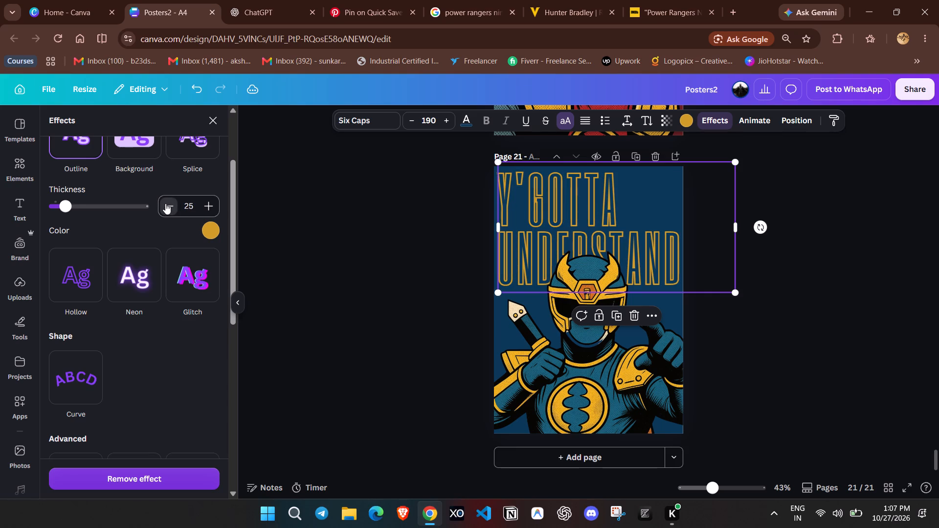
pyautogui.tripleClick(165, 203)
pyautogui.tripleClick(165, 203)
pyautogui.tripleClick(165, 203)
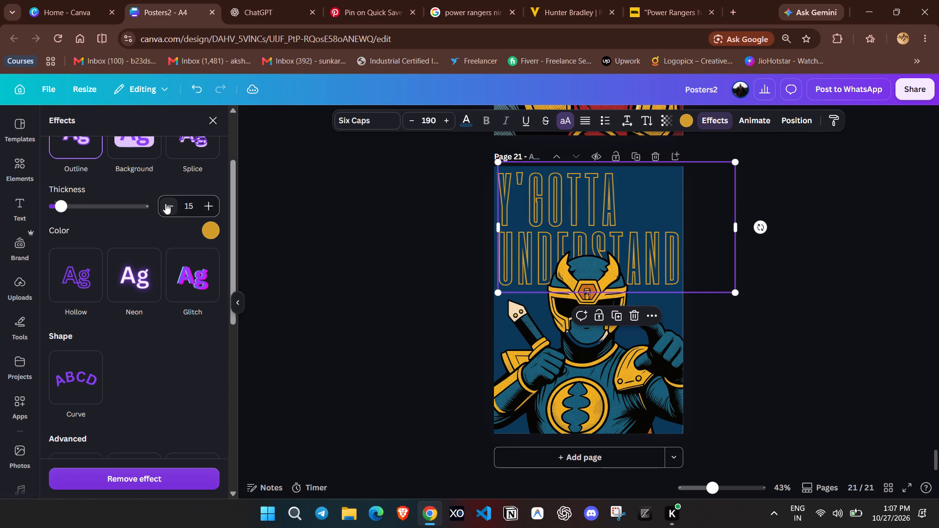
pyautogui.tripleClick(165, 203)
pyautogui.click(165, 203)
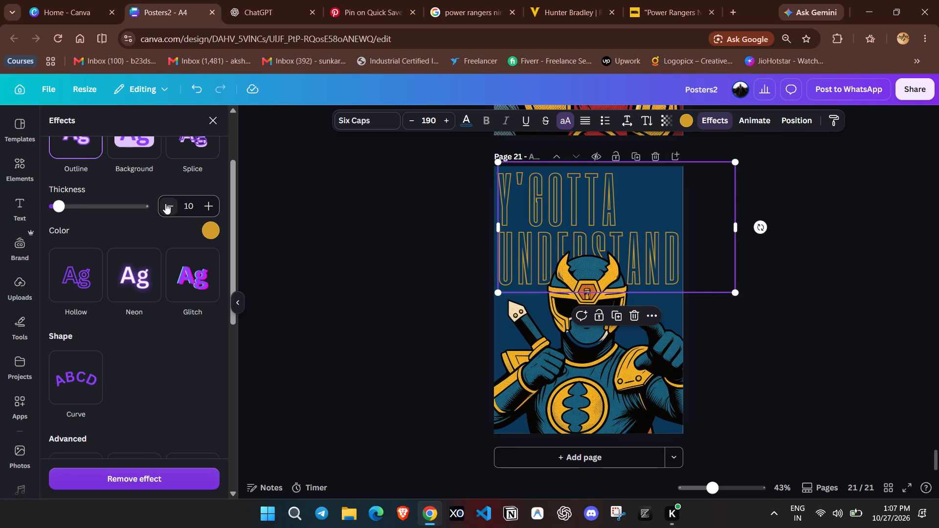
pyautogui.doubleClick(217, 204)
pyautogui.click(299, 214)
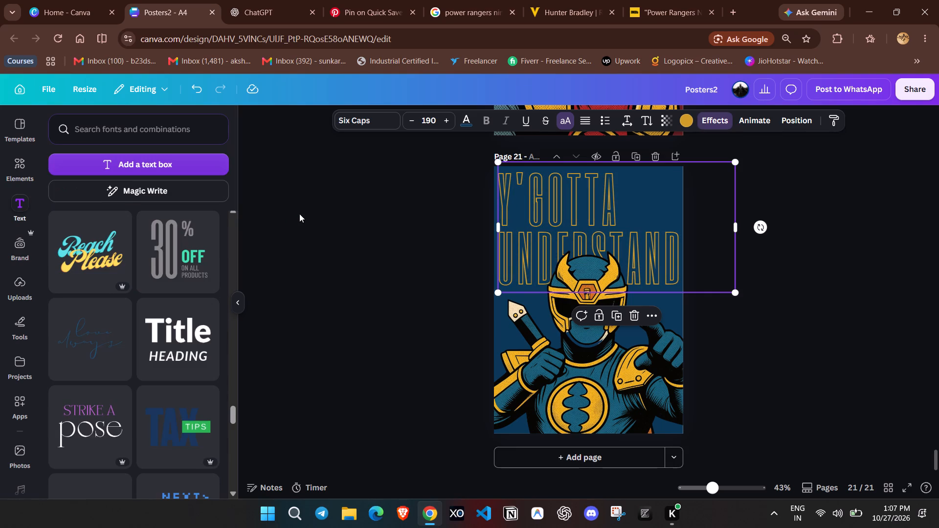
pyautogui.click(299, 214)
# Set the quote's letter spacing to 16.
pyautogui.click(584, 200)
pyautogui.click(632, 124)
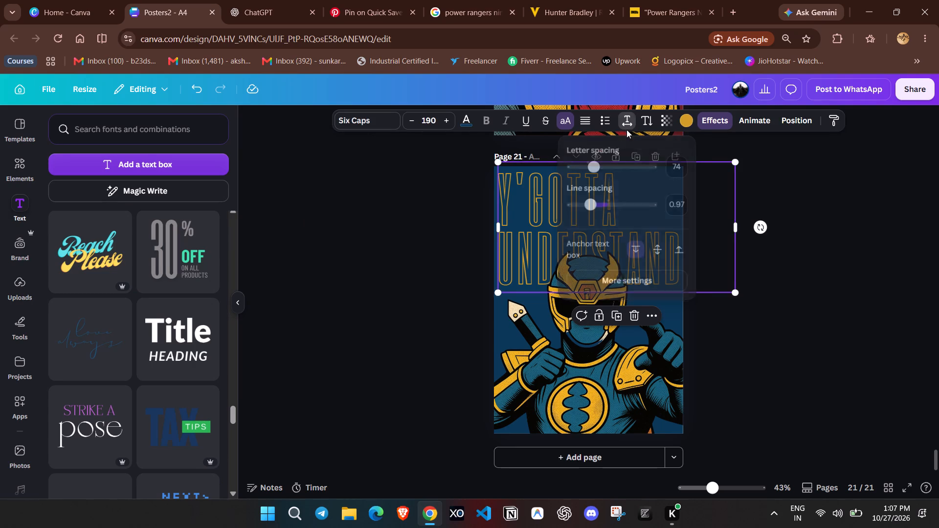
pyautogui.click(588, 168)
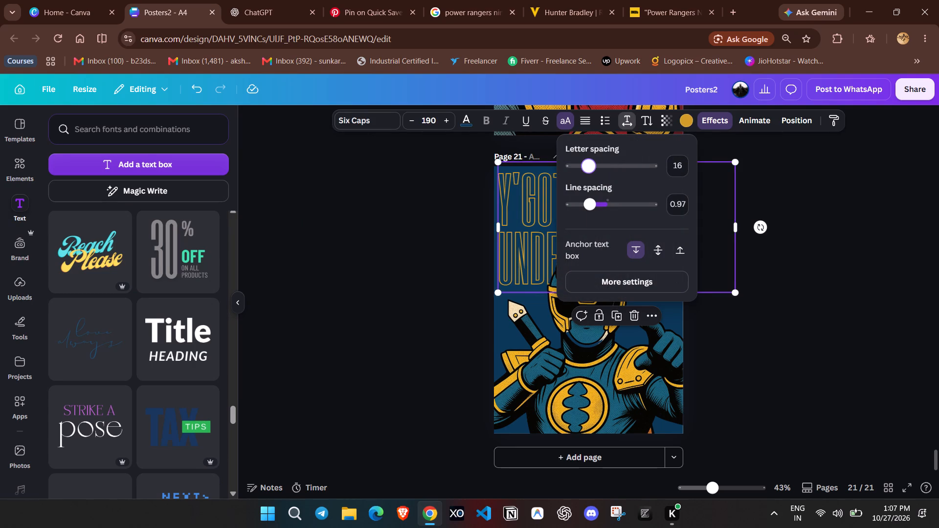
pyautogui.click(763, 205)
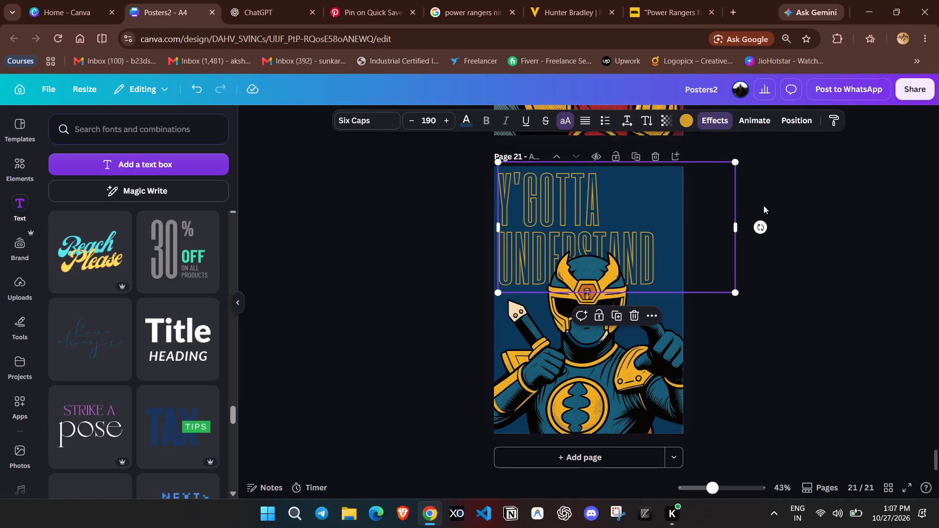
# Narrow the quote's box to its text and scale it up to font size 217, nearly filling the page width.
pyautogui.moveTo(736, 224); pyautogui.dragTo(665, 224)
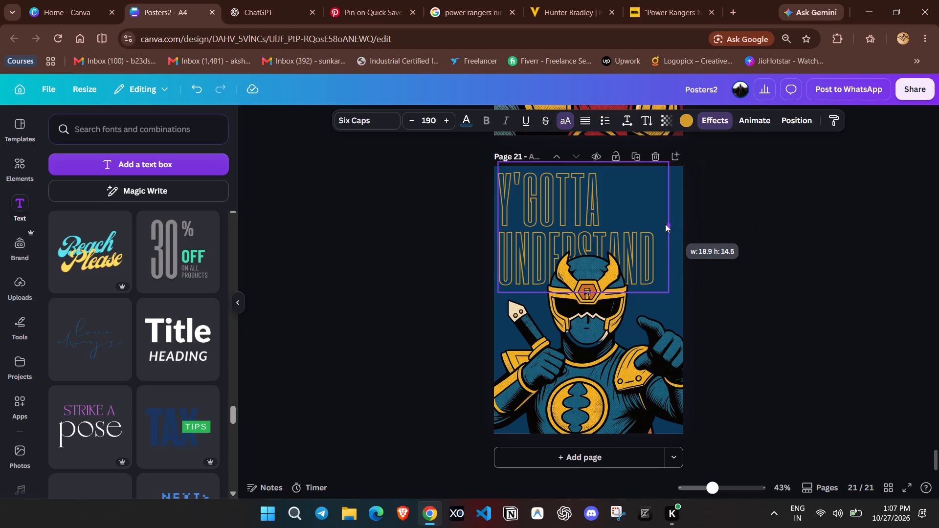
pyautogui.moveTo(665, 224); pyautogui.dragTo(658, 224)
pyautogui.moveTo(659, 296); pyautogui.dragTo(681, 313)
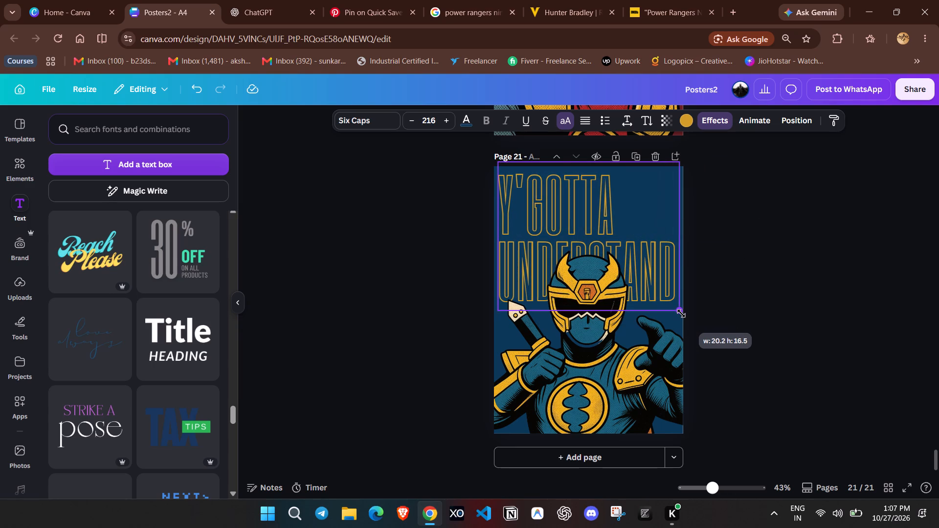
pyautogui.moveTo(681, 313); pyautogui.dragTo(682, 313)
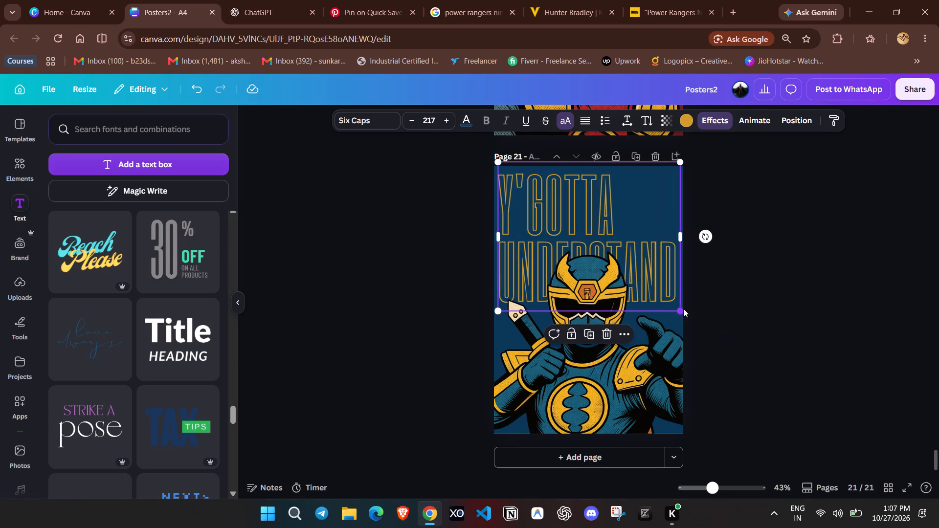
# Nudge the enlarged quote slightly upward on page 21.
pyautogui.click(761, 258)
pyautogui.click(574, 198)
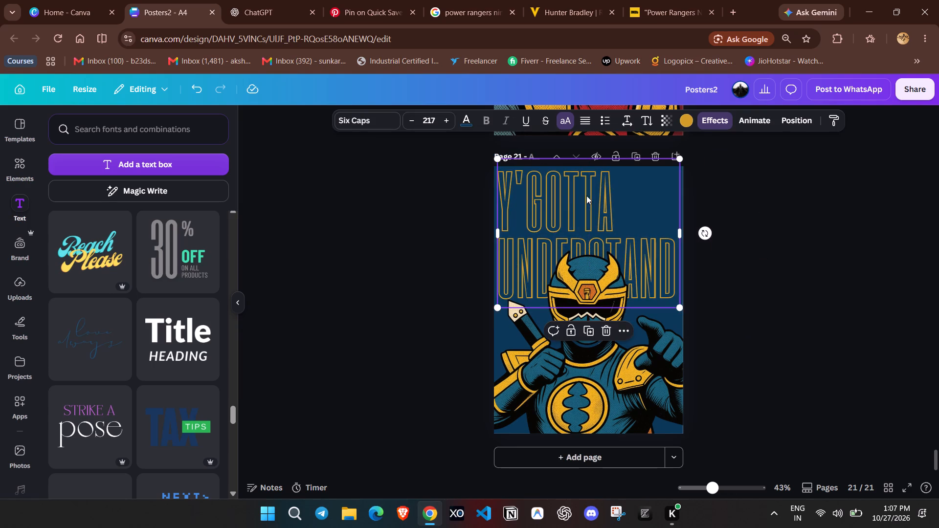
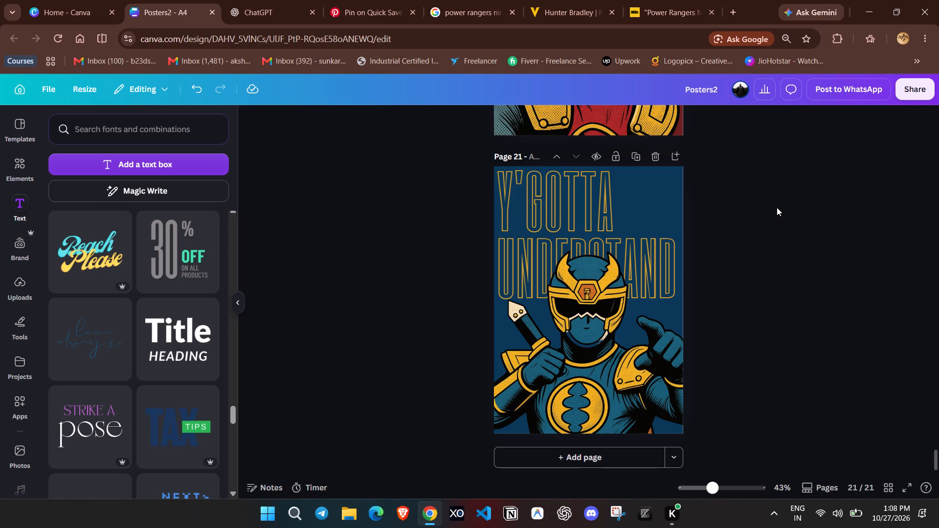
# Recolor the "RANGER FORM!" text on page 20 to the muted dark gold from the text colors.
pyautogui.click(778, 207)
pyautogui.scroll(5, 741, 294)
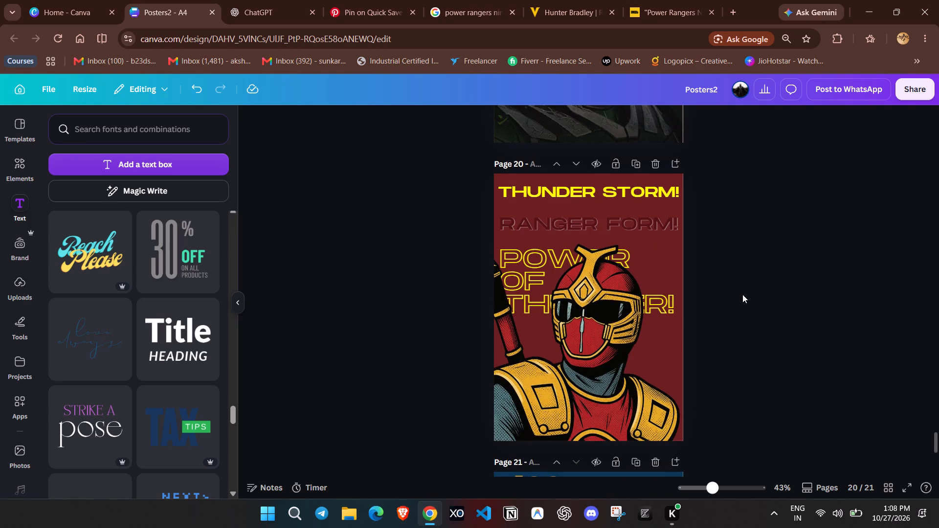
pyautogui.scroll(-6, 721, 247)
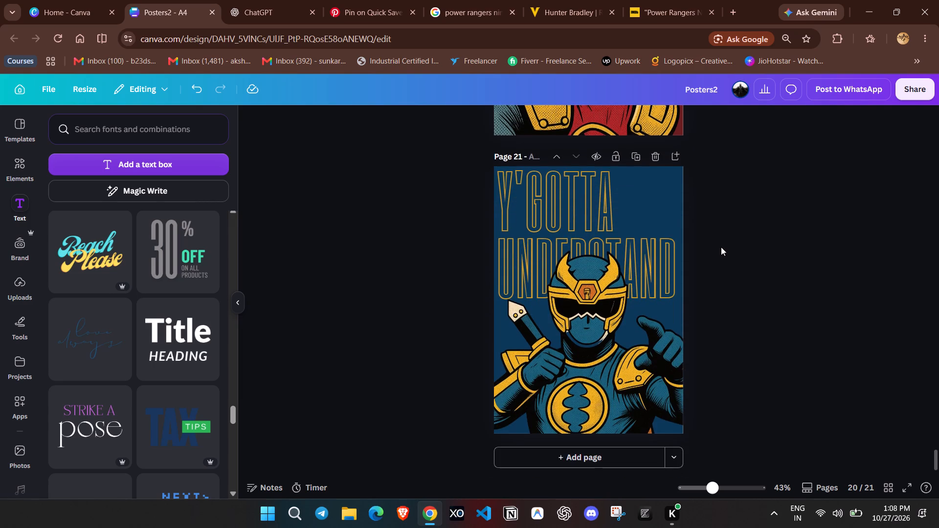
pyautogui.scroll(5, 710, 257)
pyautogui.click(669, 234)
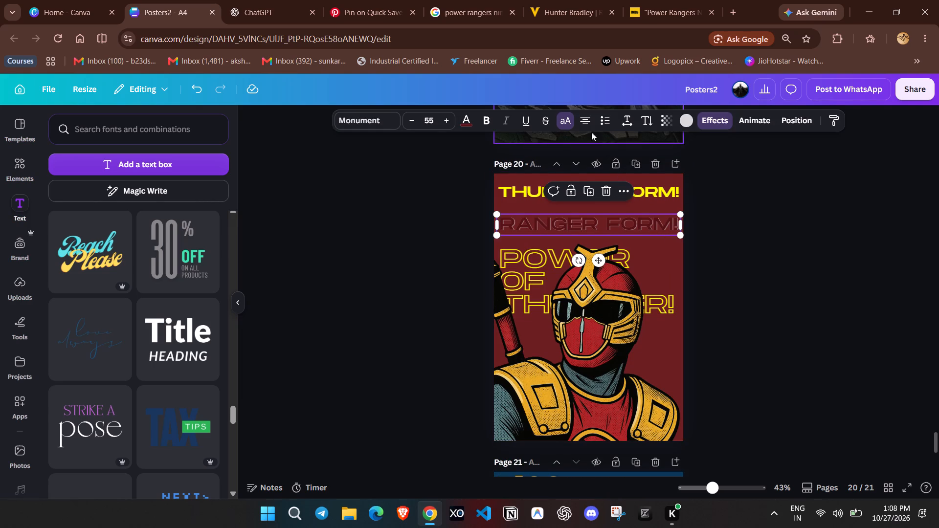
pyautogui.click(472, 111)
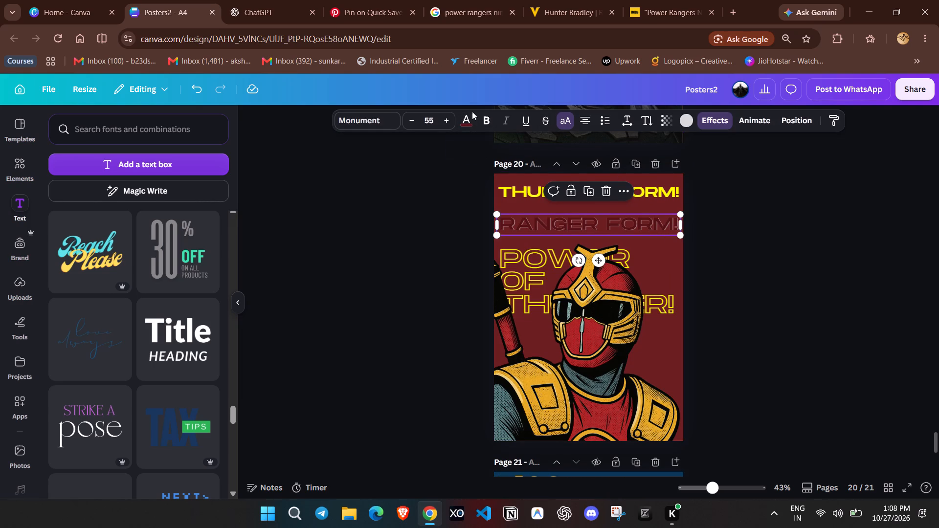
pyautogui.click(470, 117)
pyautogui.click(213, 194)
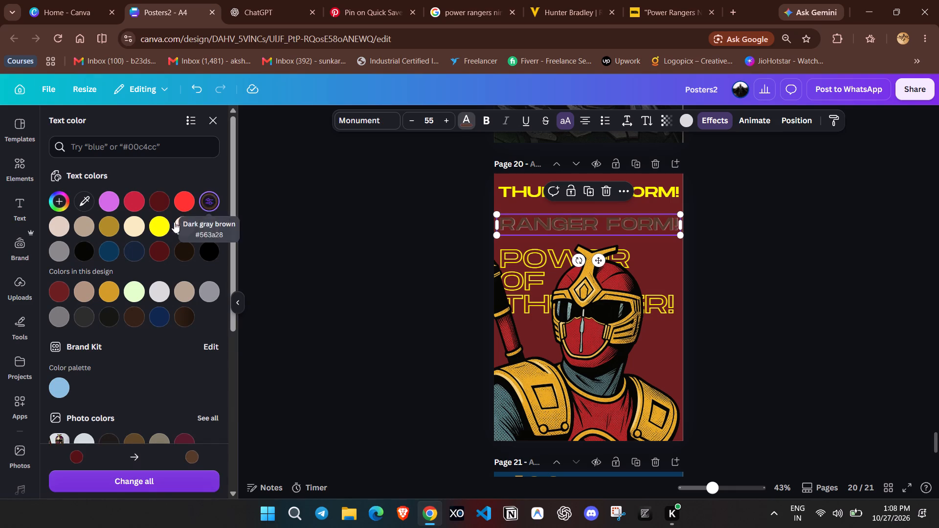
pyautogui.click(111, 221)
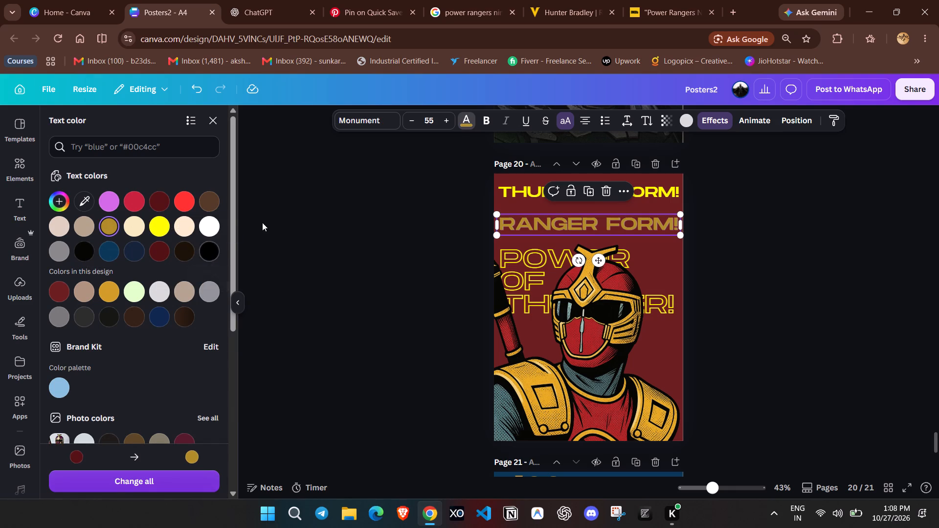
# Set the Echo effect color of the "RANGER FORM!" text to black.
pyautogui.click(724, 122)
pyautogui.click(206, 264)
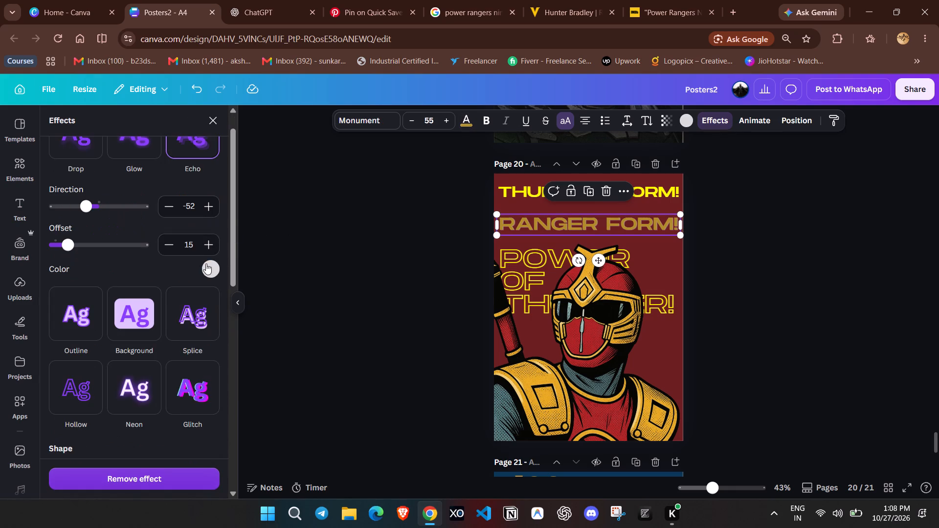
pyautogui.click(150, 386)
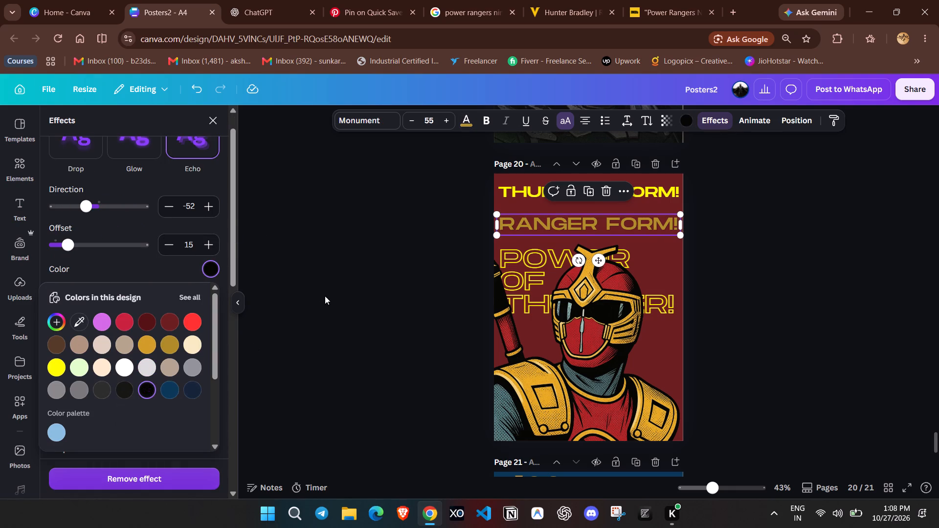
pyautogui.doubleClick(325, 296)
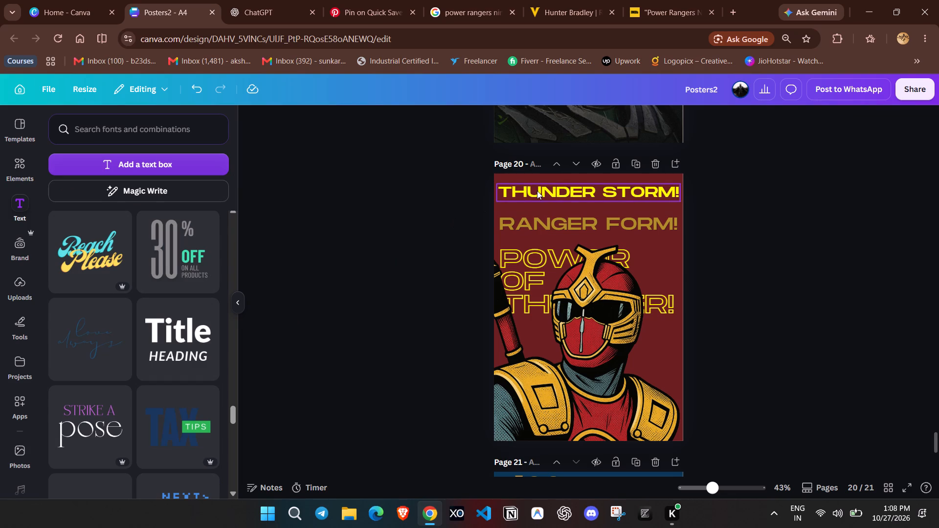
# Recolor the "THUNDER STORM!" heading on page 20 to the golden orange already used in this design.
pyautogui.click(537, 191)
pyautogui.click(468, 120)
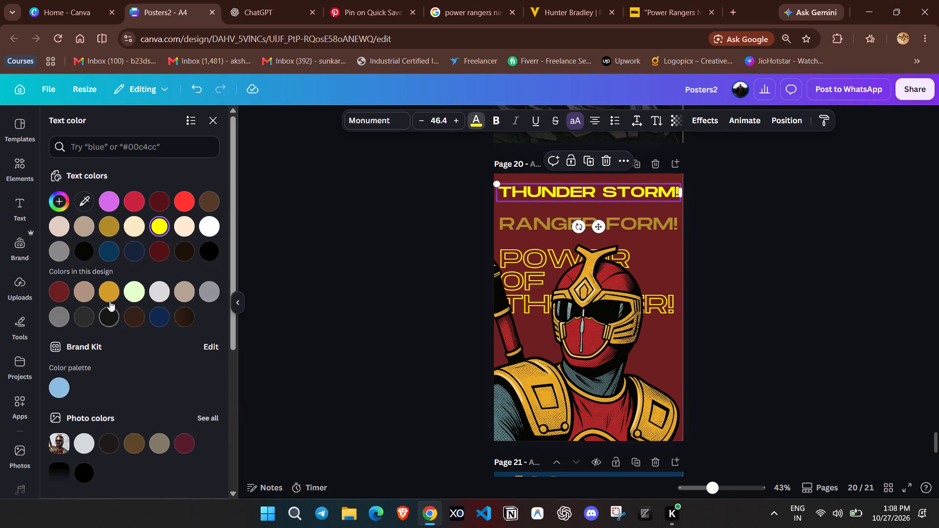
pyautogui.click(112, 296)
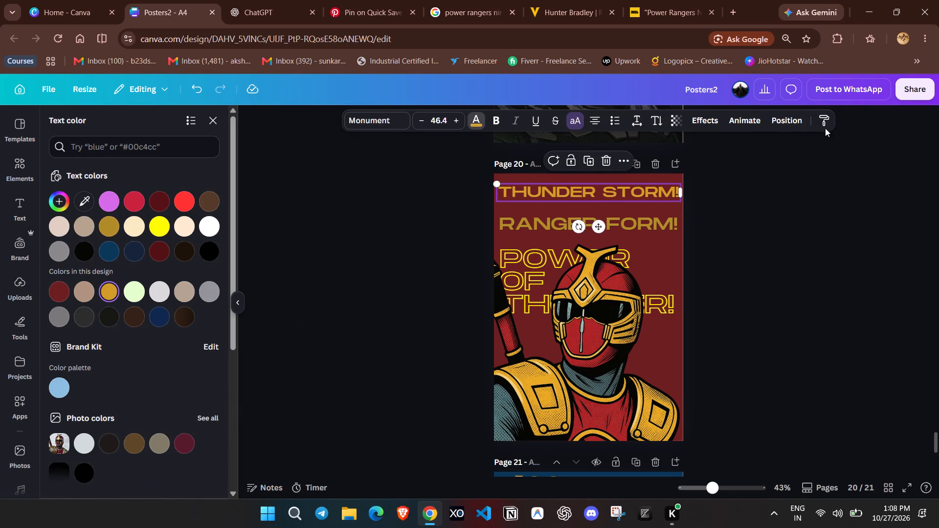
# Apply a black Echo effect with offset 41 to the "THUNDER STORM!" heading.
pyautogui.click(702, 120)
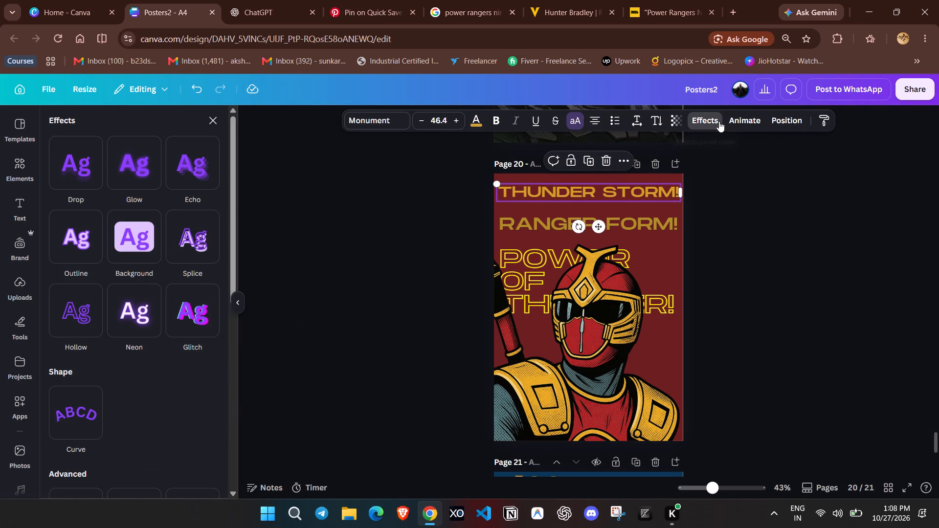
pyautogui.click(209, 168)
pyautogui.click(212, 301)
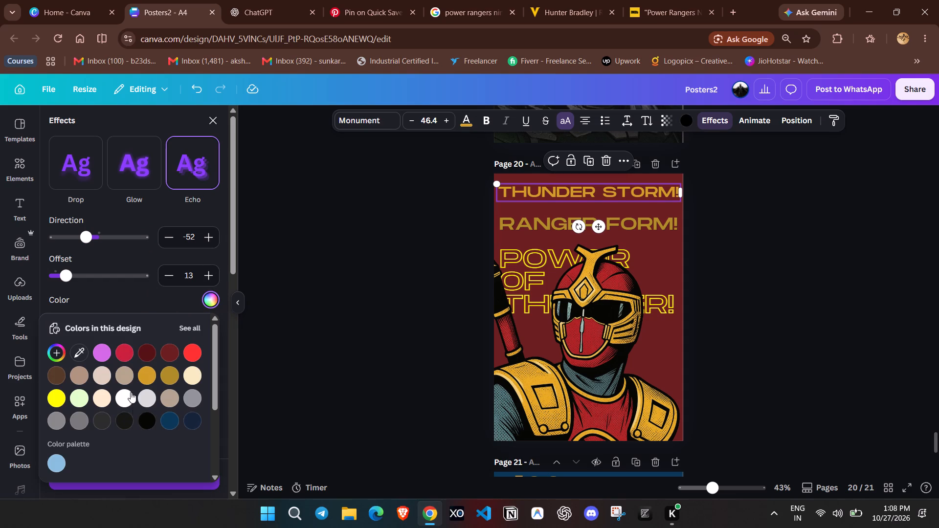
pyautogui.click(142, 418)
pyautogui.moveTo(70, 280); pyautogui.dragTo(84, 283)
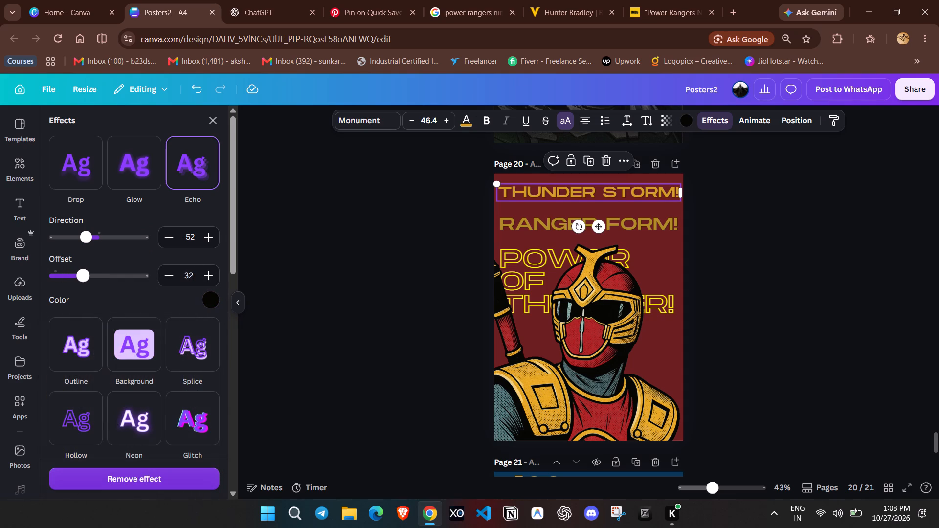
pyautogui.moveTo(84, 283); pyautogui.dragTo(91, 287)
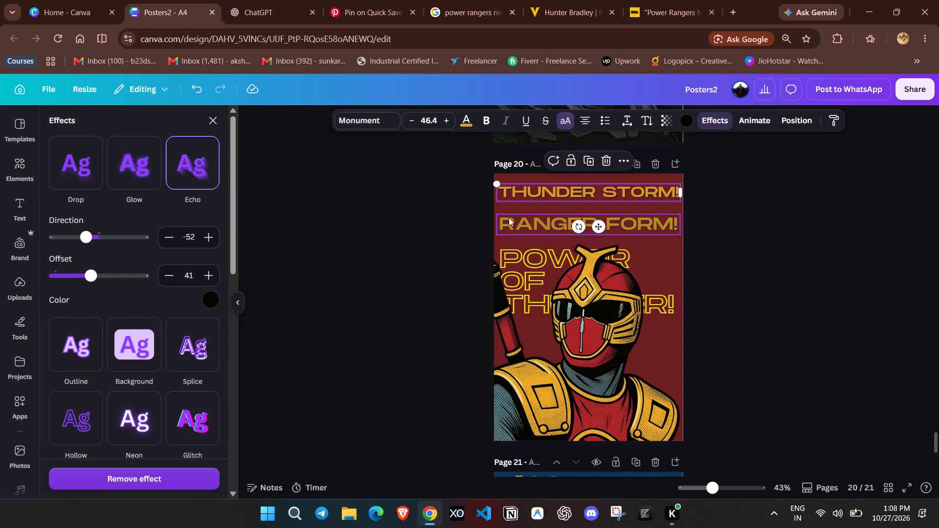
# Recolor the "RANGER FORM!" text to the same golden orange as the "THUNDER STORM!" heading.
pyautogui.click(510, 218)
pyautogui.click(470, 120)
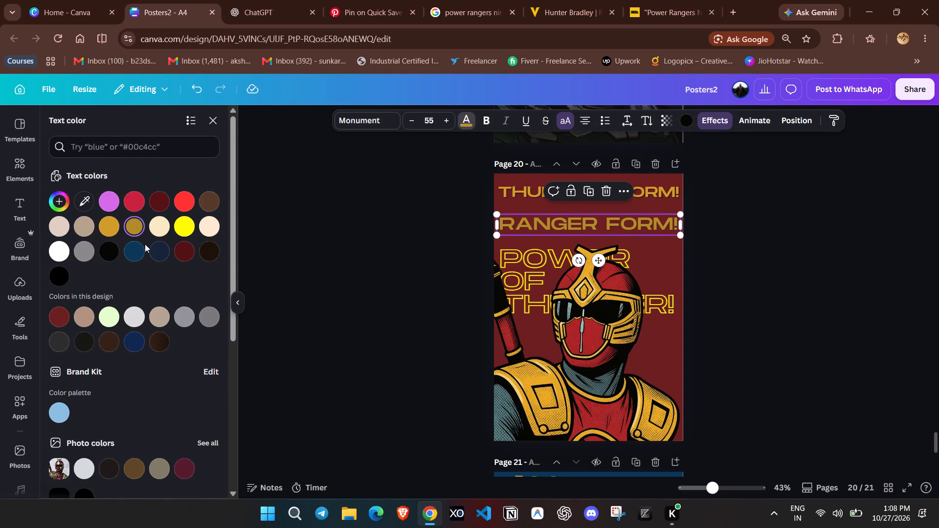
pyautogui.click(115, 230)
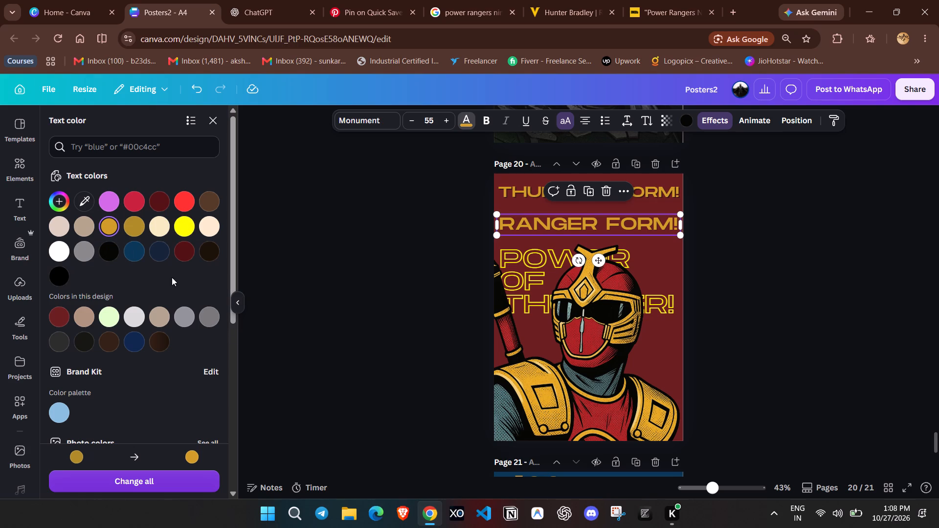
pyautogui.click(83, 196)
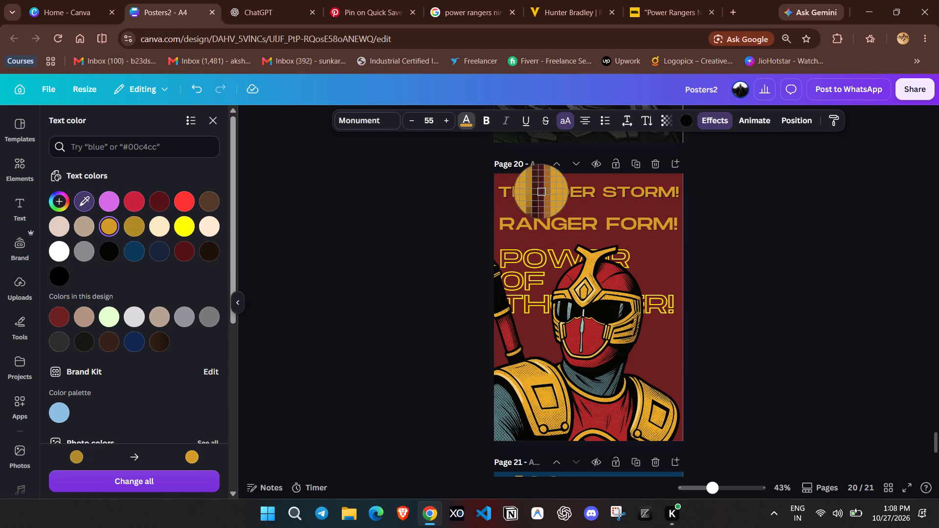
pyautogui.click(538, 188)
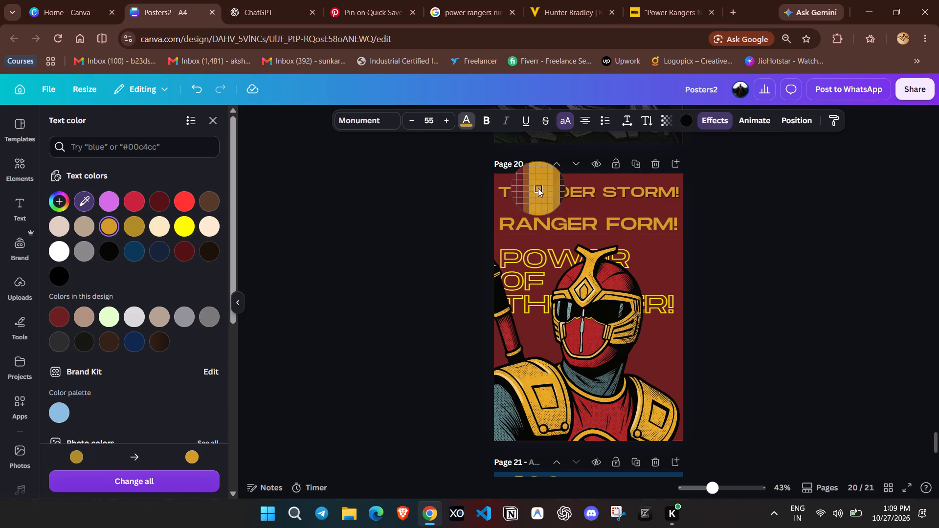
# Set the Echo effect offset of the "RANGER FORM!" text to 42.
pyautogui.click(707, 117)
pyautogui.moveTo(78, 250); pyautogui.dragTo(85, 251)
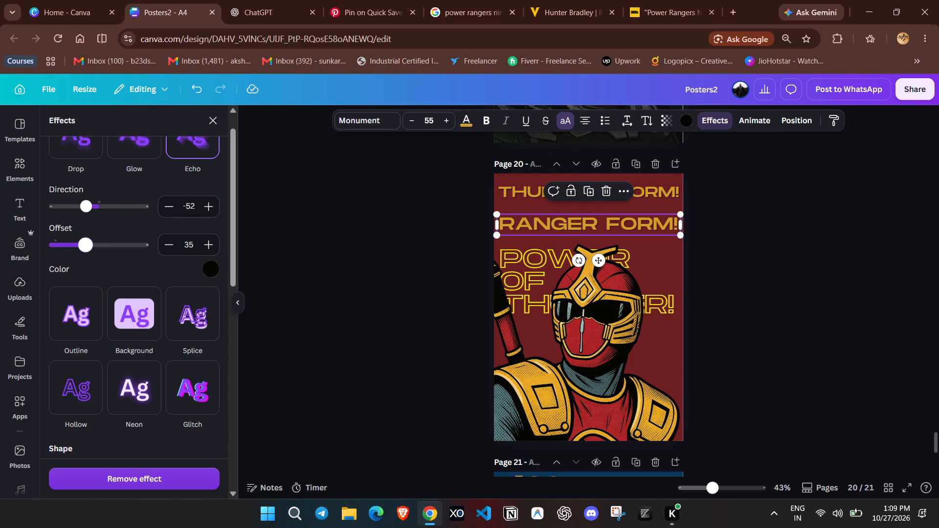
pyautogui.moveTo(85, 251); pyautogui.dragTo(92, 255)
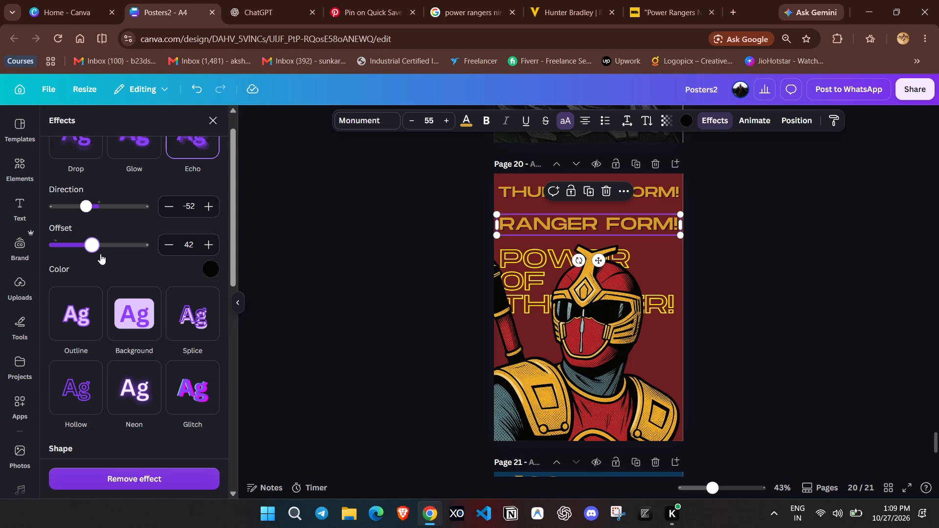
pyautogui.click(457, 256)
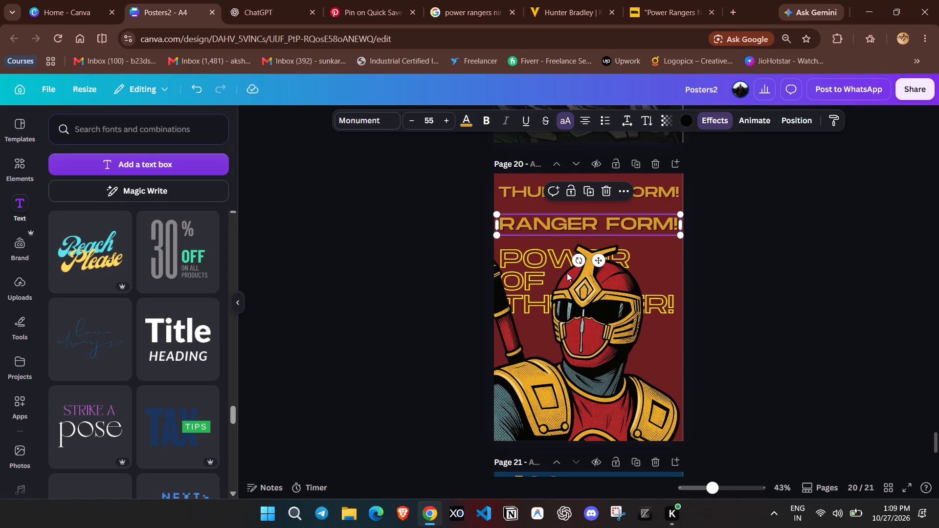
pyautogui.doubleClick(770, 272)
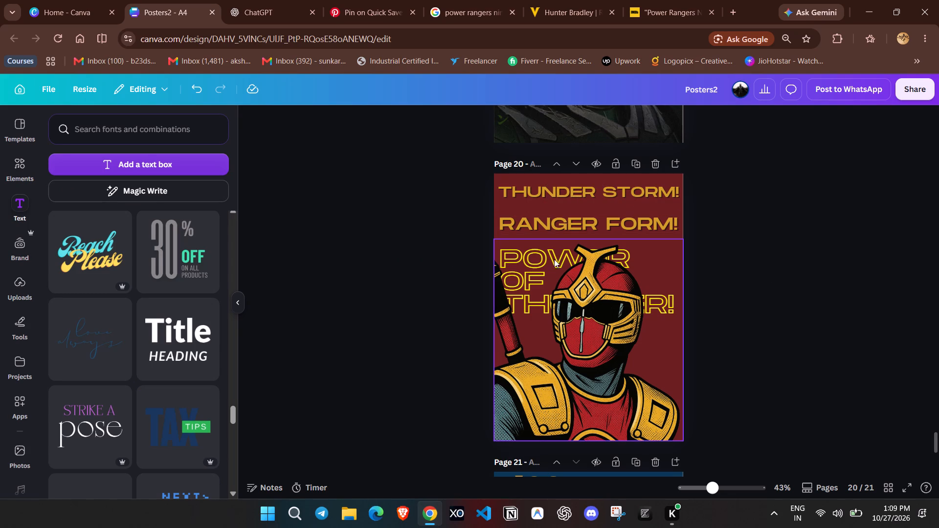
# Switch to Pinterest and browse the "power ranger ninja storm" pins for another poster reference.
pyautogui.scroll(-7, 759, 269)
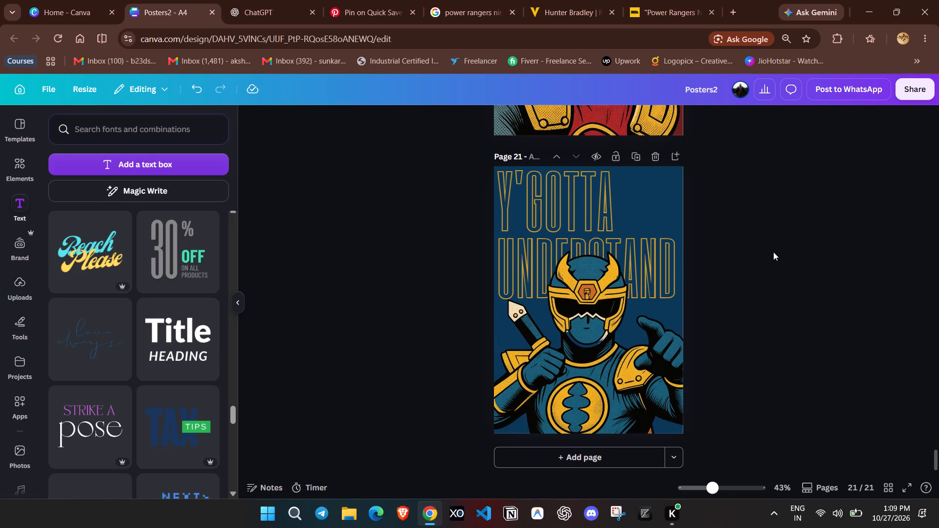
pyautogui.scroll(-2, 773, 249)
pyautogui.click(345, 0)
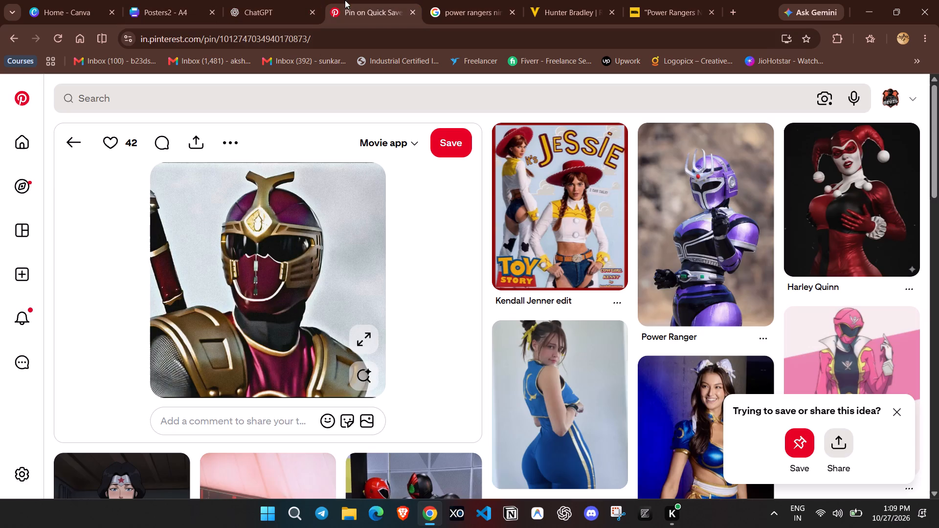
pyautogui.click(67, 132)
pyautogui.scroll(-3, 349, 290)
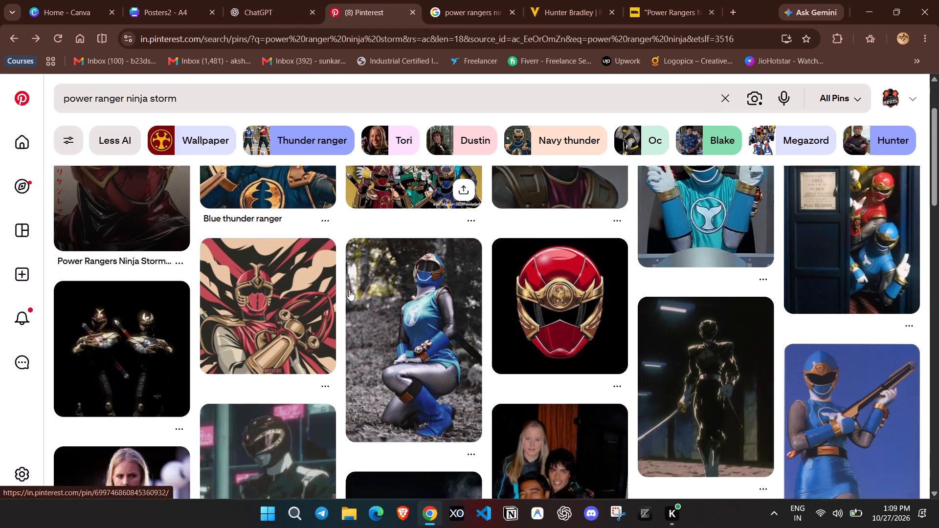
pyautogui.scroll(-2, 363, 276)
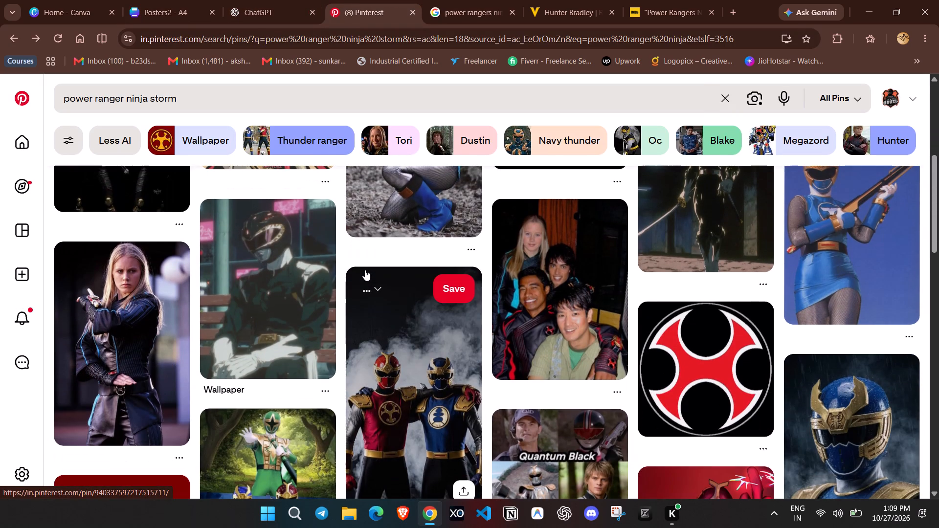
pyautogui.scroll(-5, 365, 270)
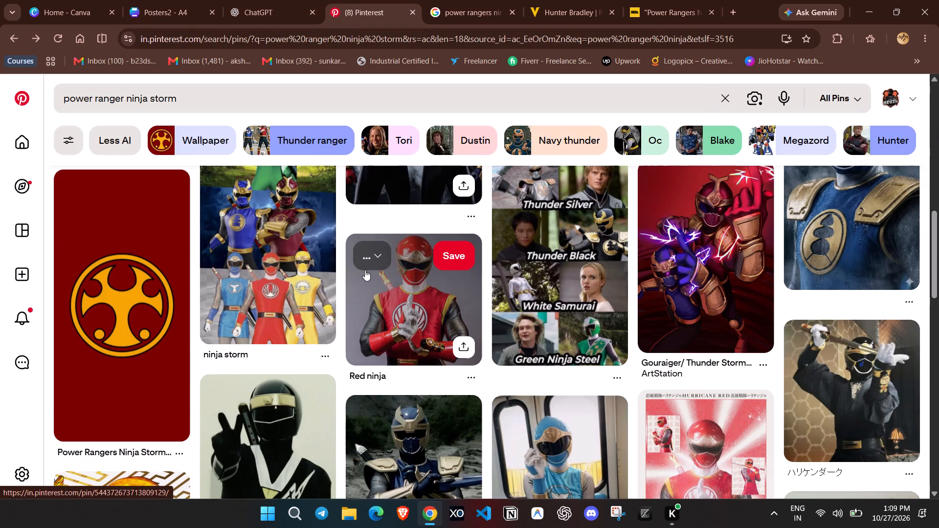
pyautogui.scroll(1, 364, 266)
pyautogui.scroll(-4, 364, 266)
# Search Pinterest for "power ranger dino thunder" and copy the image from the White ranger pin.
pyautogui.moveTo(217, 93); pyautogui.dragTo(129, 93)
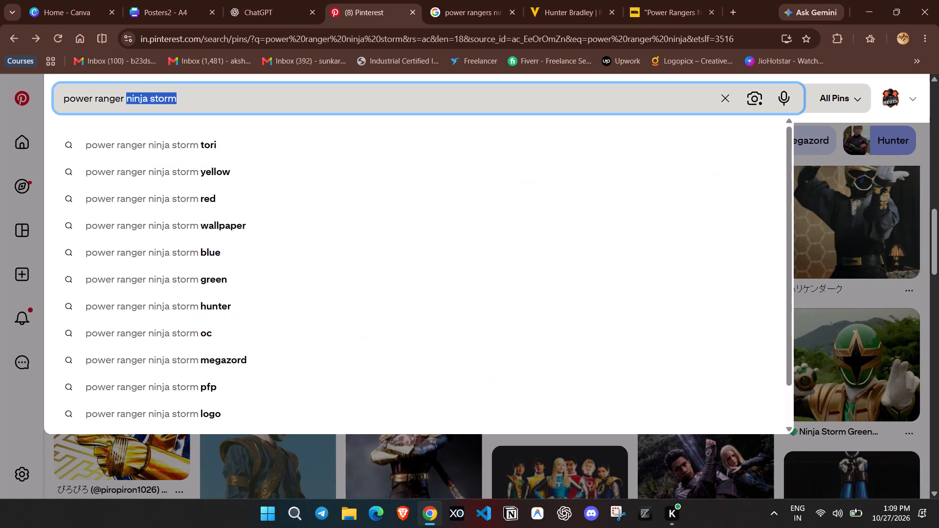
pyautogui.write('dino')
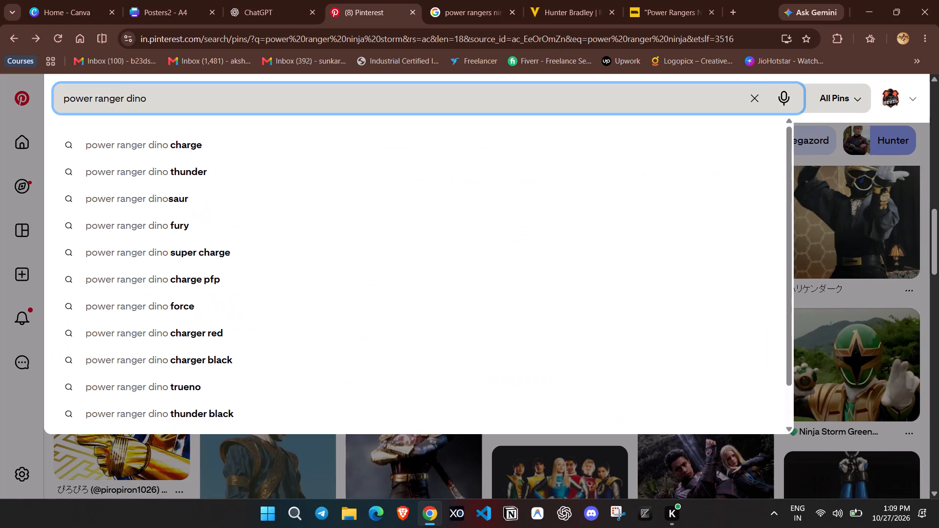
pyautogui.press('Down')
pyautogui.press('Down')
pyautogui.press('Return')
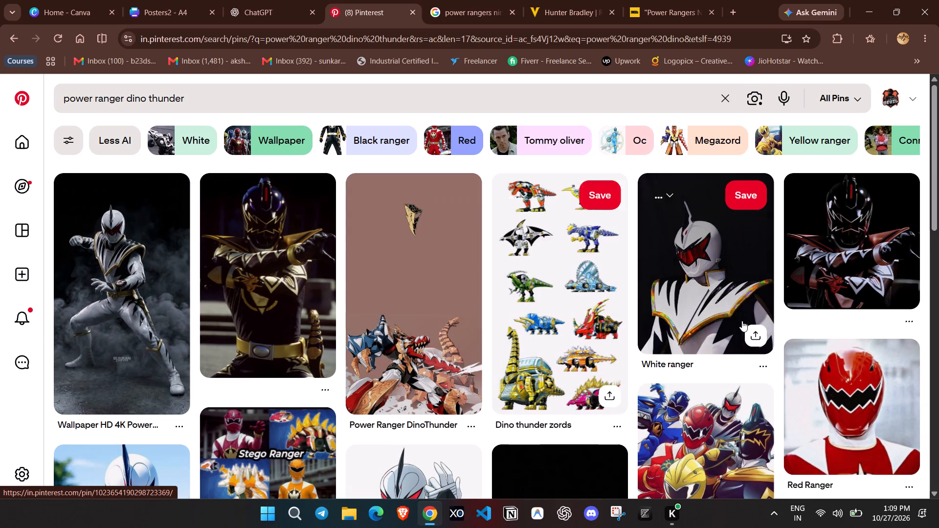
pyautogui.click(721, 276)
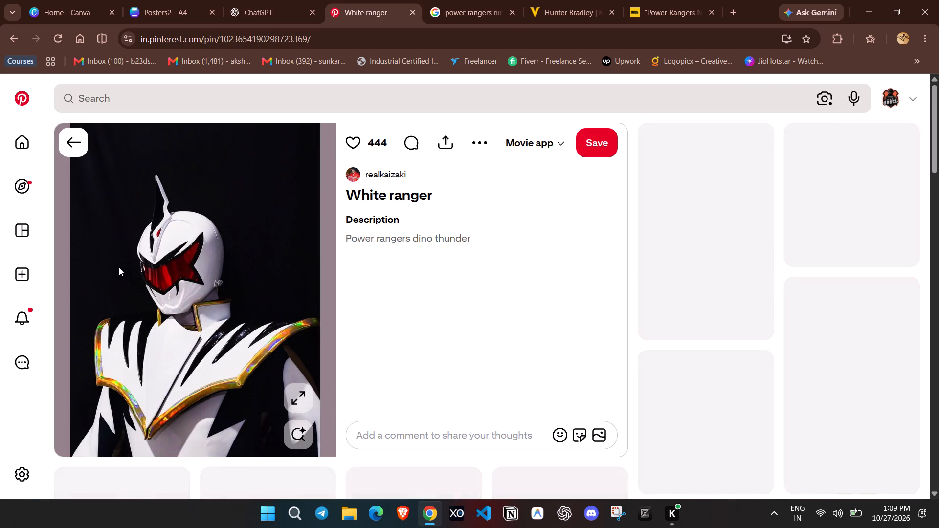
pyautogui.rightClick(186, 241)
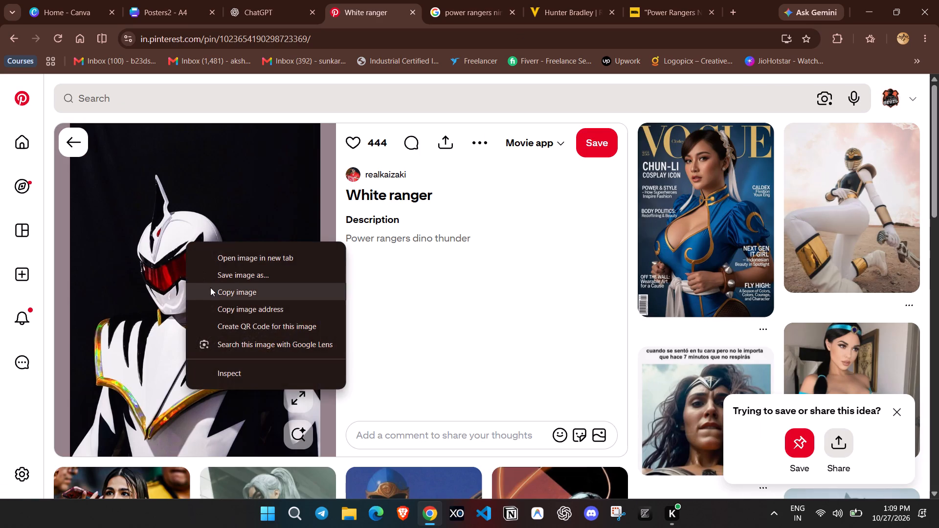
pyautogui.click(211, 287)
# Return to the Posters2 design, add a page after page 21 and paste the copied White ranger image onto it.
pyautogui.click(199, 0)
pyautogui.click(550, 464)
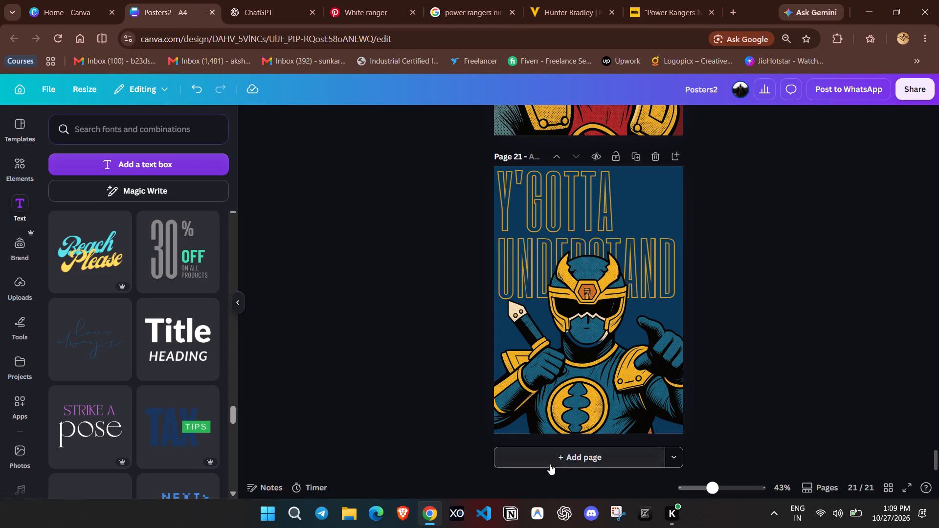
pyautogui.hotkey('ctrl', 'v')
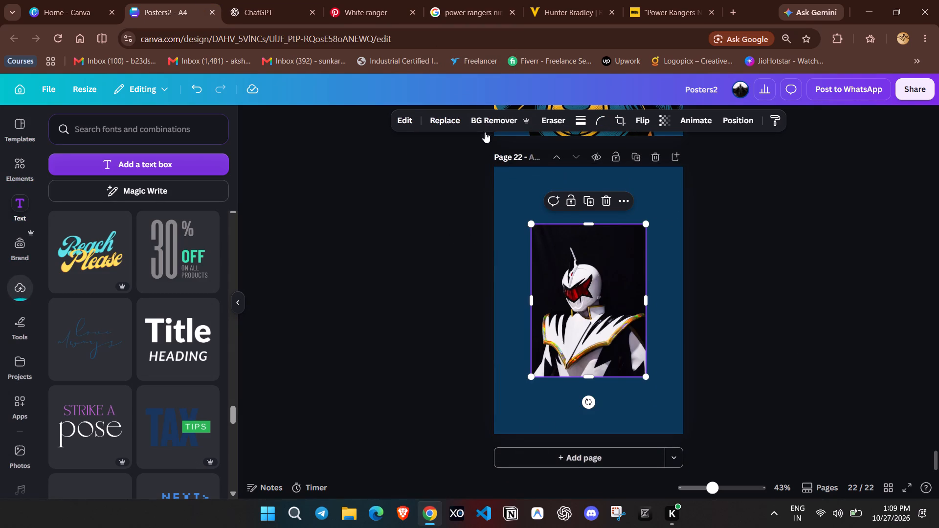
# Remove the background of the White ranger image and move the cutout toward the lower part of the page.
pyautogui.click(481, 125)
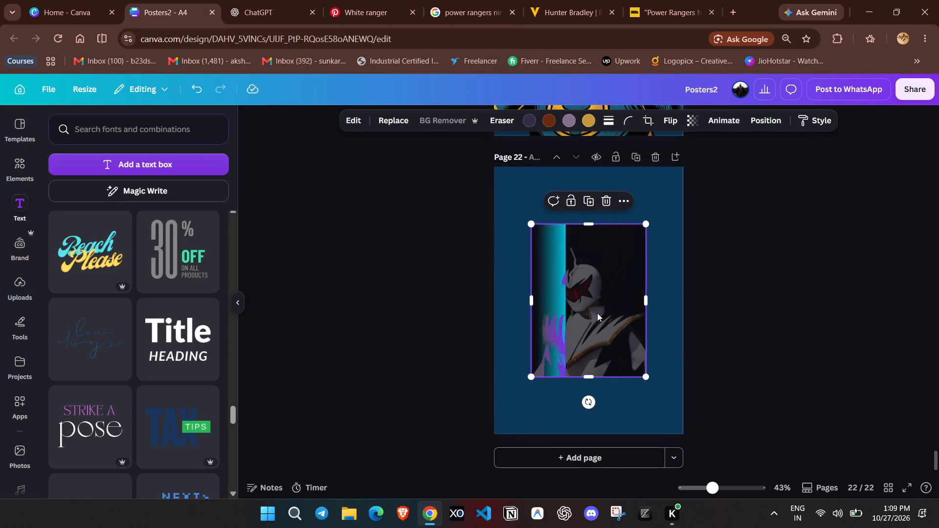
pyautogui.moveTo(594, 307); pyautogui.dragTo(621, 343)
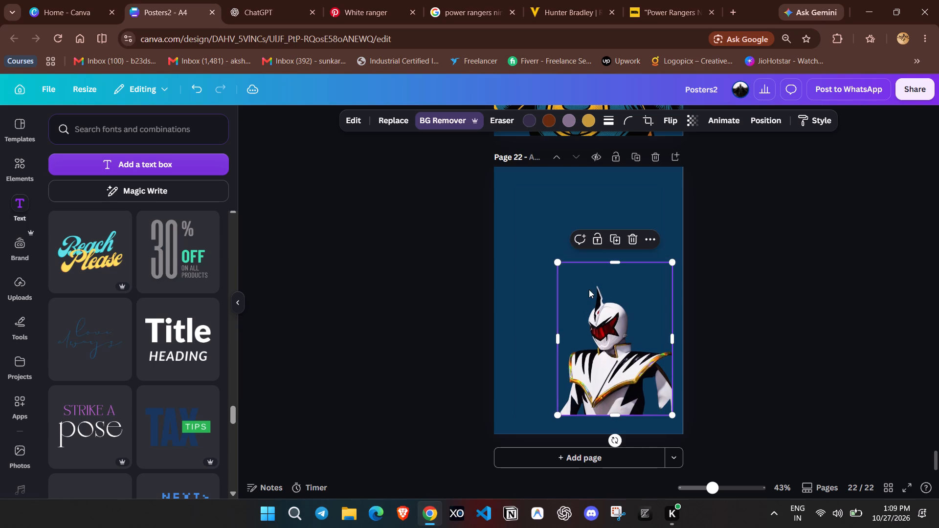
pyautogui.moveTo(589, 289); pyautogui.dragTo(534, 253)
# Restore the missing dark areas between the ranger's torso and arm with the Pixel Eraser's Restore brush at size 22.
pyautogui.click(545, 275)
pyautogui.click(441, 110)
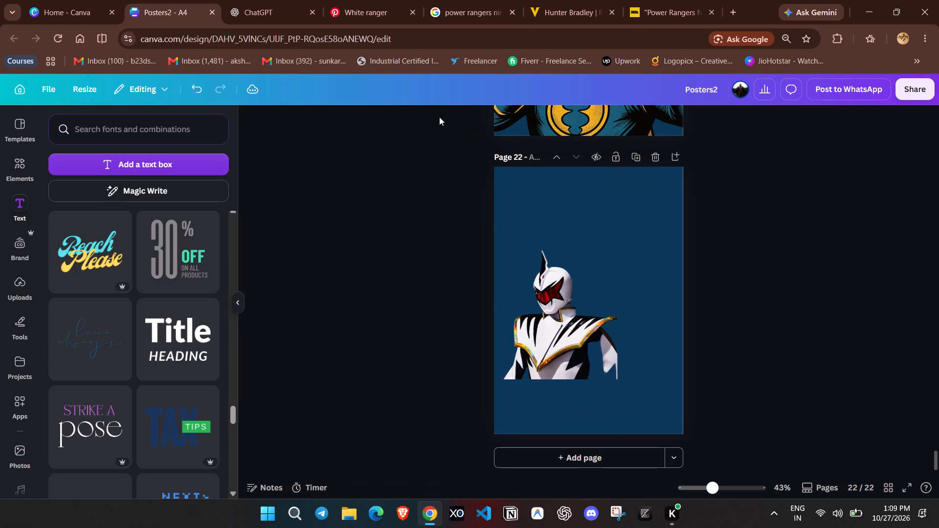
pyautogui.click(545, 276)
pyautogui.click(442, 114)
pyautogui.click(184, 179)
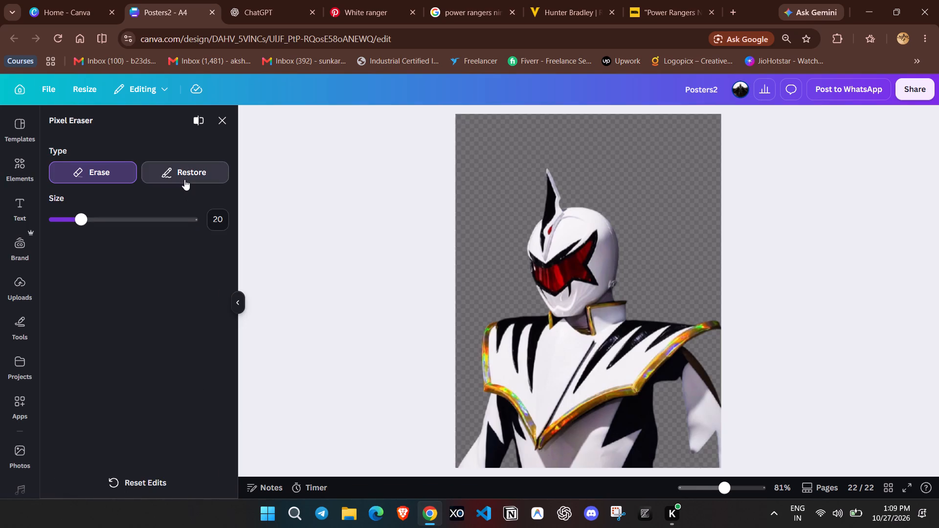
pyautogui.click(86, 213)
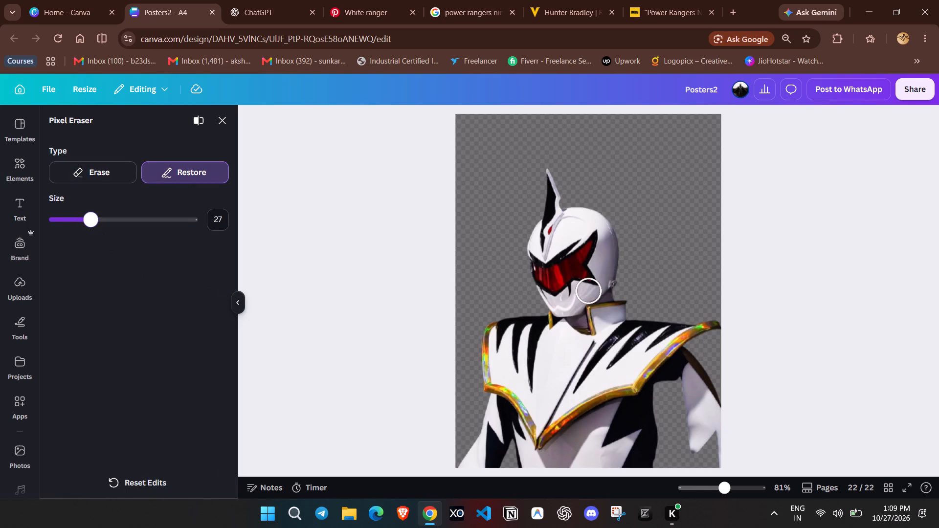
pyautogui.moveTo(666, 387); pyautogui.dragTo(668, 413)
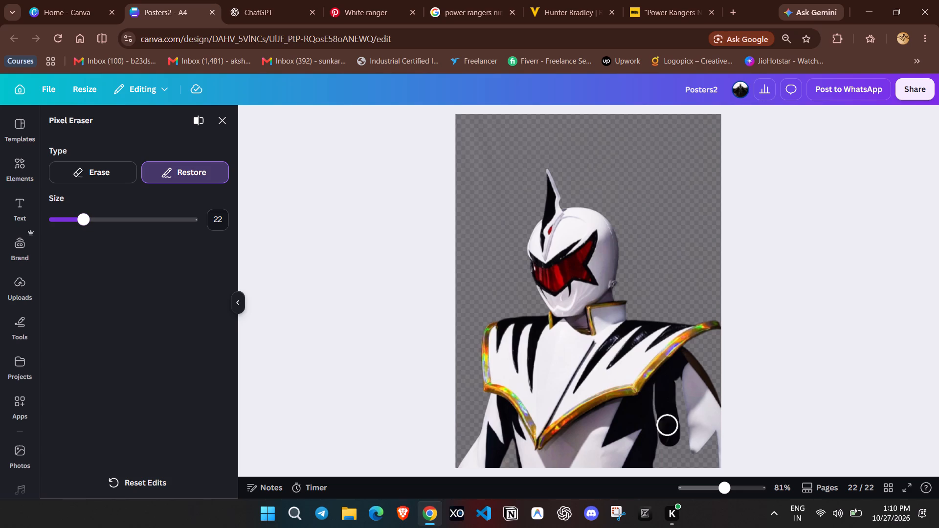
pyautogui.moveTo(668, 413); pyautogui.dragTo(661, 476)
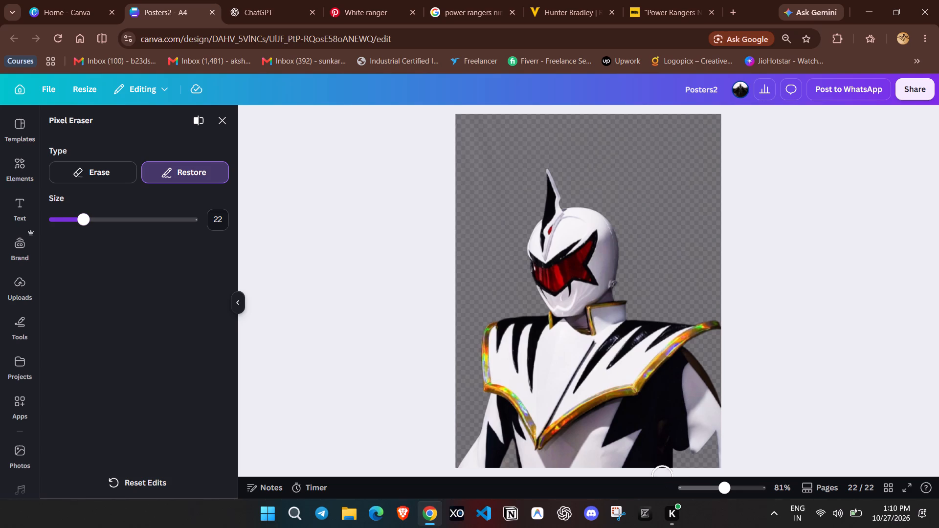
pyautogui.moveTo(661, 476); pyautogui.dragTo(711, 432)
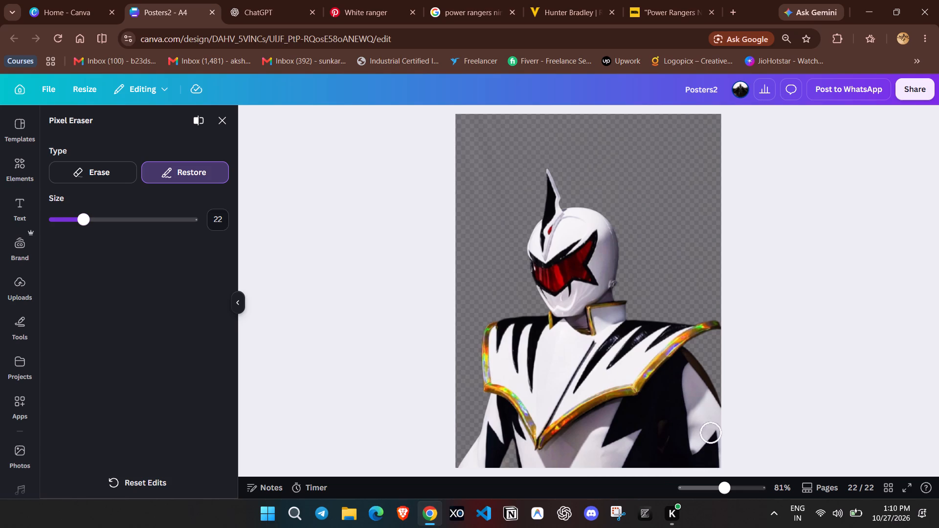
pyautogui.moveTo(711, 432); pyautogui.dragTo(655, 419)
pyautogui.moveTo(655, 419); pyautogui.dragTo(620, 435)
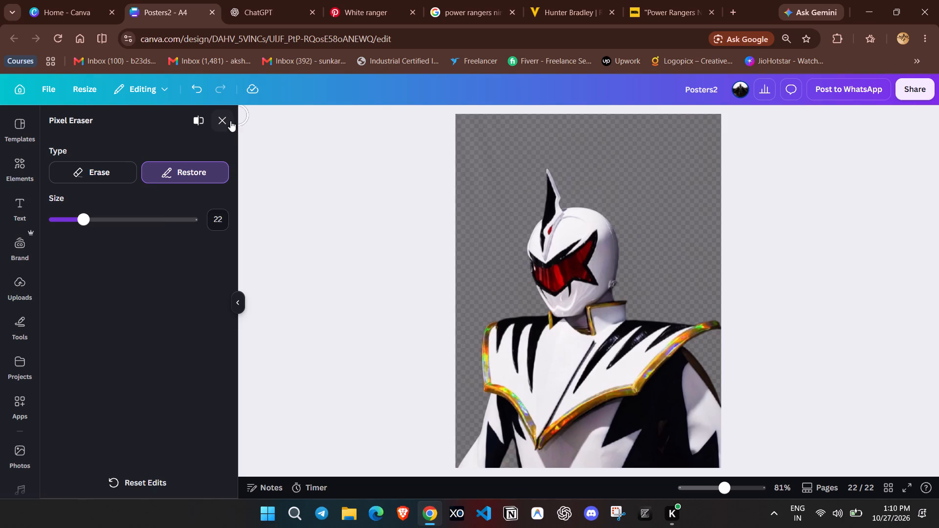
pyautogui.click(229, 123)
# Move the ranger cutout to the lower right corner of page 22 and enlarge it to about 18.8 × 25.1.
pyautogui.click(732, 303)
pyautogui.moveTo(548, 313); pyautogui.dragTo(607, 361)
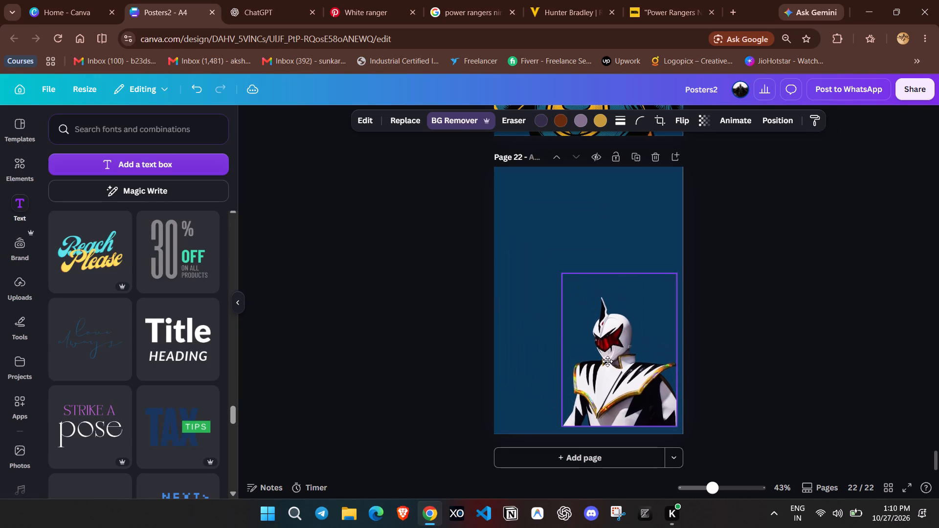
pyautogui.moveTo(607, 361); pyautogui.dragTo(613, 369)
pyautogui.moveTo(566, 283); pyautogui.dragTo(546, 253)
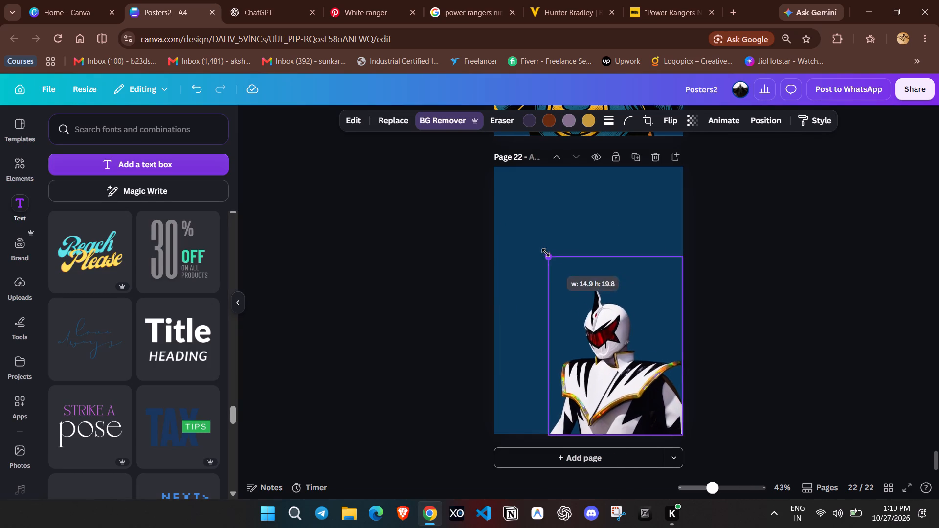
pyautogui.moveTo(546, 253); pyautogui.dragTo(518, 209)
# Duplicate the ranger cutout and apply the Comic book Style Match to the copy.
pyautogui.click(598, 186)
pyautogui.click(363, 126)
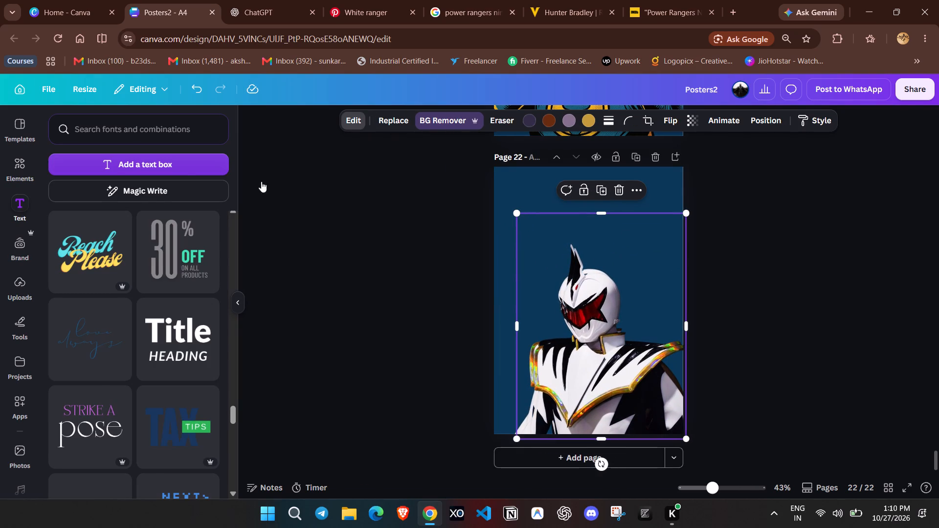
pyautogui.scroll(-3, 181, 335)
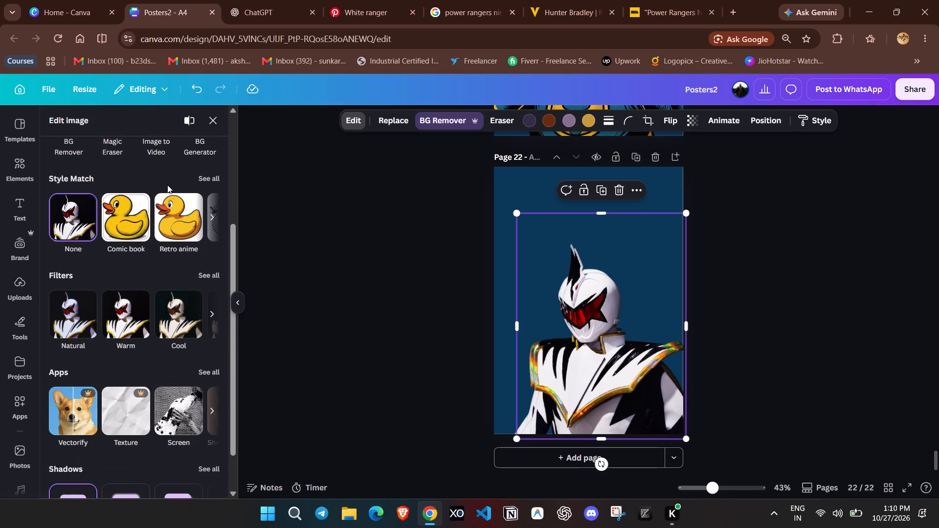
pyautogui.click(131, 204)
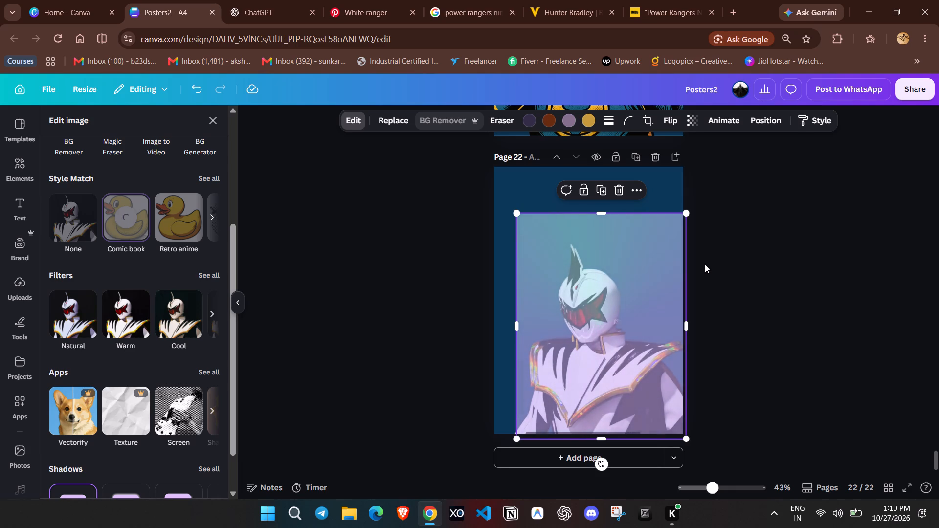
# Reposition the comic-style ranger over the original photo near the centre of page 22.
pyautogui.moveTo(599, 307); pyautogui.dragTo(521, 267)
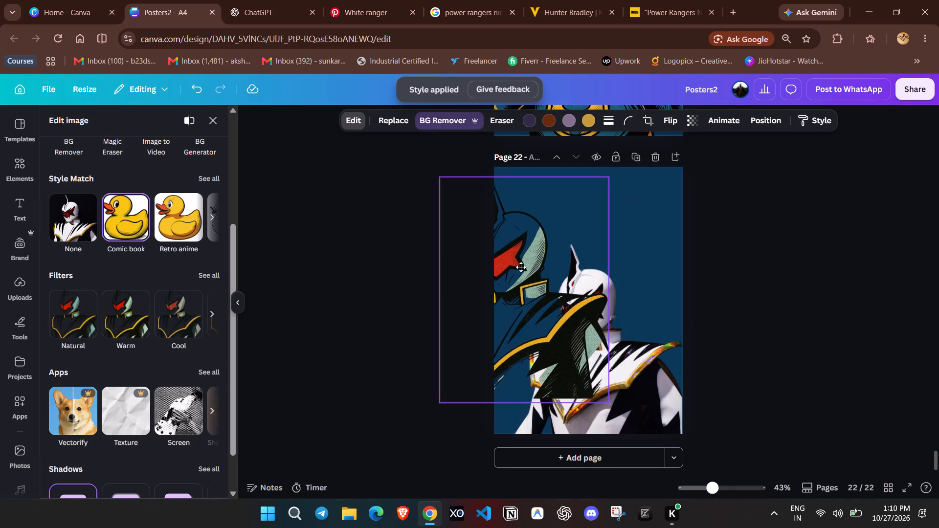
pyautogui.moveTo(521, 267); pyautogui.dragTo(521, 264)
pyautogui.moveTo(535, 266); pyautogui.dragTo(580, 269)
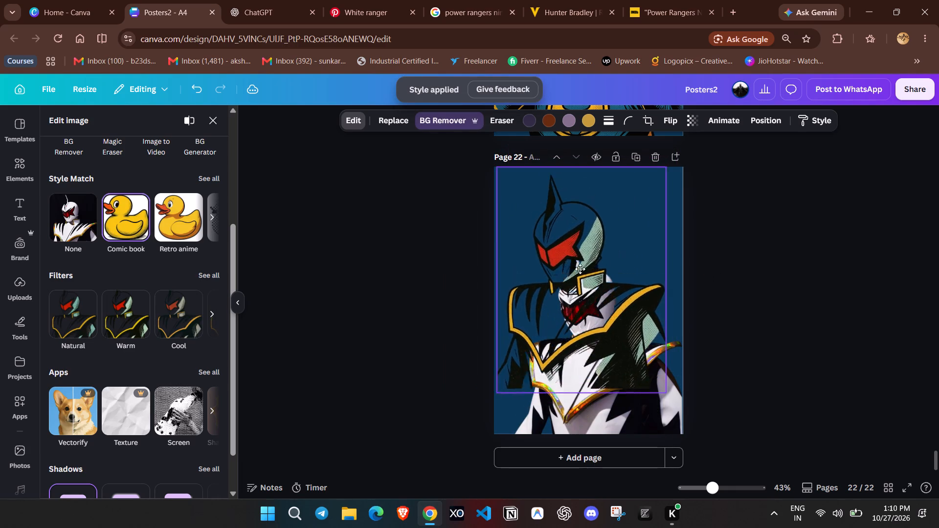
pyautogui.moveTo(580, 269); pyautogui.dragTo(606, 283)
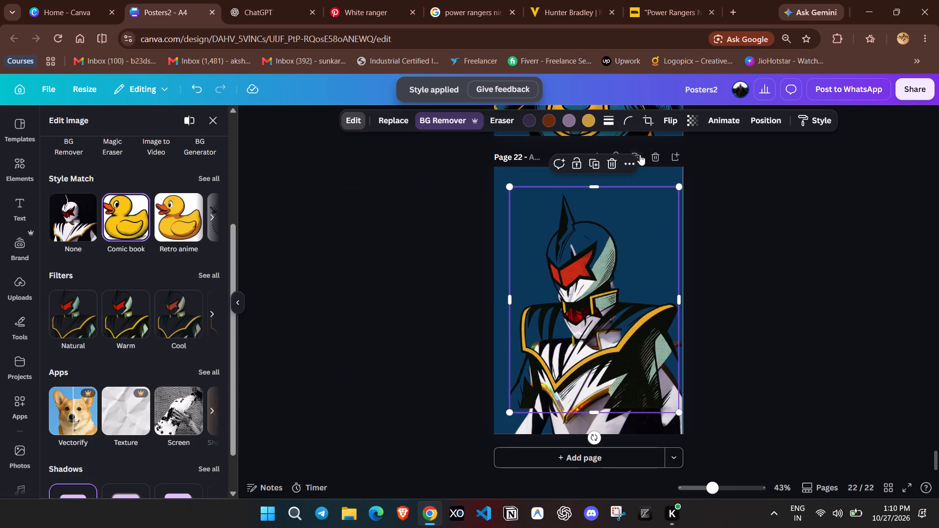
# Duplicate page 22 and delete the original ranger photo from the new page 23, keeping the comic-style version.
pyautogui.click(642, 160)
pyautogui.moveTo(643, 256); pyautogui.dragTo(641, 274)
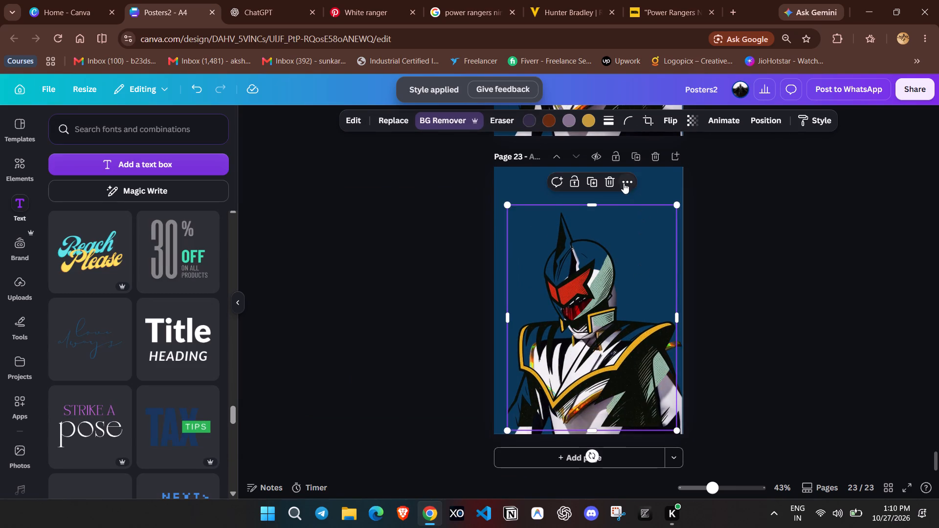
pyautogui.moveTo(613, 262); pyautogui.dragTo(614, 305)
pyautogui.moveTo(605, 279); pyautogui.dragTo(608, 325)
pyautogui.click(619, 250)
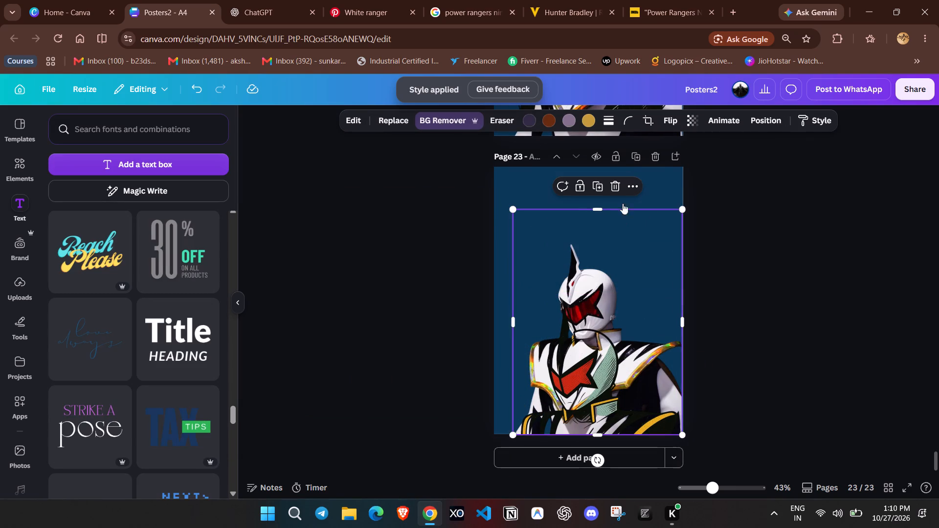
pyautogui.click(613, 186)
# Align the comic-style ranger with the bottom right of page 23 and enlarge it to the full page width, 21 × 27.6.
pyautogui.moveTo(620, 336); pyautogui.dragTo(623, 249)
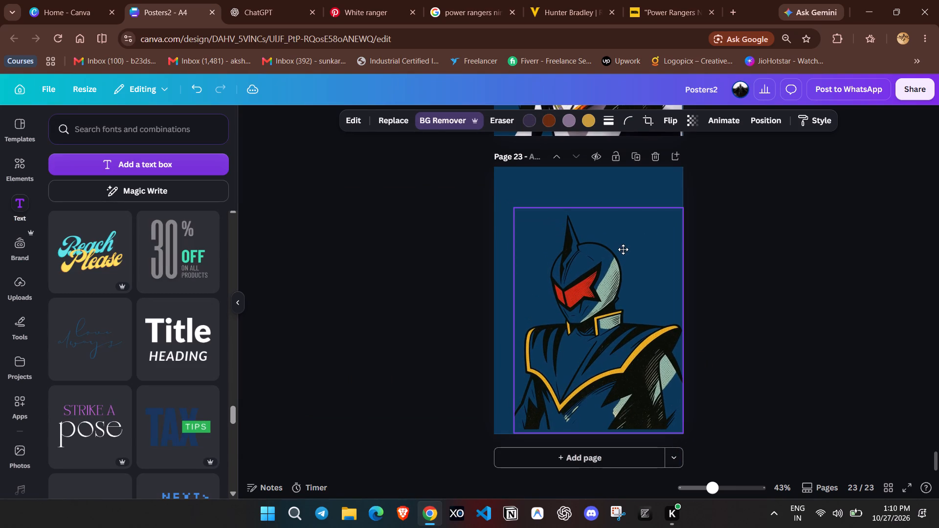
pyautogui.moveTo(623, 249); pyautogui.dragTo(623, 253)
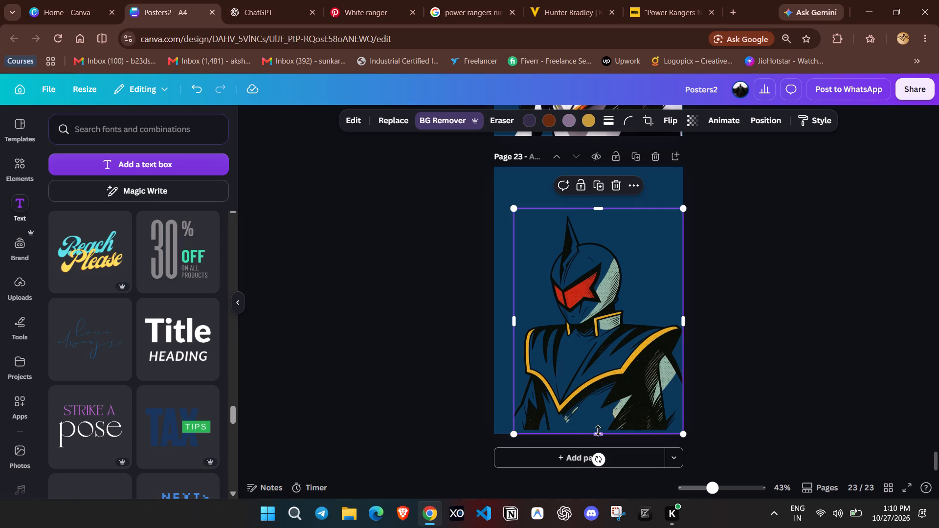
pyautogui.click(598, 431)
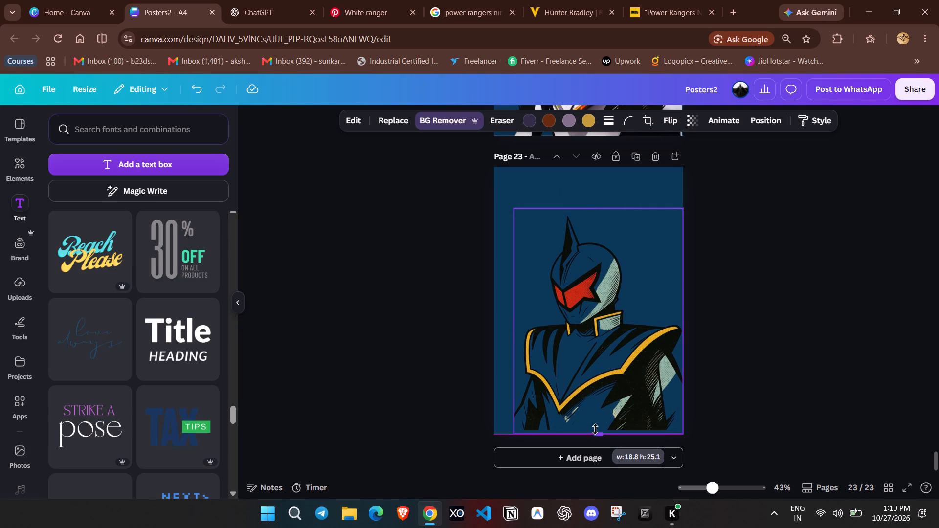
pyautogui.click(754, 389)
pyautogui.moveTo(646, 382); pyautogui.dragTo(646, 386)
pyautogui.moveTo(515, 211); pyautogui.dragTo(504, 197)
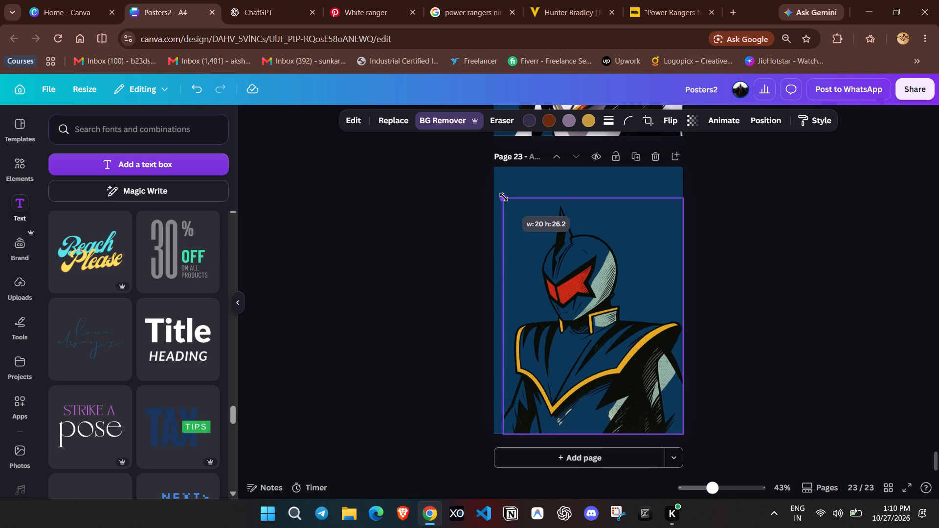
pyautogui.moveTo(504, 197); pyautogui.dragTo(504, 196)
pyautogui.click(719, 294)
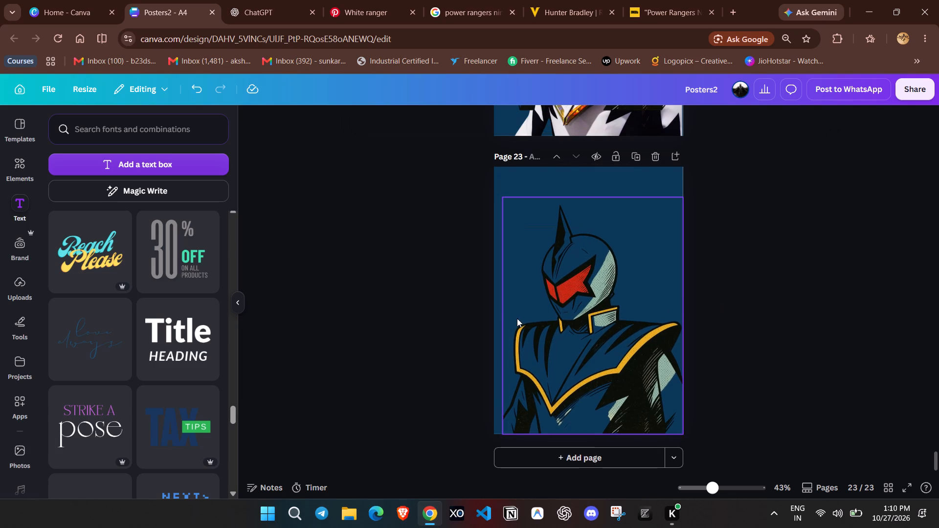
pyautogui.click(517, 317)
pyautogui.moveTo(502, 198); pyautogui.dragTo(492, 187)
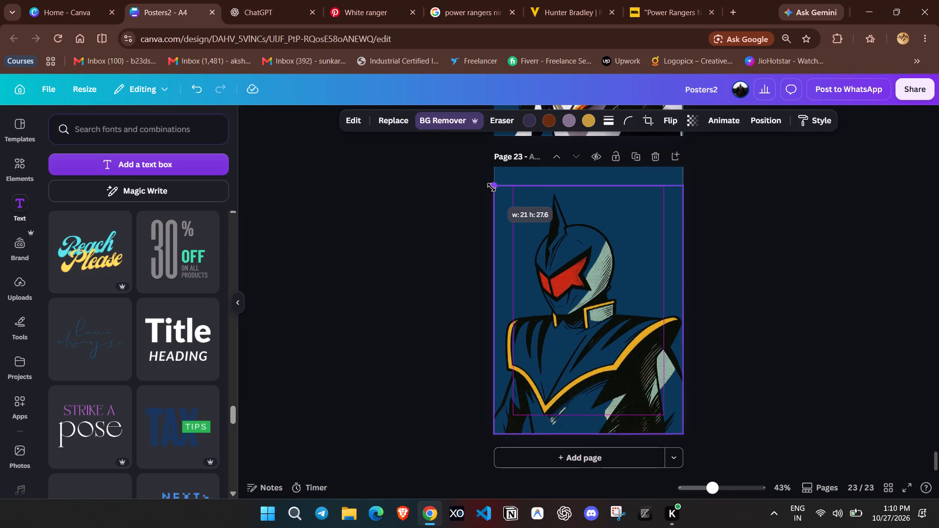
pyautogui.moveTo(492, 187); pyautogui.dragTo(492, 188)
pyautogui.click(744, 274)
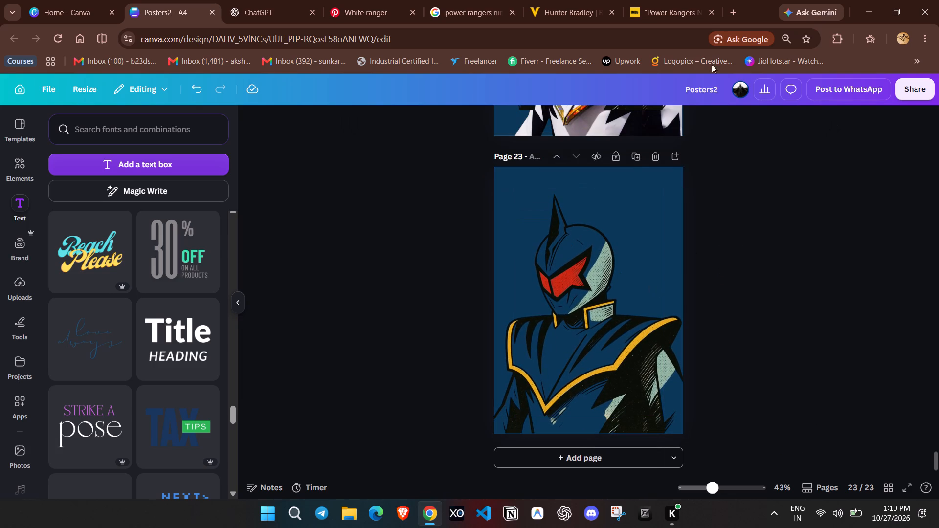
# Switch to the Google results and search for "power rangers dino thunder white ranger quotes".
pyautogui.click(669, 0)
pyautogui.scroll(7, 304, 100)
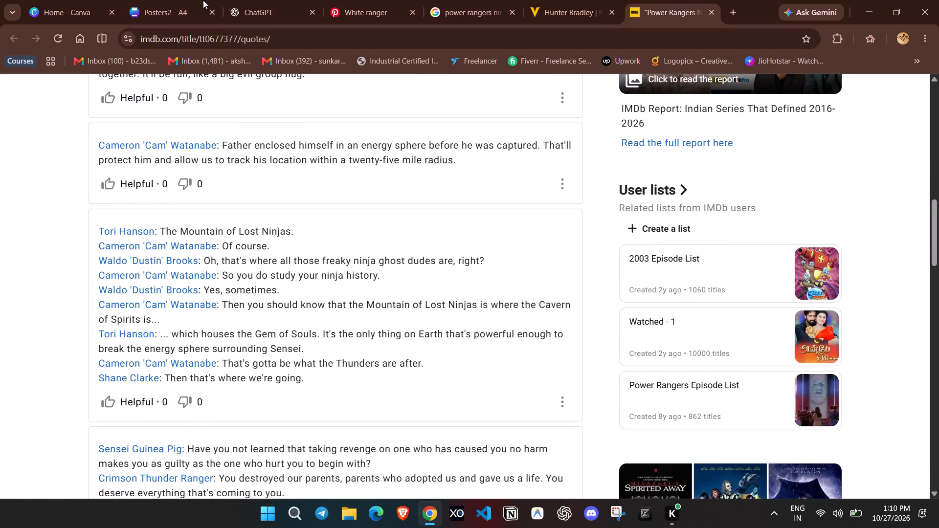
pyautogui.click(516, 0)
pyautogui.click(533, 0)
pyautogui.click(495, 4)
pyautogui.scroll(3, 352, 151)
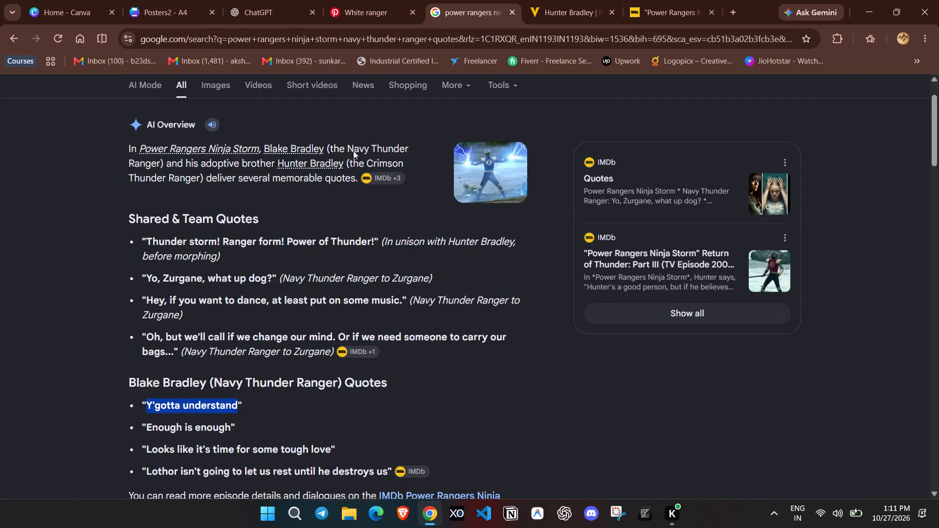
pyautogui.scroll(1, 353, 151)
pyautogui.moveTo(394, 118); pyautogui.dragTo(198, 120)
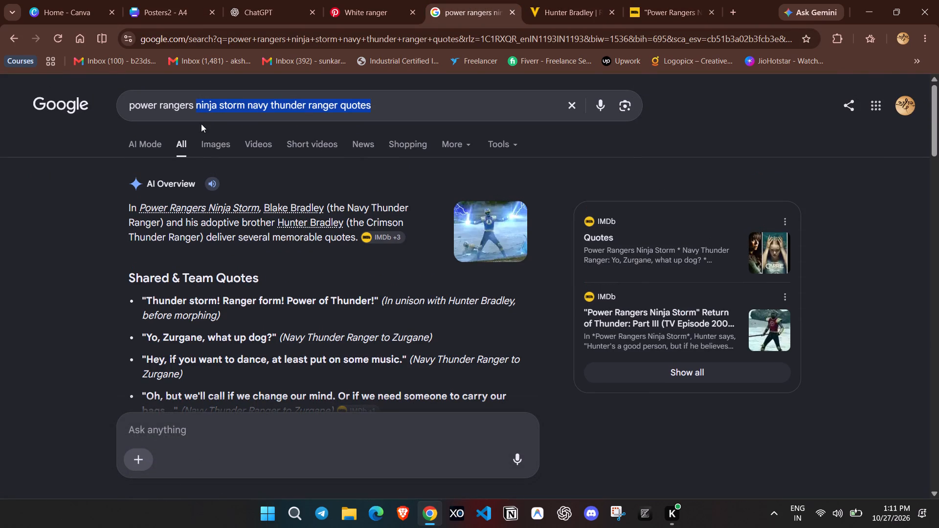
pyautogui.write('dino thunder')
pyautogui.press('space')
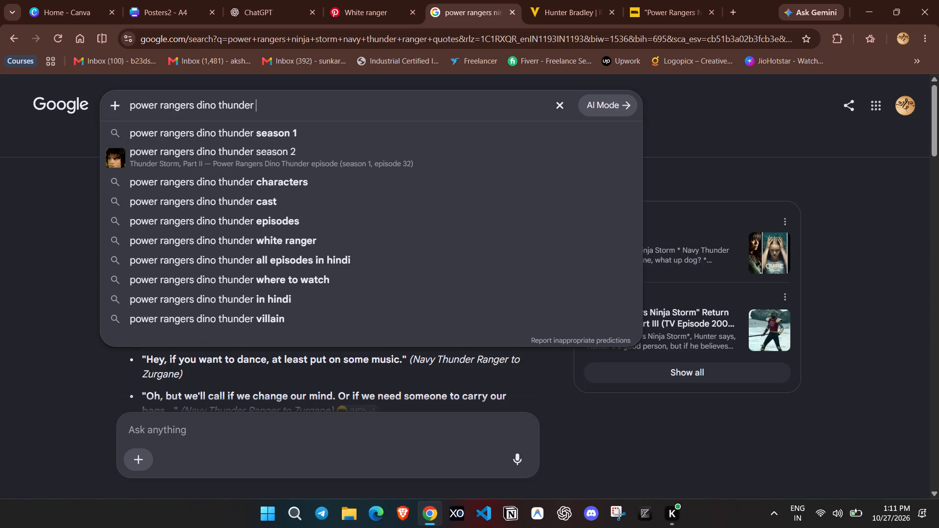
pyautogui.write('whi')
pyautogui.press('Down')
pyautogui.press('space')
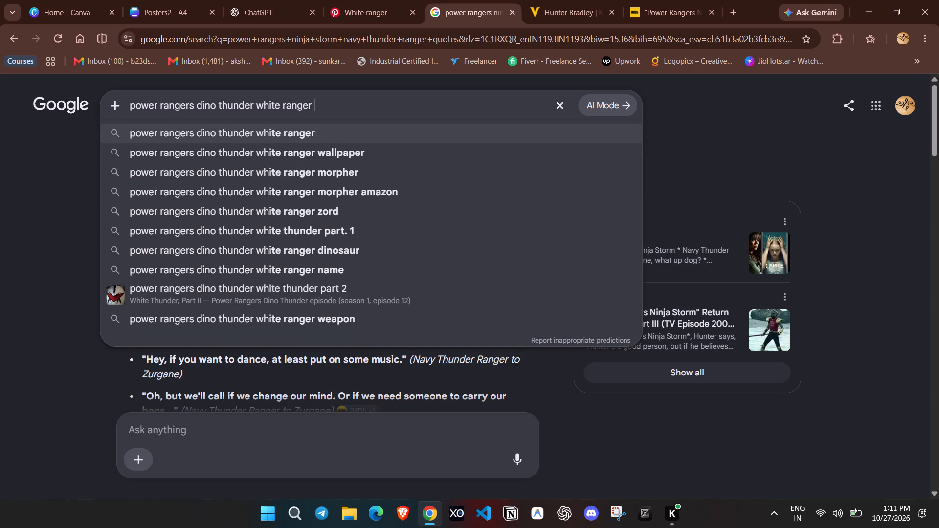
pyautogui.write('quo')
pyautogui.press('Down')
pyautogui.press('Return')
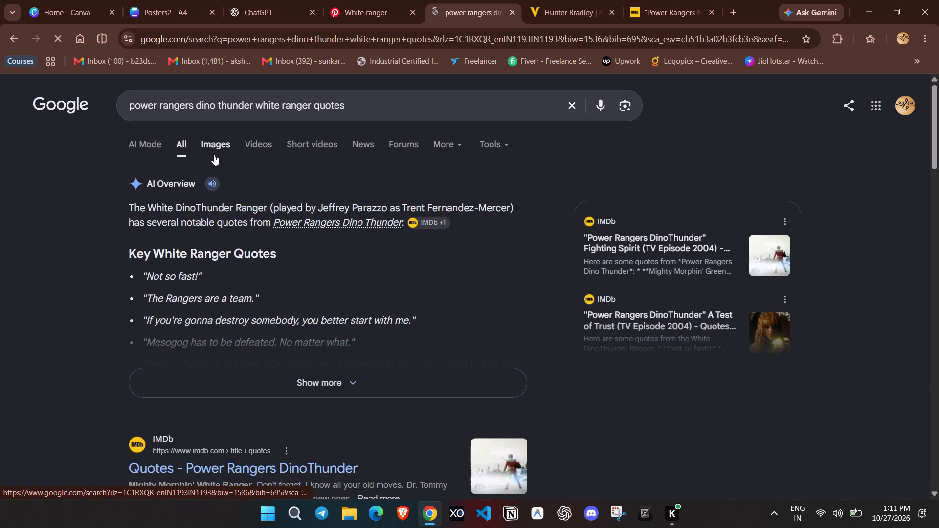
# Expand the overview of white ranger quotes, copy "Not so fast!" and return to the Posters2 design.
pyautogui.click(277, 397)
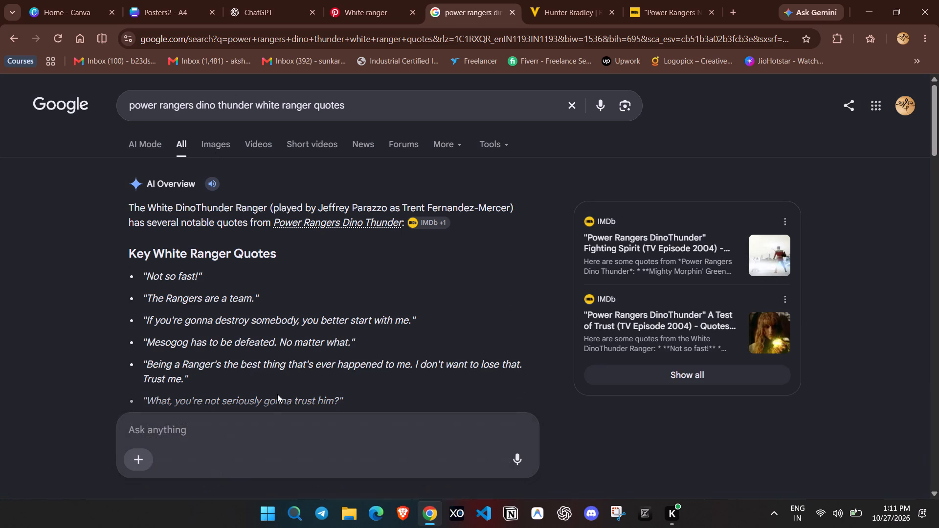
pyautogui.scroll(-1, 290, 374)
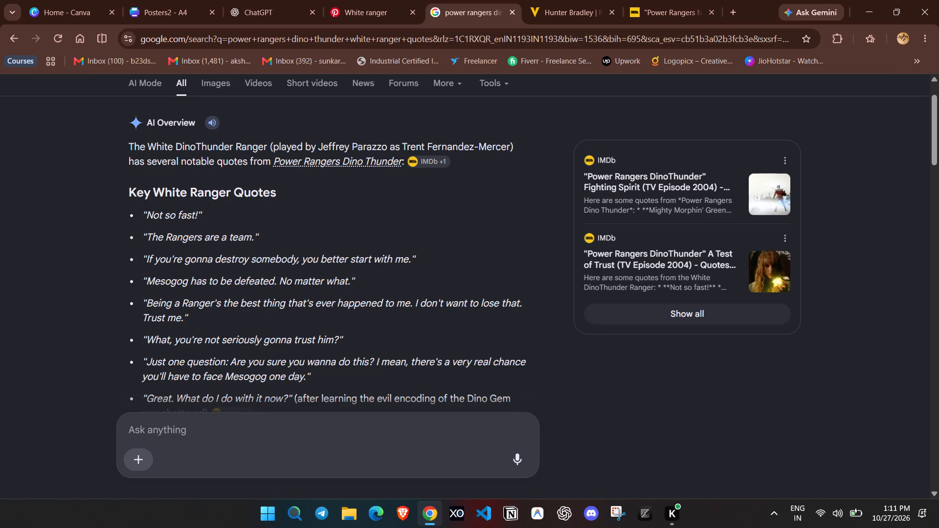
pyautogui.scroll(-3, 216, 351)
pyautogui.scroll(4, 217, 343)
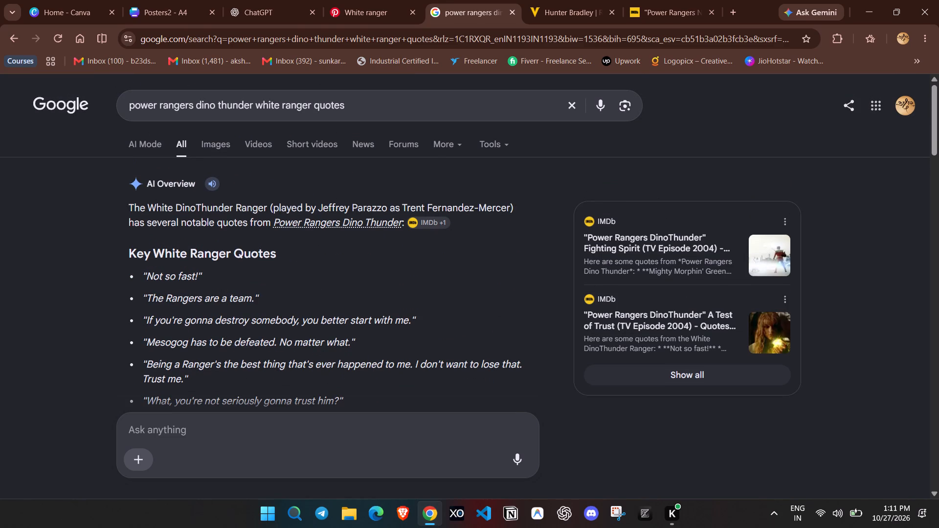
pyautogui.moveTo(149, 278); pyautogui.dragTo(199, 279)
pyautogui.hotkey('ctrl', 'c')
pyautogui.click(165, 0)
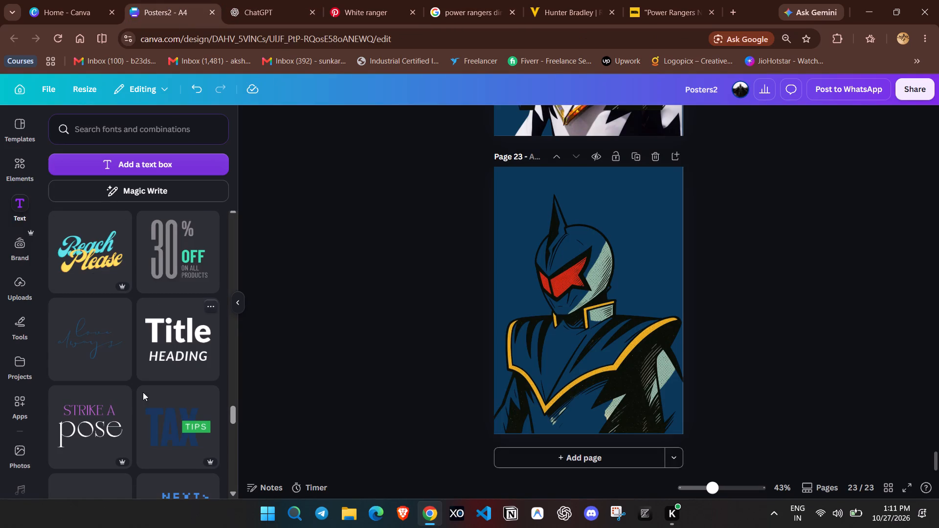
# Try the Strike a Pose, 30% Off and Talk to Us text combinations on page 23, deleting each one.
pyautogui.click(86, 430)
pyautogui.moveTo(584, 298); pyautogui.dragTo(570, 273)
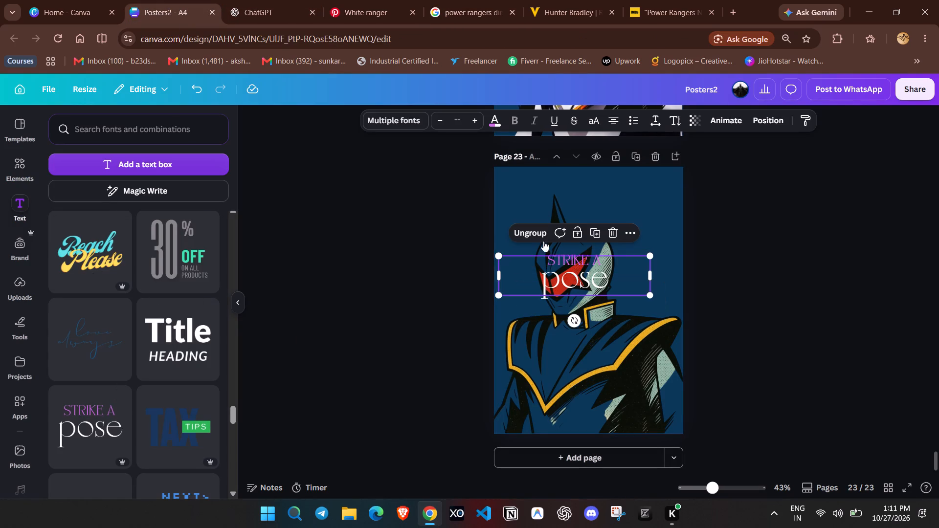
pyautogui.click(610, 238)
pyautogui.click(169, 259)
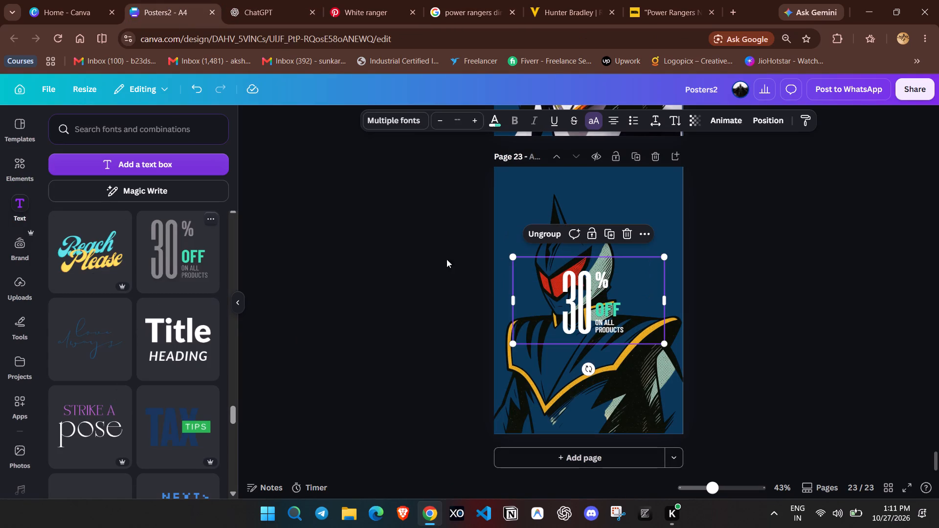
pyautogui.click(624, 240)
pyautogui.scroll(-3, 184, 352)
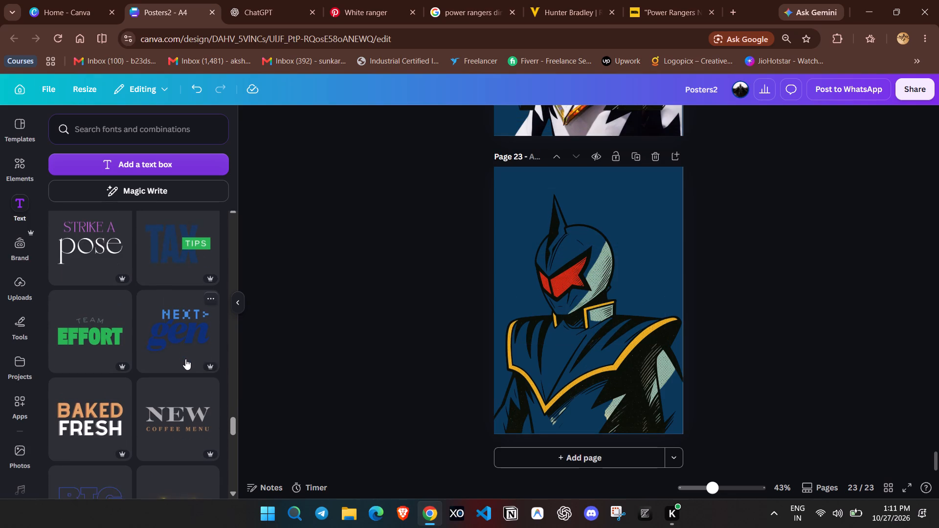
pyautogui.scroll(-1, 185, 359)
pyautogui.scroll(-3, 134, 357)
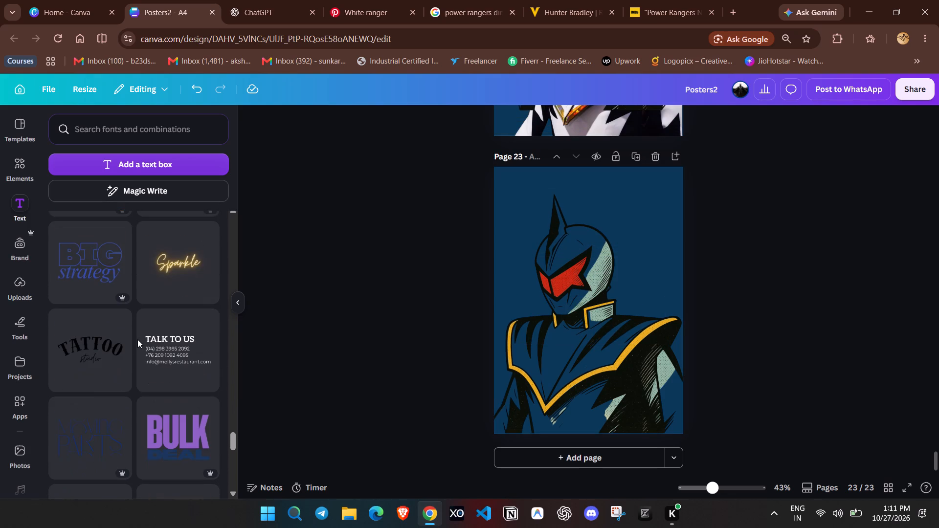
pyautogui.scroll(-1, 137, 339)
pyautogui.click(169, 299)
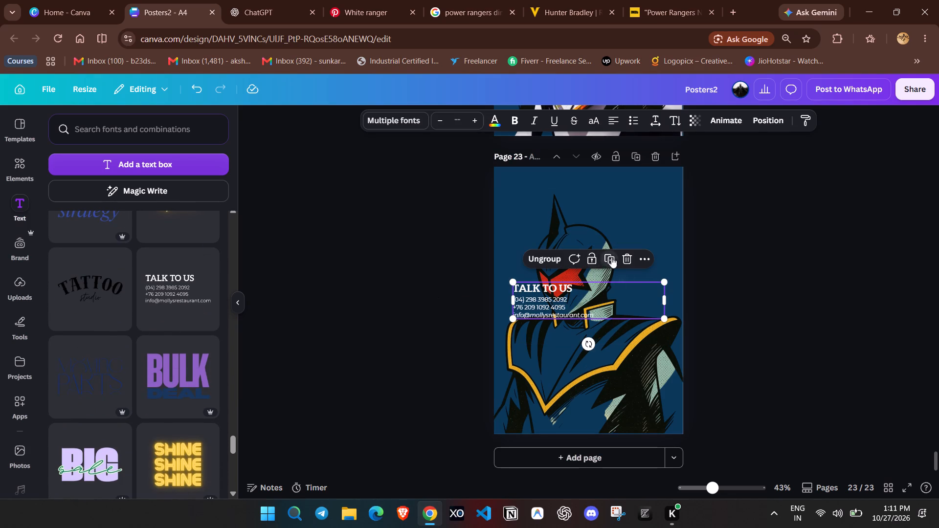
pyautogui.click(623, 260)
# Add the Bulk Deal text combination to page 23, ungroup it and delete the DEAL line.
pyautogui.click(185, 372)
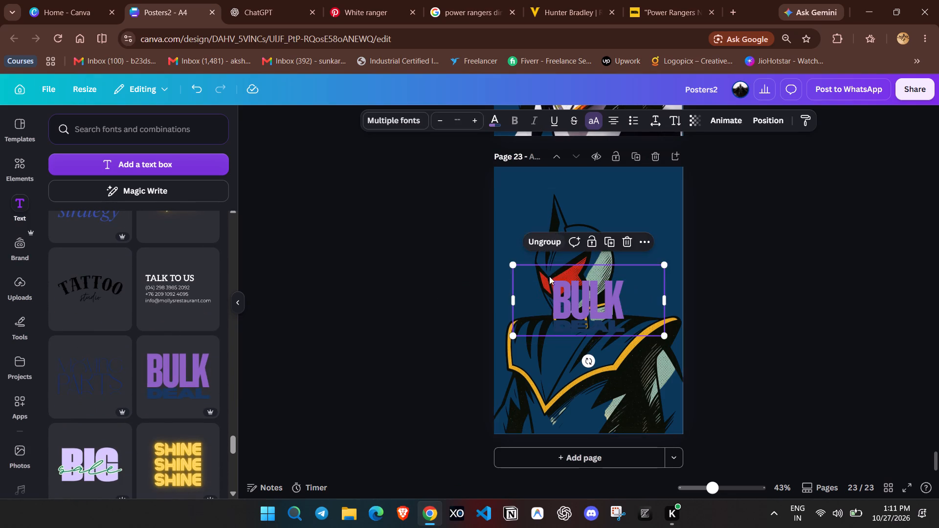
pyautogui.moveTo(553, 282); pyautogui.dragTo(545, 253)
pyautogui.click(538, 215)
pyautogui.click(771, 259)
pyautogui.moveTo(543, 306); pyautogui.dragTo(548, 333)
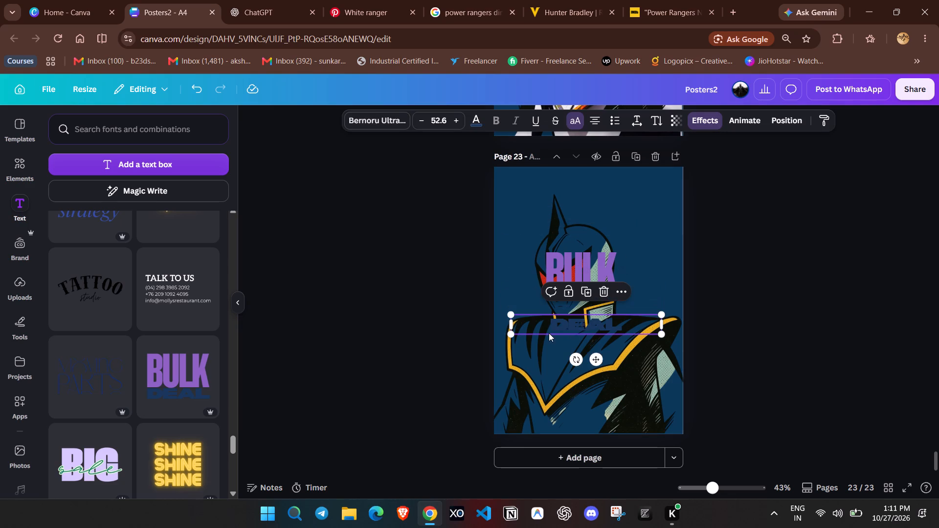
pyautogui.click(604, 286)
# Replace the BULK text with the copied quote "Not so fast!".
pyautogui.doubleClick(596, 270)
pyautogui.hotkey('ctrl', 'v')
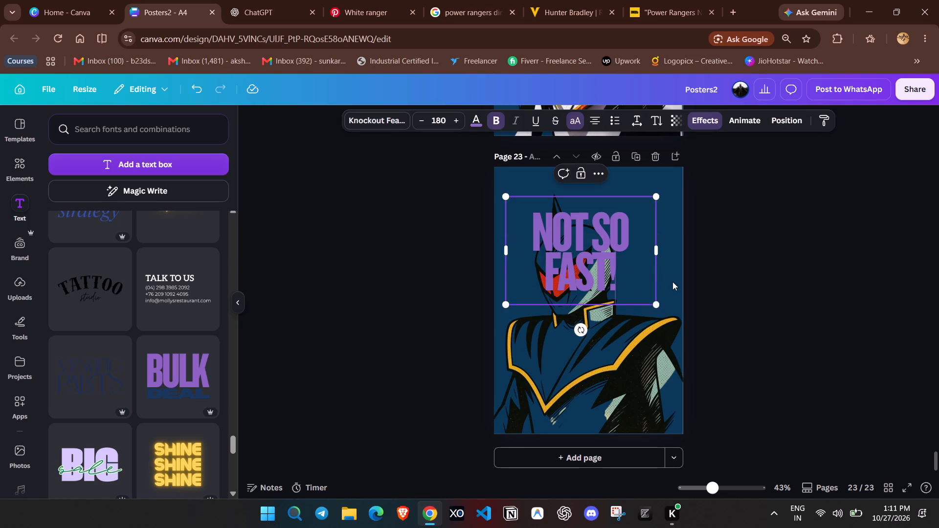
pyautogui.click(777, 286)
# Move the quote down over the ranger and slightly widen its letter spacing.
pyautogui.moveTo(640, 262); pyautogui.dragTo(640, 313)
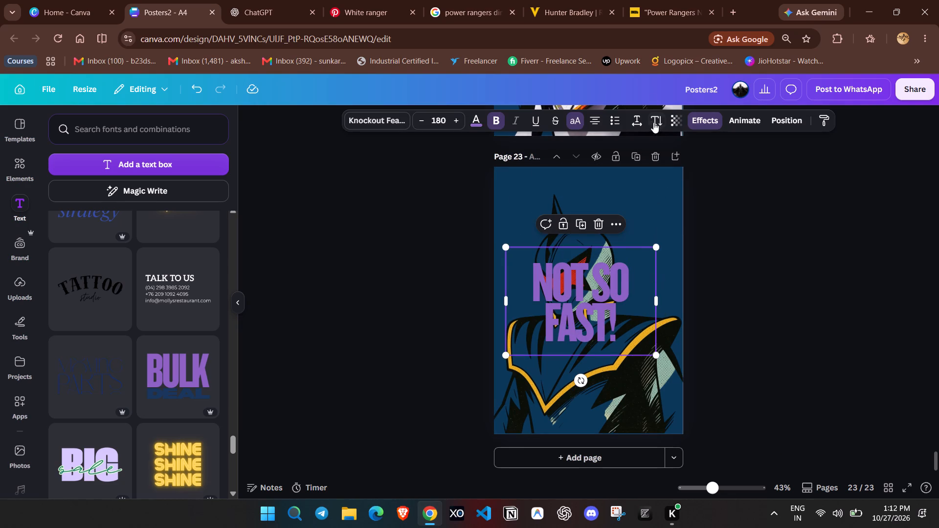
pyautogui.click(642, 127)
pyautogui.moveTo(593, 174); pyautogui.dragTo(597, 175)
pyautogui.click(771, 268)
# Enlarge the quote to font size 291, nearly the full page width on two lines, and place it at the top of page 23.
pyautogui.moveTo(657, 242); pyautogui.dragTo(680, 209)
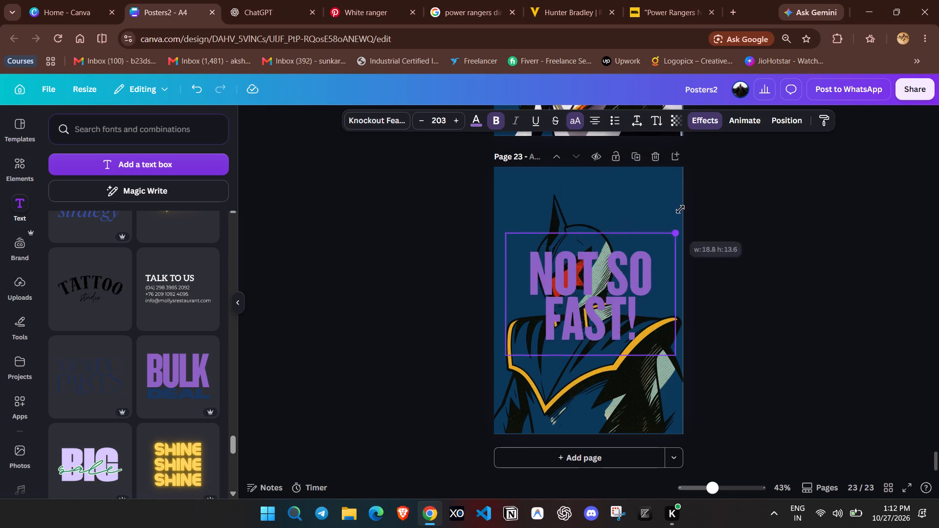
pyautogui.moveTo(680, 209); pyautogui.dragTo(716, 160)
pyautogui.moveTo(505, 269); pyautogui.dragTo(534, 272)
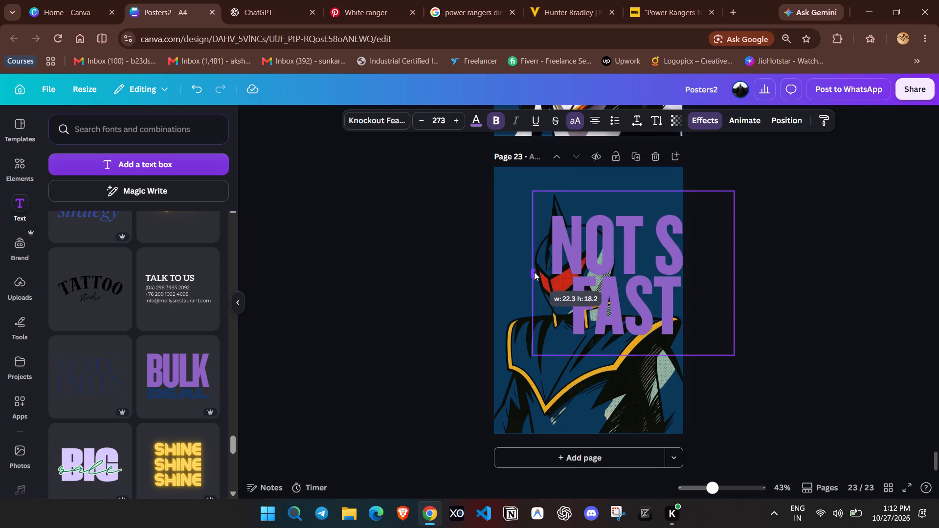
pyautogui.moveTo(534, 272); pyautogui.dragTo(561, 278)
pyautogui.click(846, 222)
pyautogui.moveTo(652, 257); pyautogui.dragTo(590, 266)
pyautogui.moveTo(671, 200); pyautogui.dragTo(681, 186)
pyautogui.moveTo(627, 246); pyautogui.dragTo(627, 242)
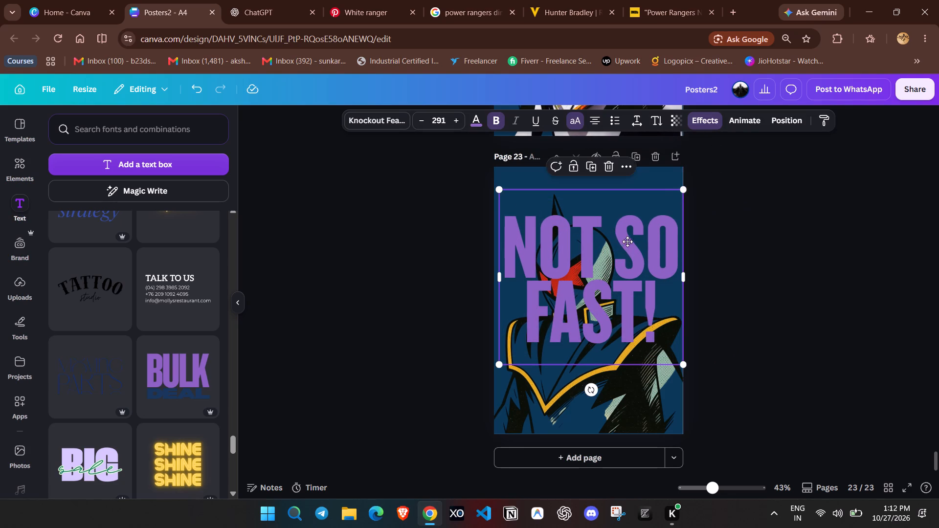
pyautogui.moveTo(627, 242); pyautogui.dragTo(625, 204)
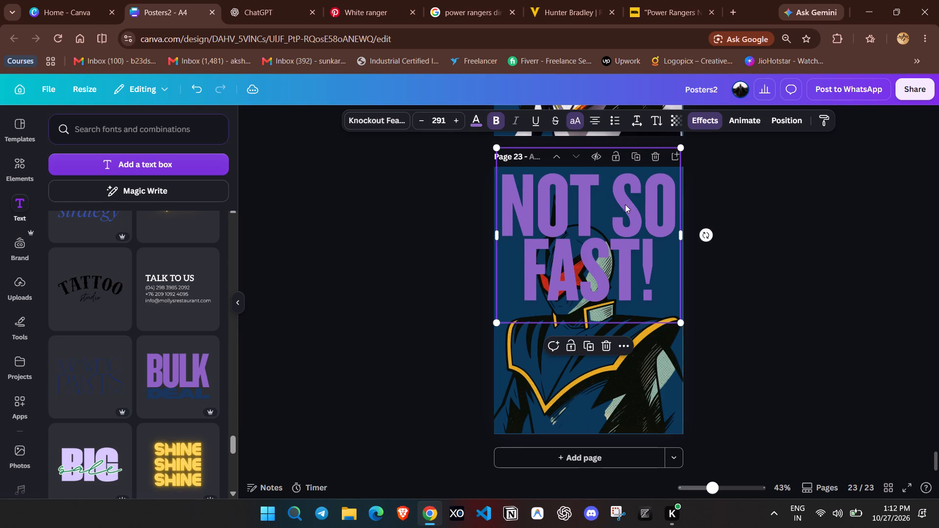
# Send the quote backward so it sits behind the comic-style ranger.
pyautogui.rightClick(625, 204)
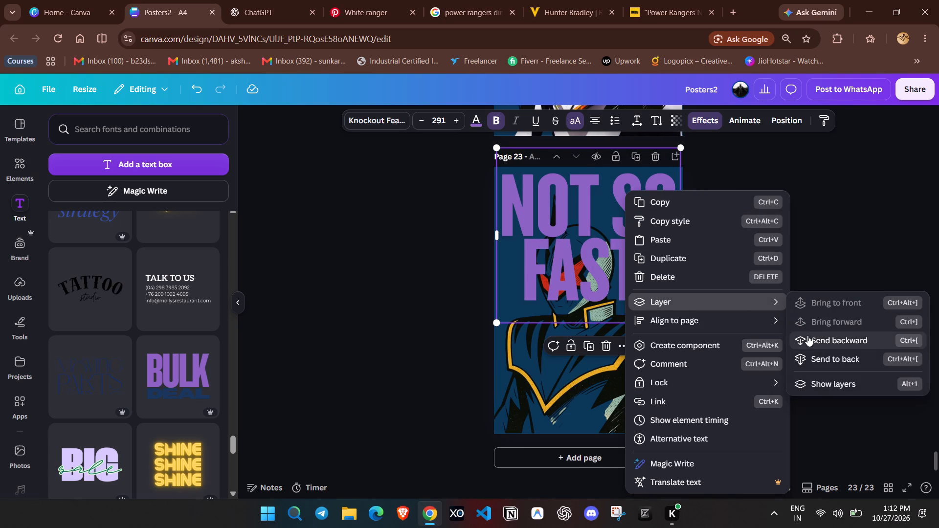
pyautogui.click(808, 336)
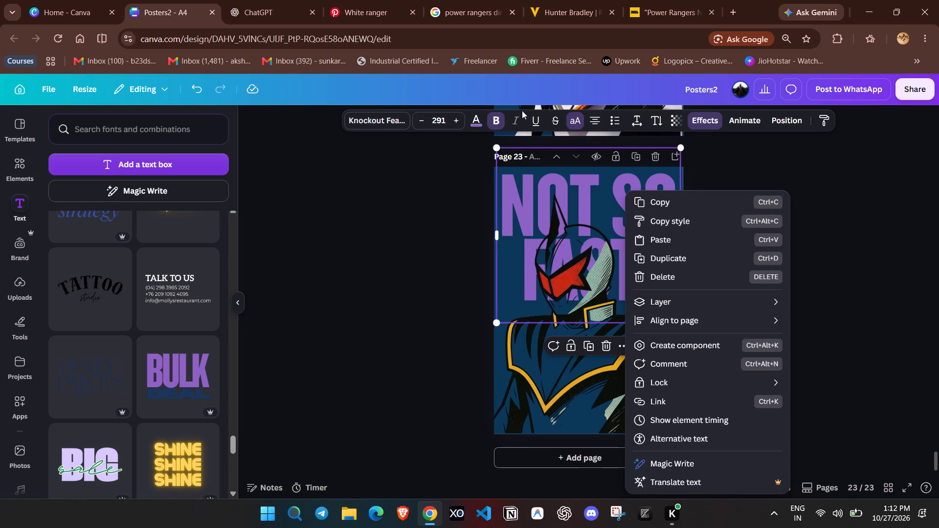
# Recolor the quote white and nudge it slightly upward on page 23.
pyautogui.click(481, 124)
pyautogui.click(481, 124)
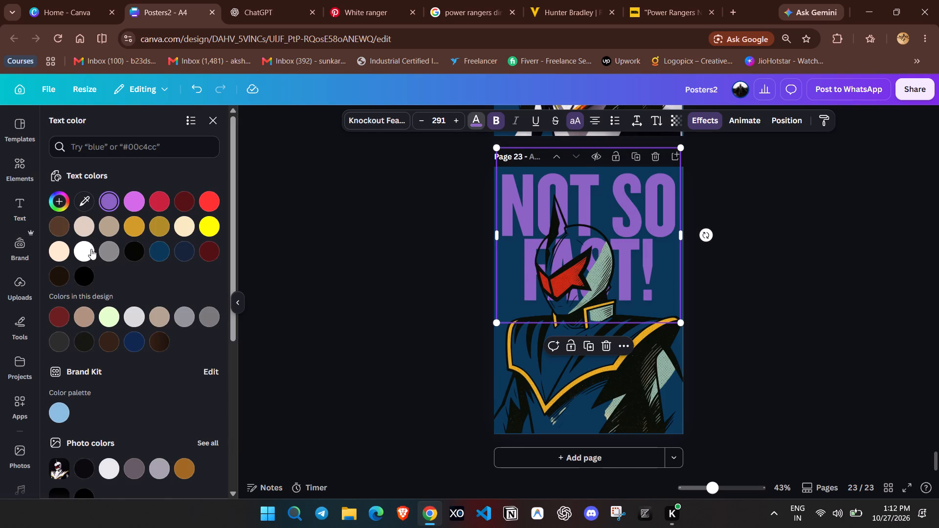
pyautogui.click(87, 254)
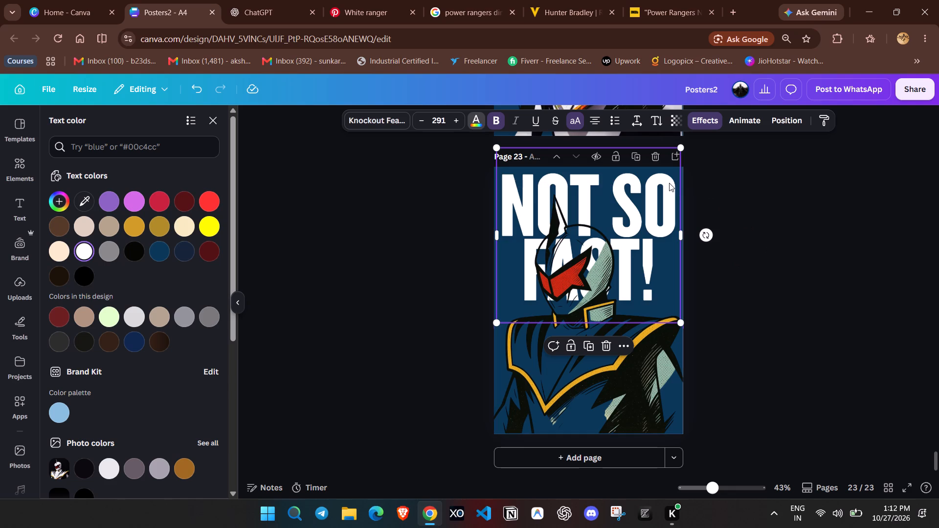
pyautogui.click(668, 177)
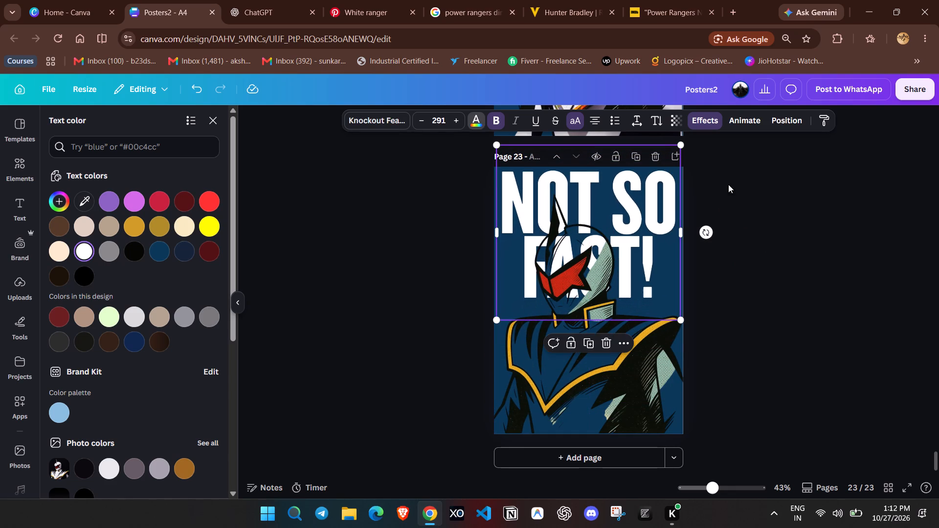
pyautogui.doubleClick(743, 184)
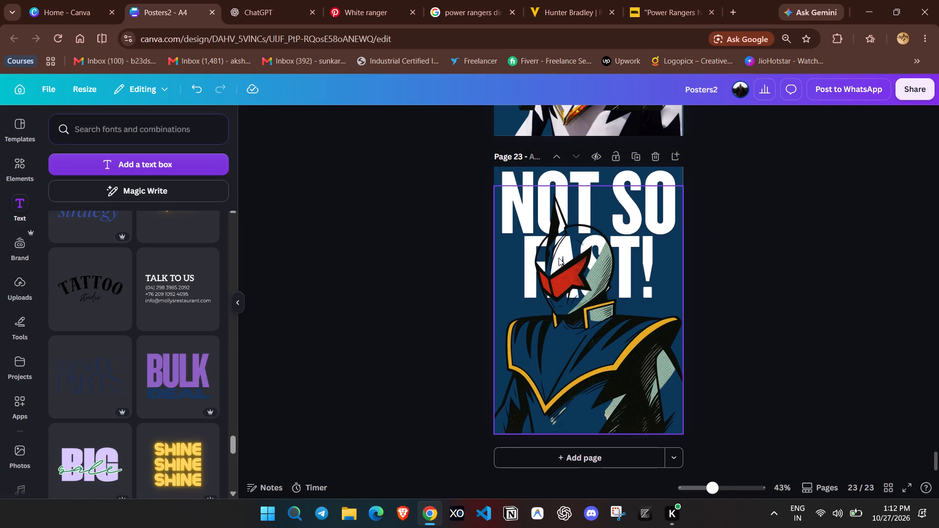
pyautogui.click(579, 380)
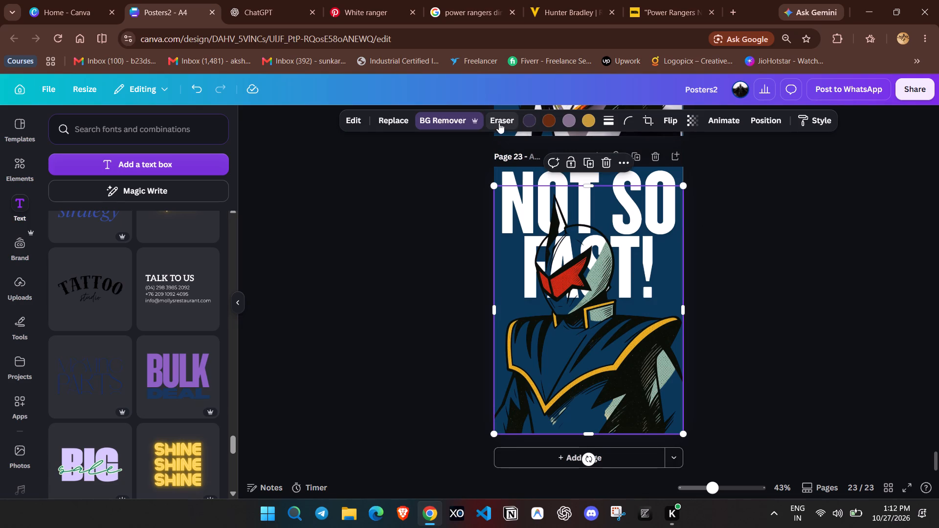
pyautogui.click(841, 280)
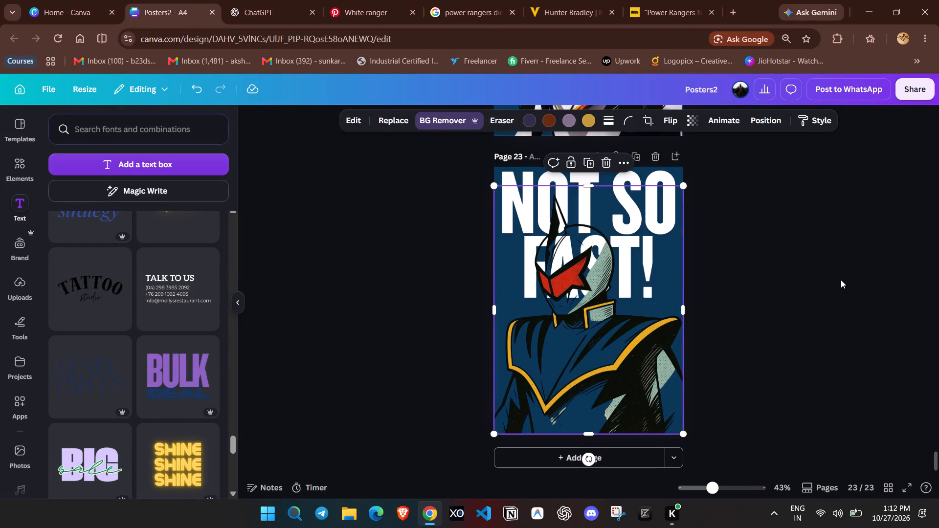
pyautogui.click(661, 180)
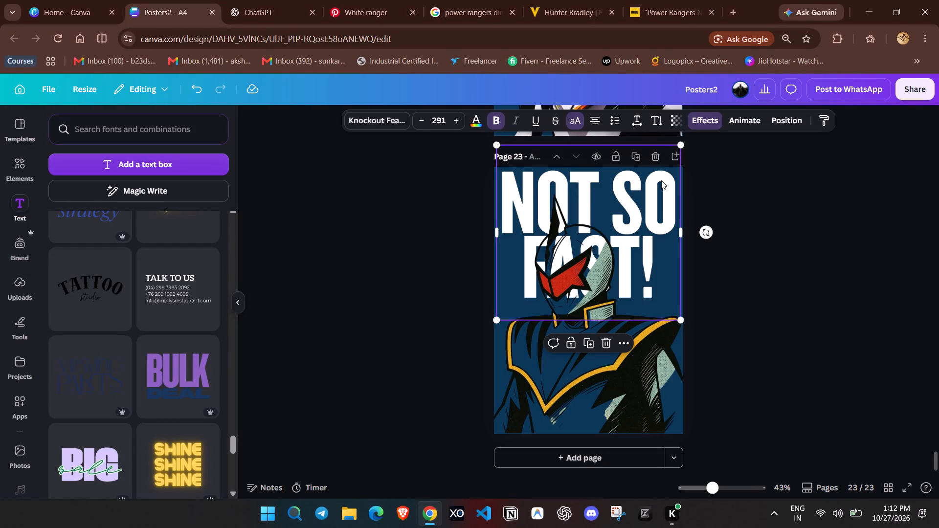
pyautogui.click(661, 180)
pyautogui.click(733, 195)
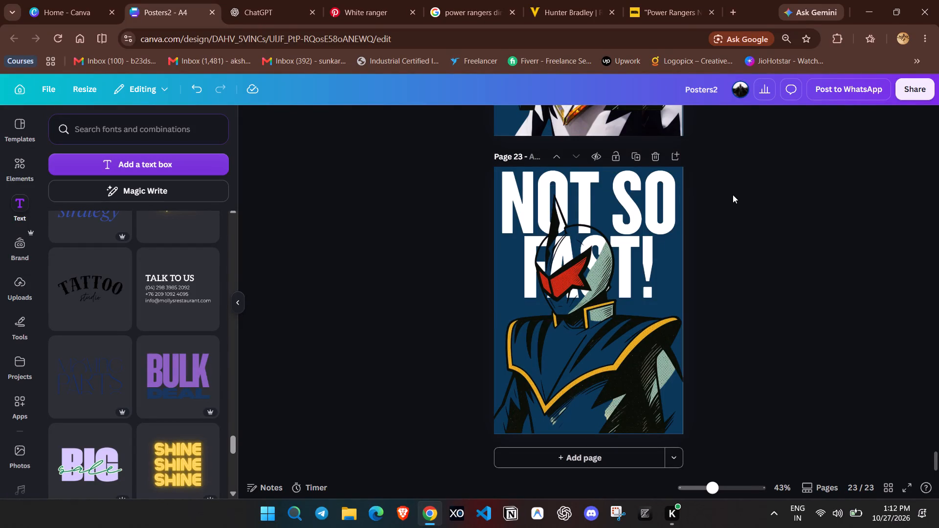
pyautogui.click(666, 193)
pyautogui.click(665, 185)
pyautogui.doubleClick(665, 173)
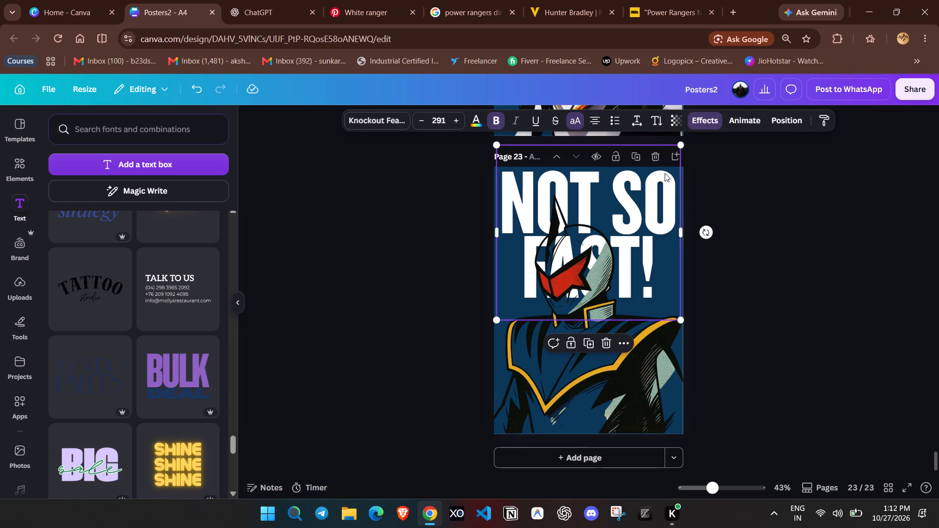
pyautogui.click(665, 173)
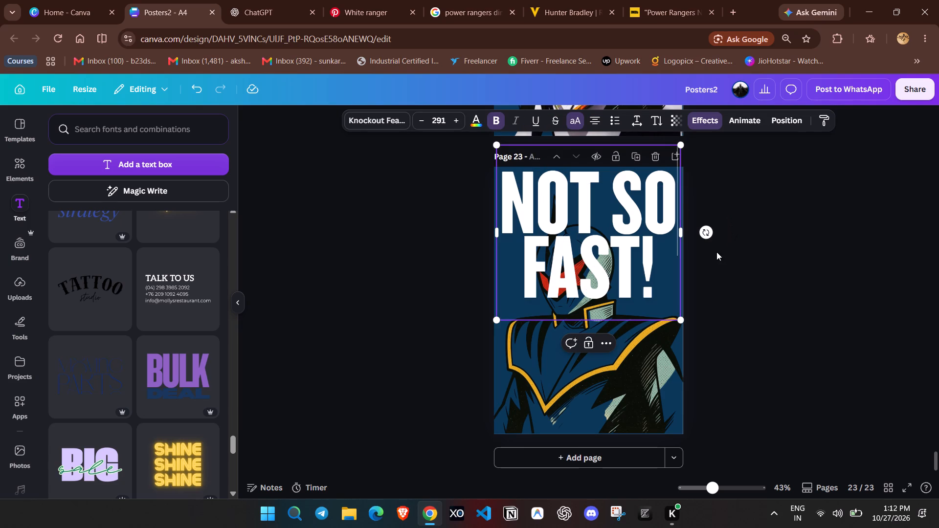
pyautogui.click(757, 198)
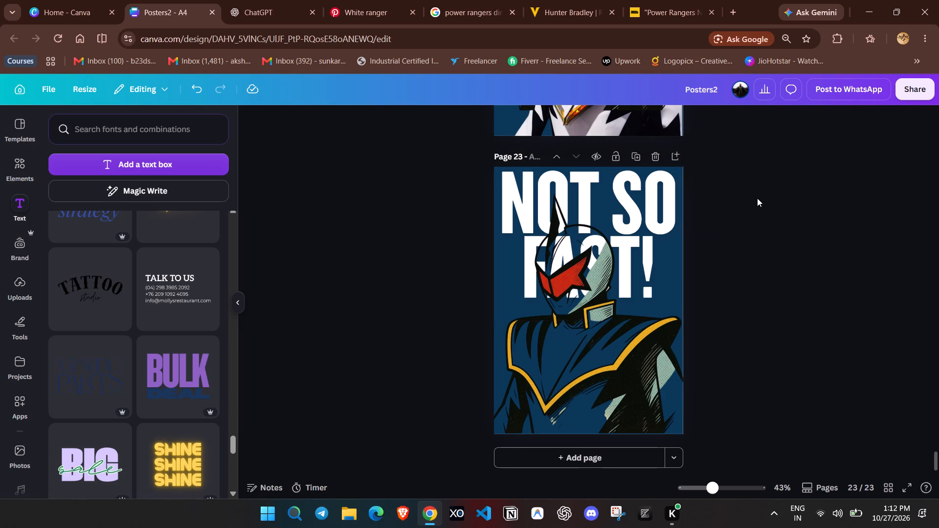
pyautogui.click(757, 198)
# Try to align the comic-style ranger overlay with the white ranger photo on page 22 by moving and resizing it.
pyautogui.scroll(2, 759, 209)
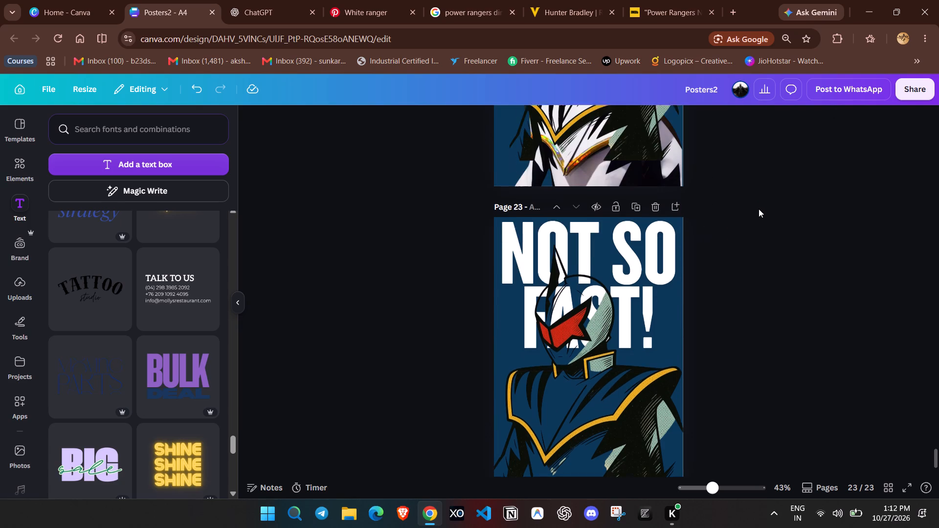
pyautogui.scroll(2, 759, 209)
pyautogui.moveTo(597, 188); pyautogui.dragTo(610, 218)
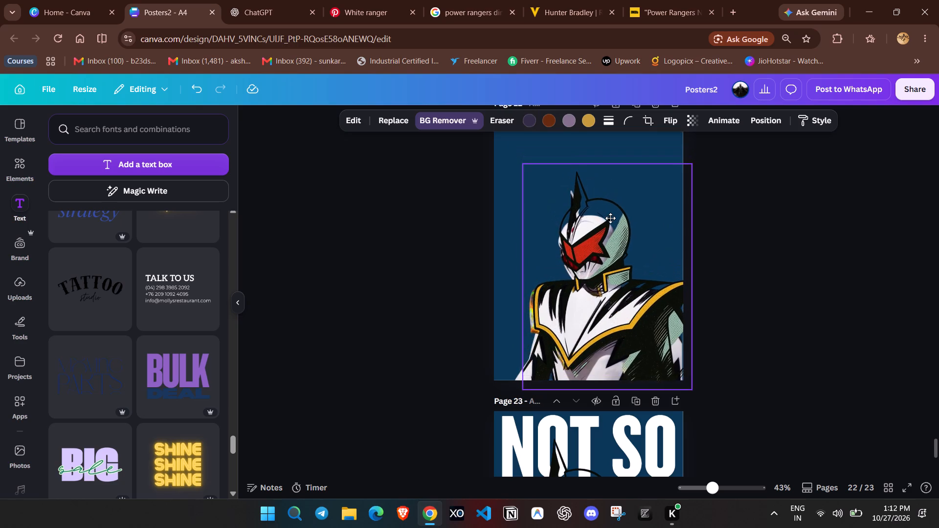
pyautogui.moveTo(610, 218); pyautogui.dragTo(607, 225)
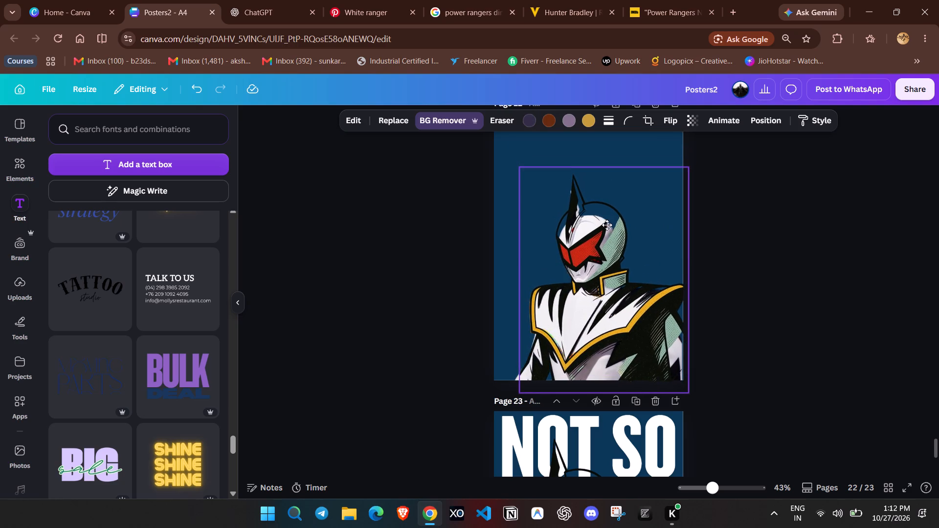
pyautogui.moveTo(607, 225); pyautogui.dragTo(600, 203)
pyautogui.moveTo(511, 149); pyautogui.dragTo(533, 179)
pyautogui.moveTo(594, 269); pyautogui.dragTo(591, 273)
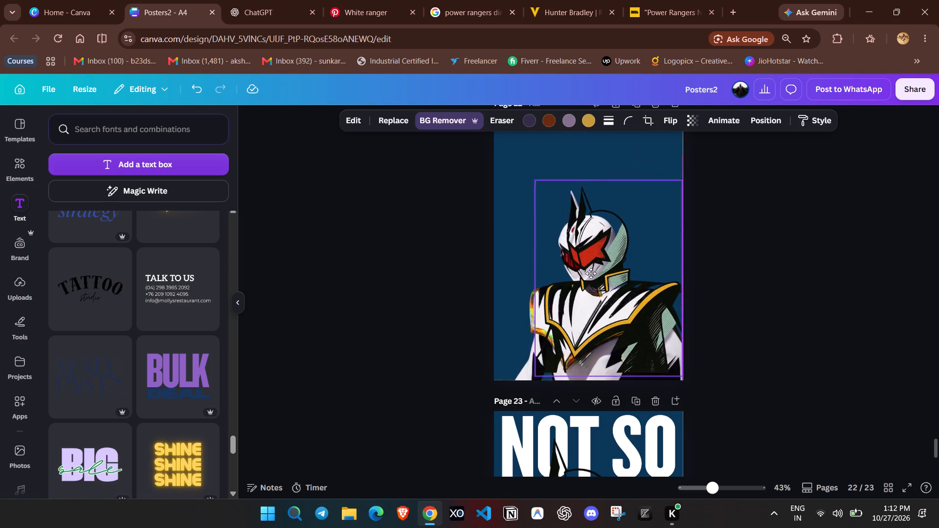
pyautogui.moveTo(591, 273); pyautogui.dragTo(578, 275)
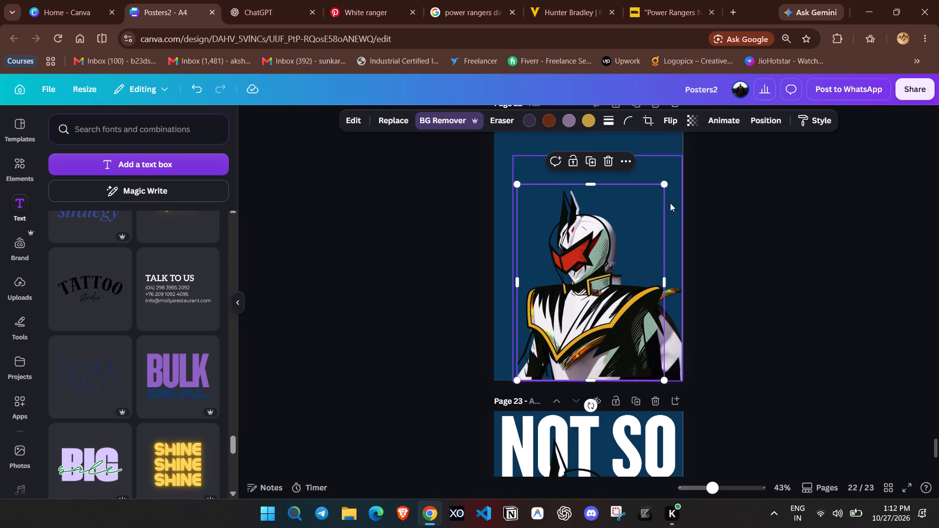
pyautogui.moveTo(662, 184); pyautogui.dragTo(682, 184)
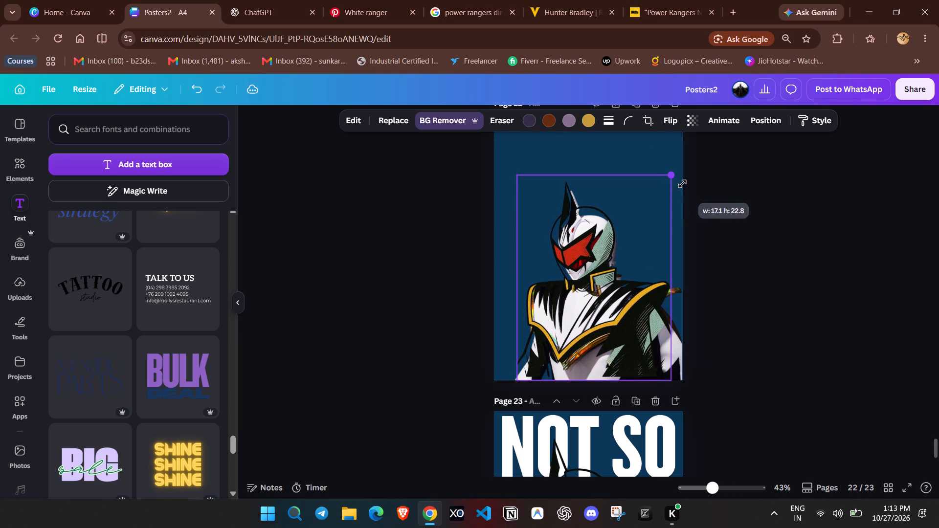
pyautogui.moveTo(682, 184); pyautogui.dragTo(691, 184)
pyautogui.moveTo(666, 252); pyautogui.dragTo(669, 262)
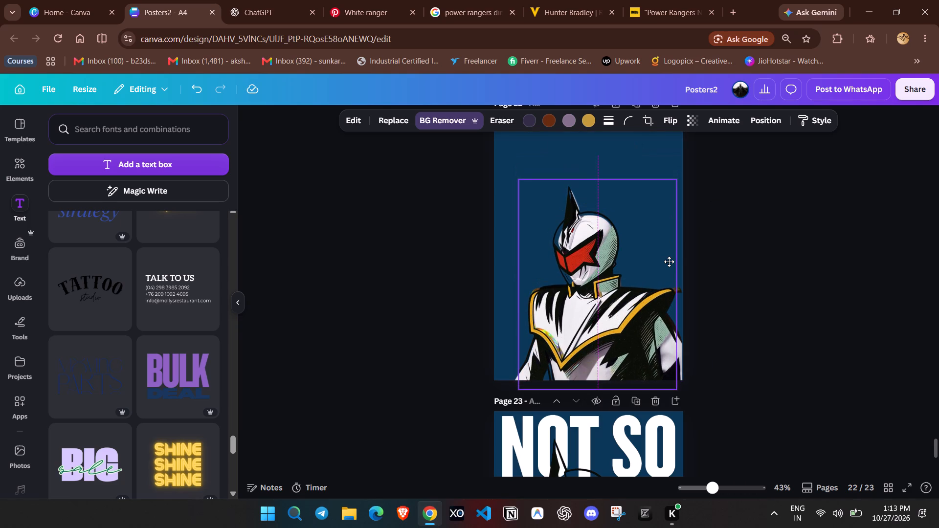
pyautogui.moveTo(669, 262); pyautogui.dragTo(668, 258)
# Delete the comic-style overlay from page 22 and slightly enlarge the white ranger photo beneath it.
pyautogui.click(619, 158)
pyautogui.click(656, 277)
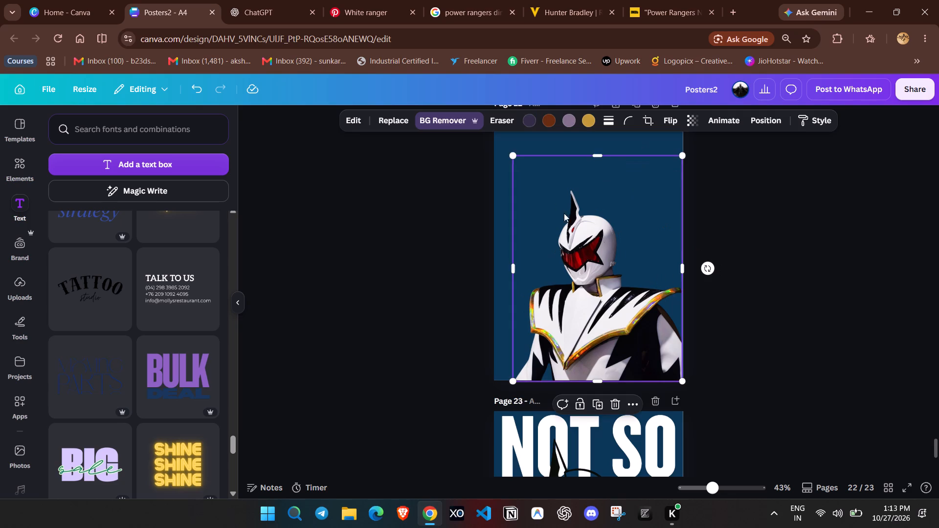
pyautogui.moveTo(515, 154); pyautogui.dragTo(509, 143)
pyautogui.click(703, 245)
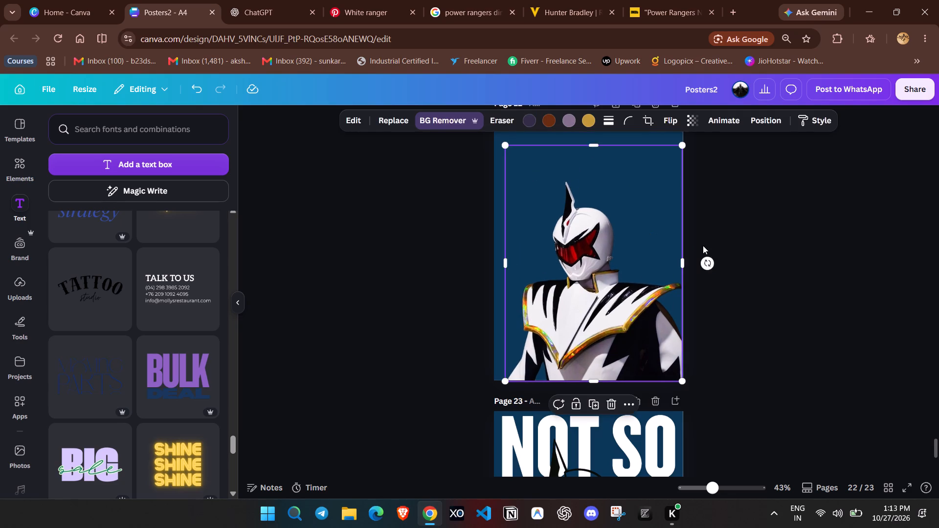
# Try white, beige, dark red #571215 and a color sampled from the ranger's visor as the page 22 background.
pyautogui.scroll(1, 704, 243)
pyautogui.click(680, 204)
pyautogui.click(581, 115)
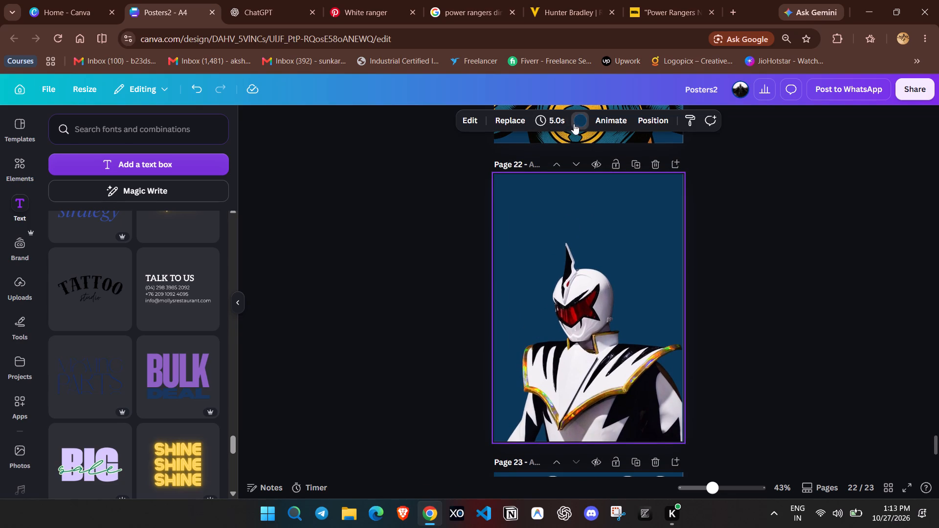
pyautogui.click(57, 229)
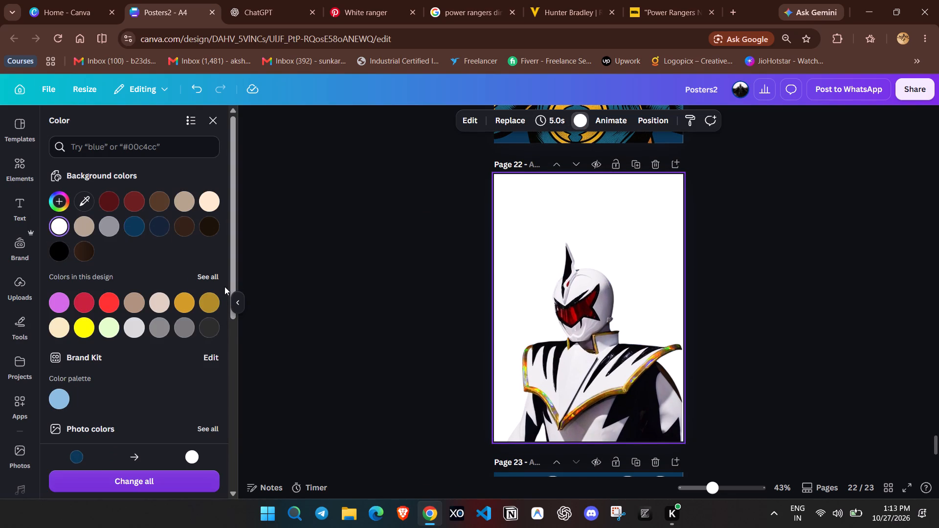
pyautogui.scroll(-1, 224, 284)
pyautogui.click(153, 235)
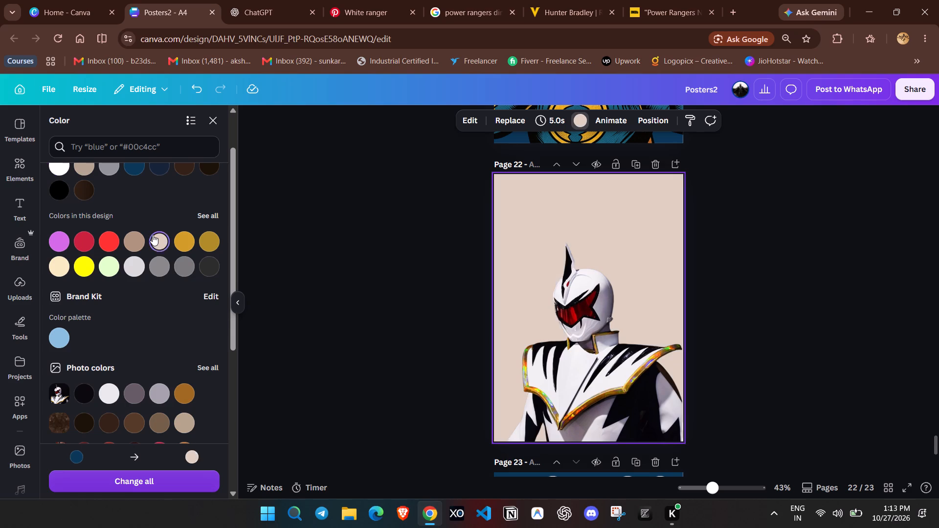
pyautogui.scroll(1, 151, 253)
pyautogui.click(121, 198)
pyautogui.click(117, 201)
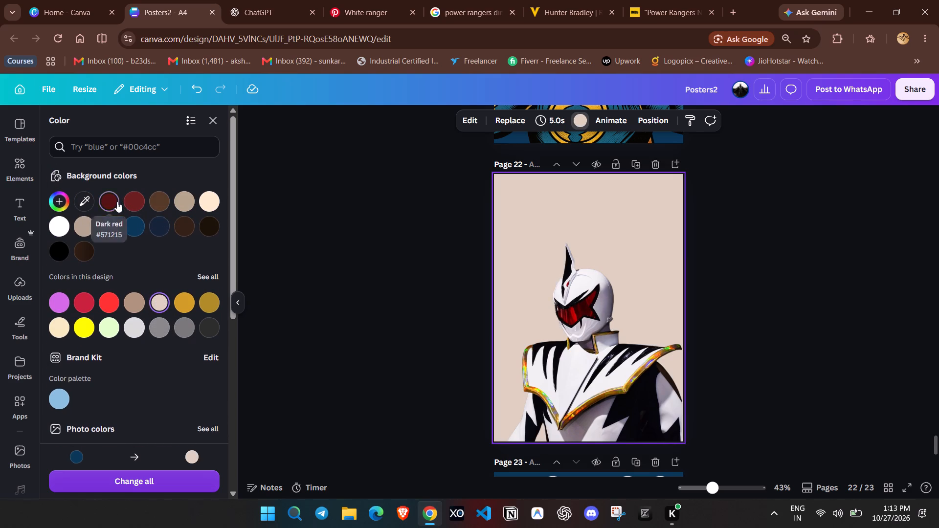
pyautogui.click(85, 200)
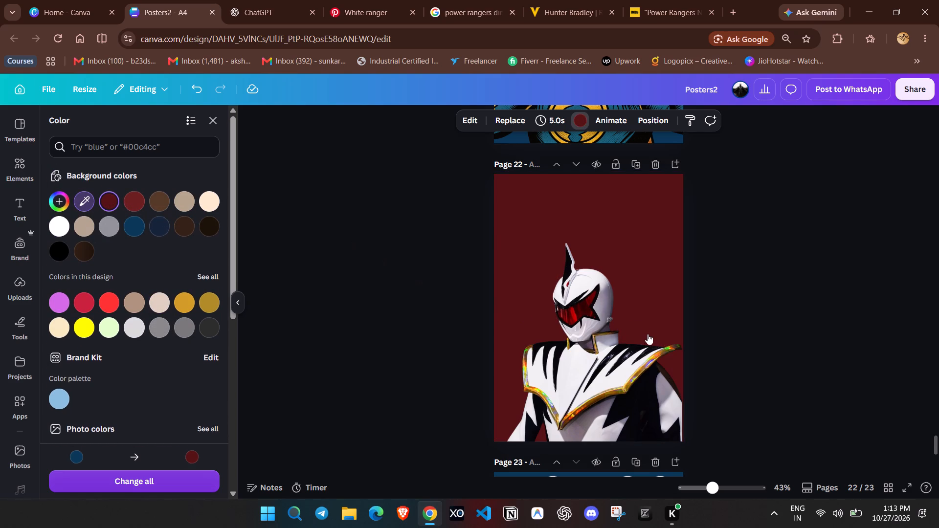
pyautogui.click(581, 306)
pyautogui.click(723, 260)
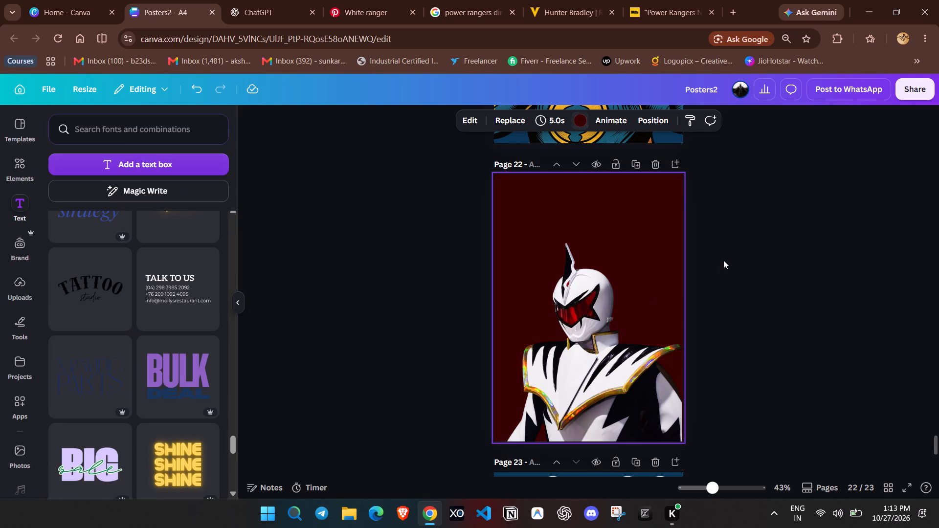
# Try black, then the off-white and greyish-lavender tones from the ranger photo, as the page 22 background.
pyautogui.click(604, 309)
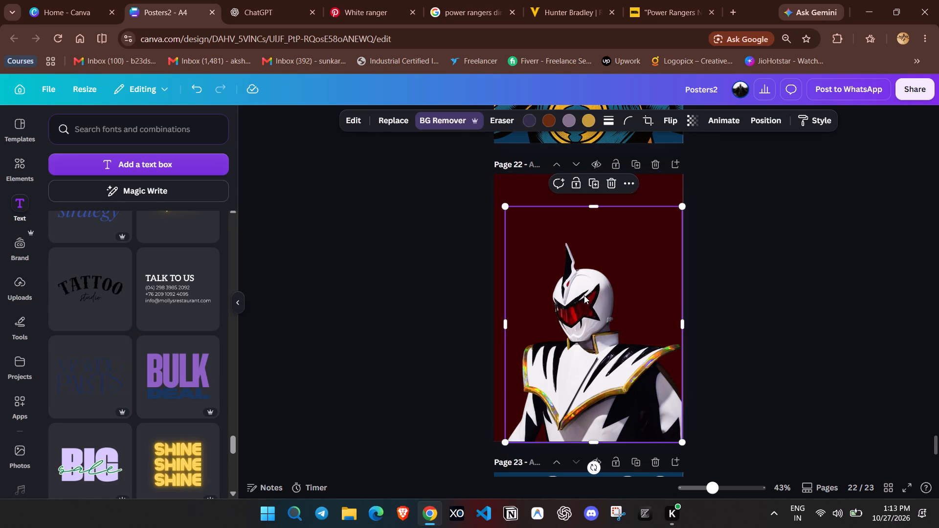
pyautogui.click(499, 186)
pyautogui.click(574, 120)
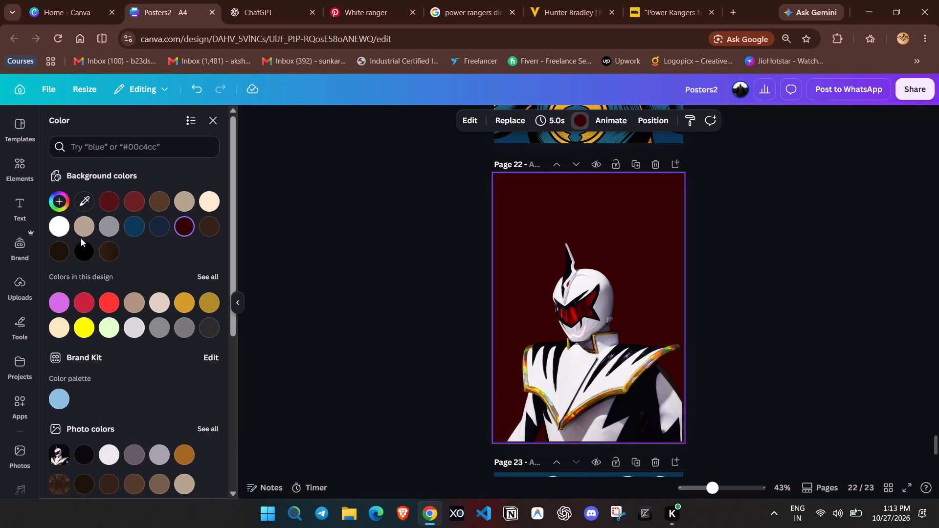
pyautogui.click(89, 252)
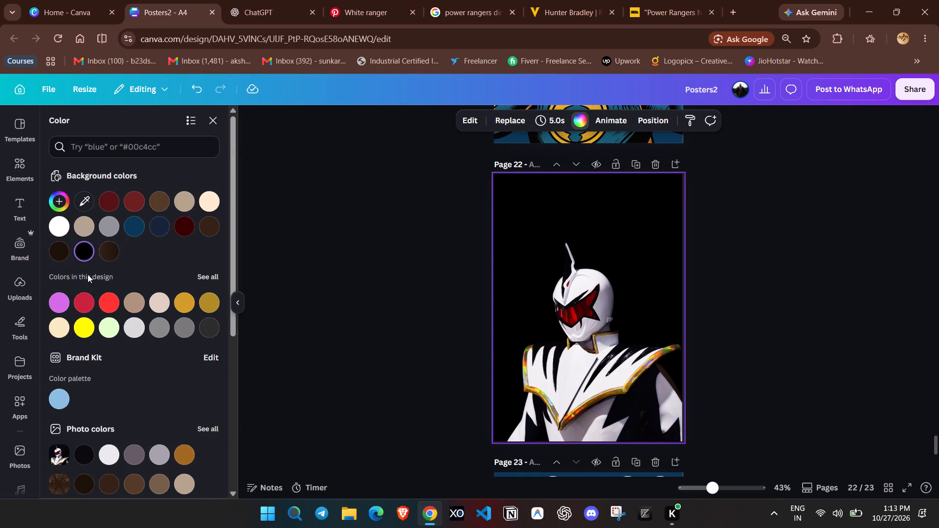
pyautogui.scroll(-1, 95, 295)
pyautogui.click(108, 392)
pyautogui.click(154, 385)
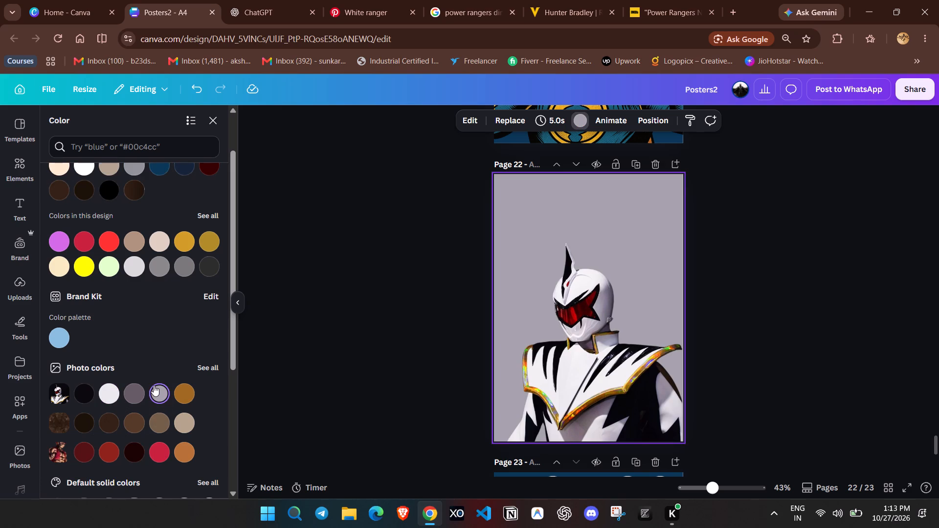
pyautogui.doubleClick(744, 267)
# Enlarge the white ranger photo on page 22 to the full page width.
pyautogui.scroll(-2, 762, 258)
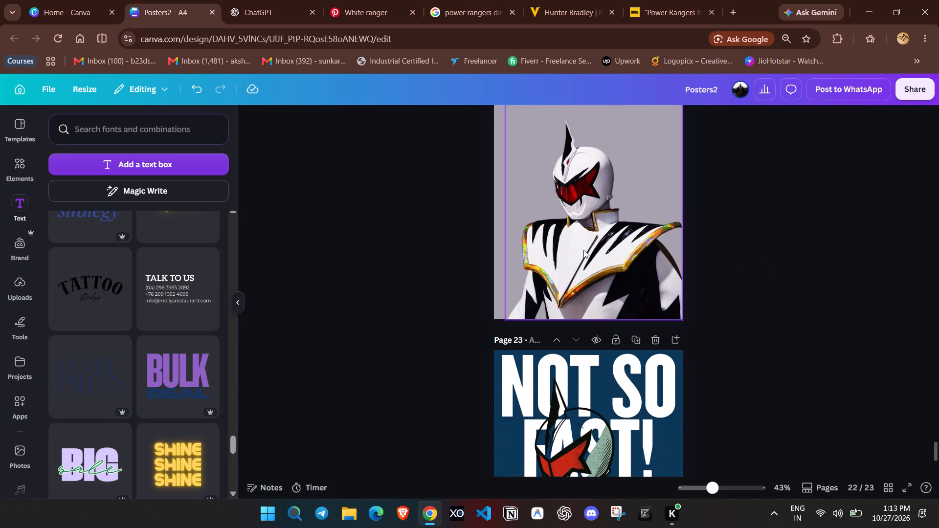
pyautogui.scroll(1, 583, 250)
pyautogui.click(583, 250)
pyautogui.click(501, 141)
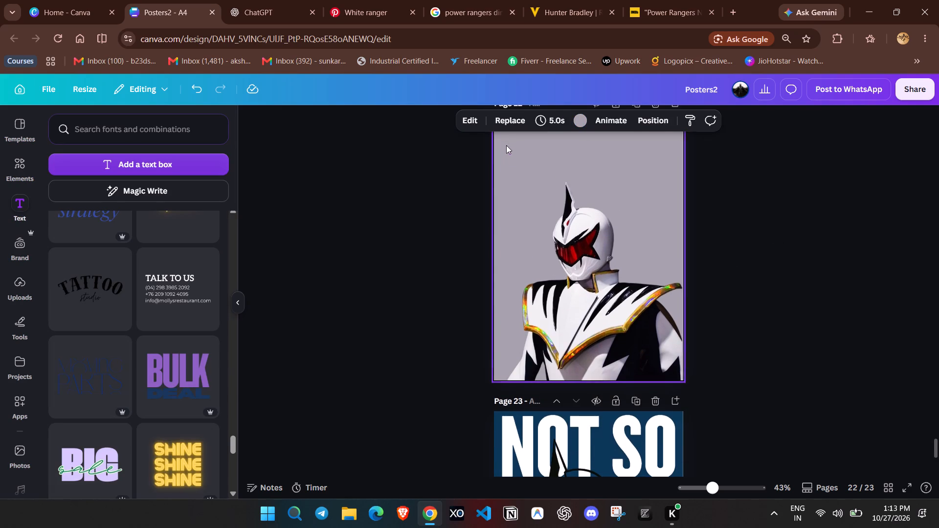
# Enlarge the white ranger photo on page 22 from its upper-left corner to about 20.8 wide by 27.7 high.
pyautogui.click(529, 172)
pyautogui.moveTo(506, 147); pyautogui.dragTo(495, 134)
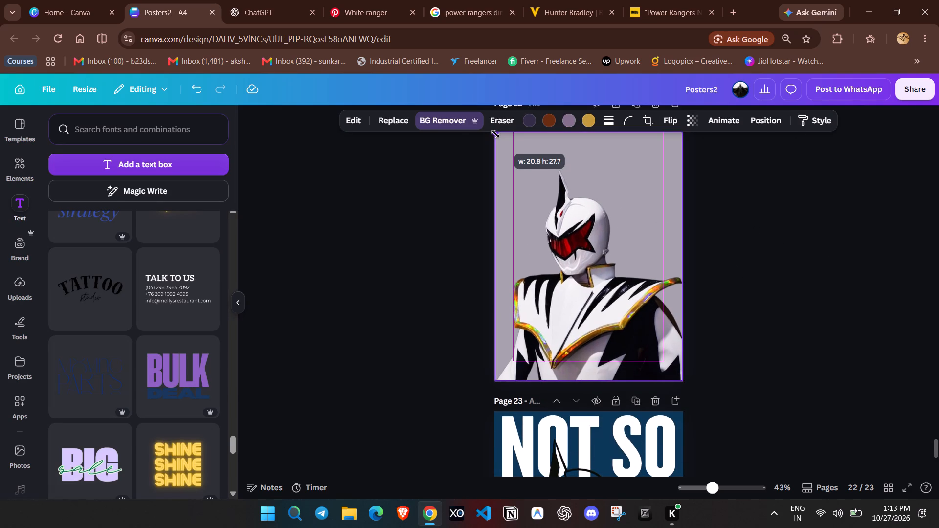
pyautogui.moveTo(495, 134); pyautogui.dragTo(494, 132)
pyautogui.click(738, 202)
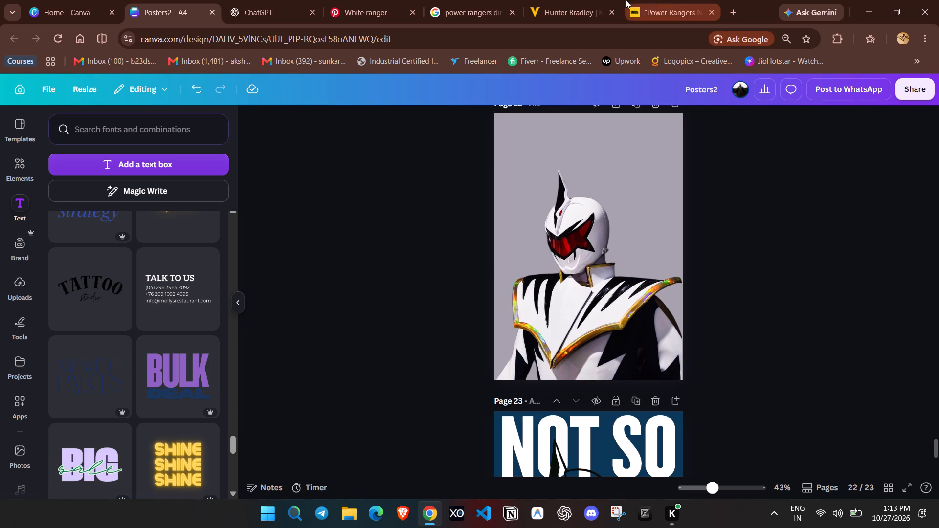
# Close the old IMDb page and open IMDb's "Quotes - Power Rangers DinoThunder" result from the Google search for white ranger quotes.
pyautogui.click(640, 0)
pyautogui.click(498, 0)
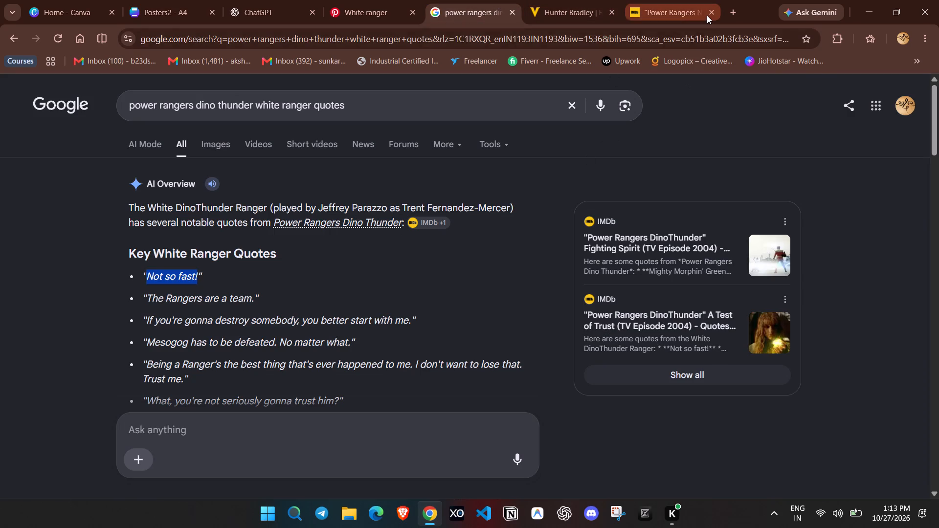
pyautogui.doubleClick(707, 15)
pyautogui.click(710, 14)
pyautogui.click(465, 0)
pyautogui.click(491, 0)
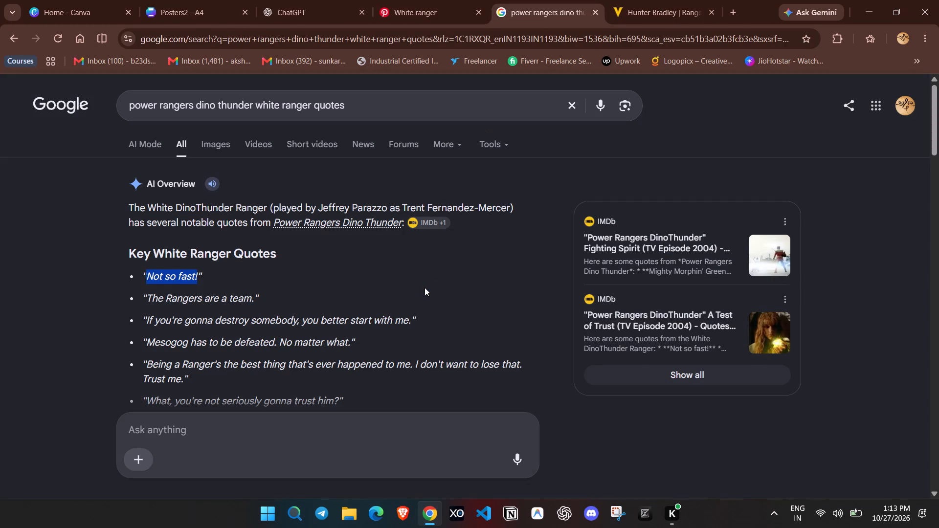
pyautogui.scroll(-2, 407, 276)
pyautogui.click(246, 209)
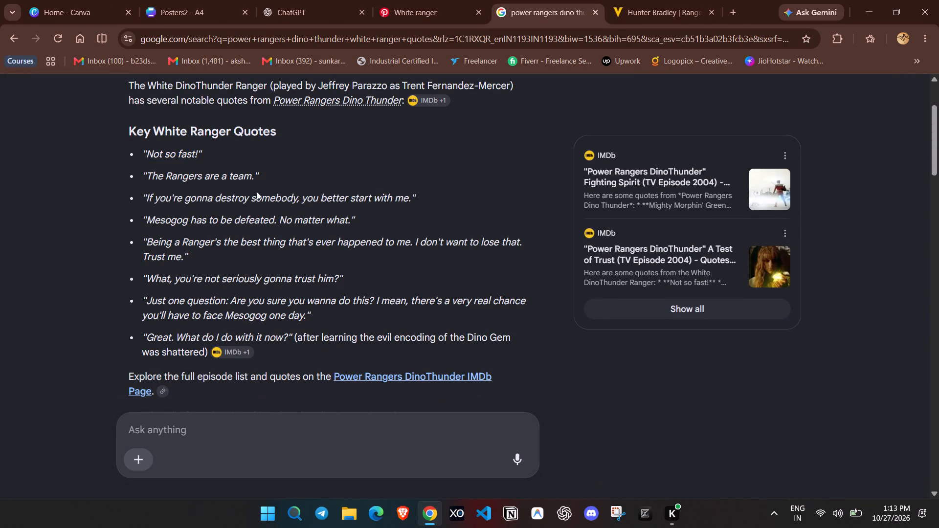
pyautogui.scroll(-10, 260, 185)
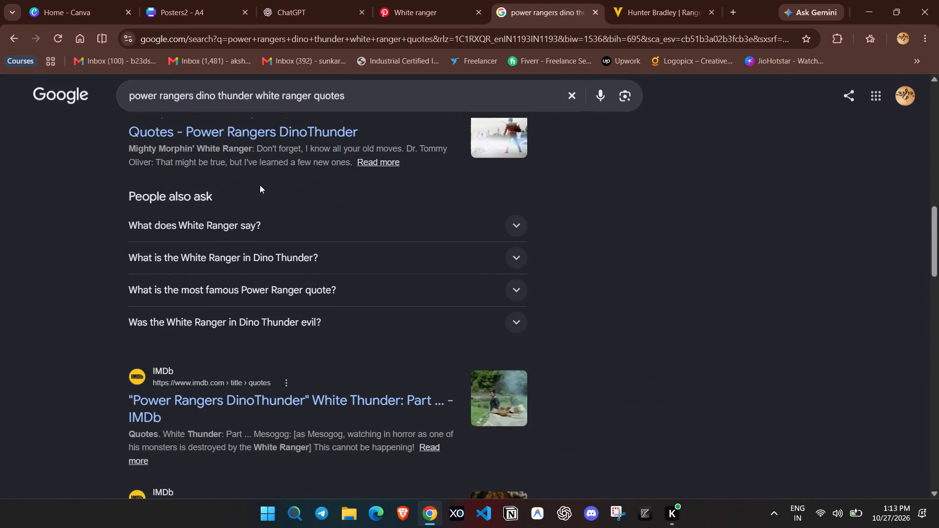
pyautogui.scroll(1, 260, 185)
pyautogui.click(262, 187)
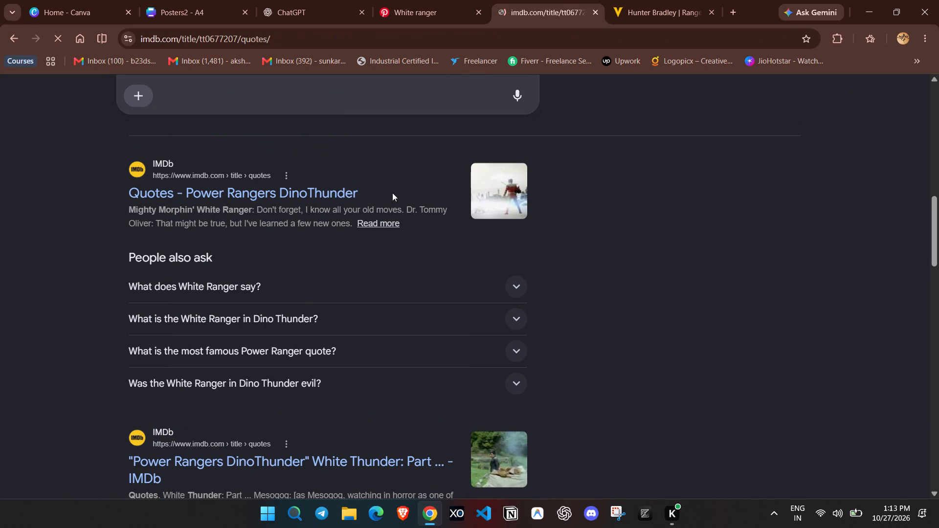
# Copy the Mighty Morphin' White Ranger quote "Don't forget, I know all your old moves." from the IMDb quotes page.
pyautogui.scroll(-5, 392, 209)
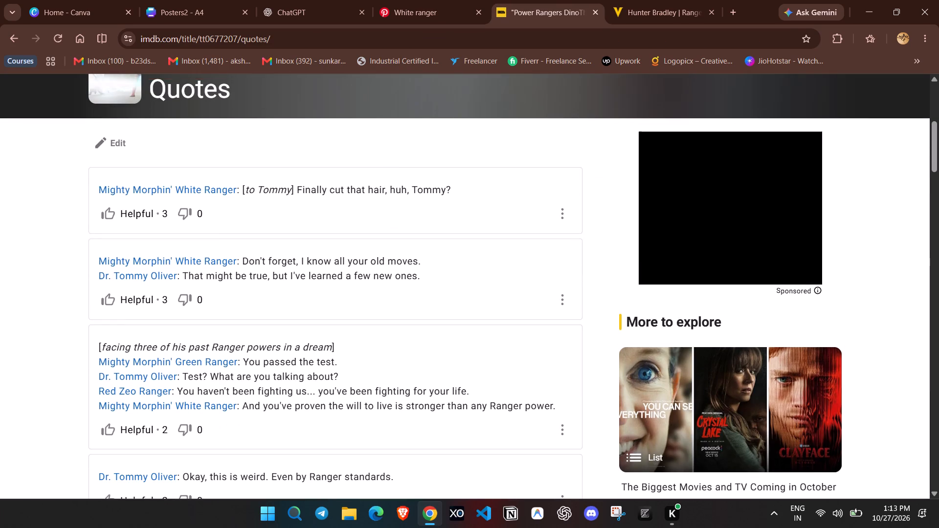
pyautogui.click(270, 294)
pyautogui.scroll(1, 365, 286)
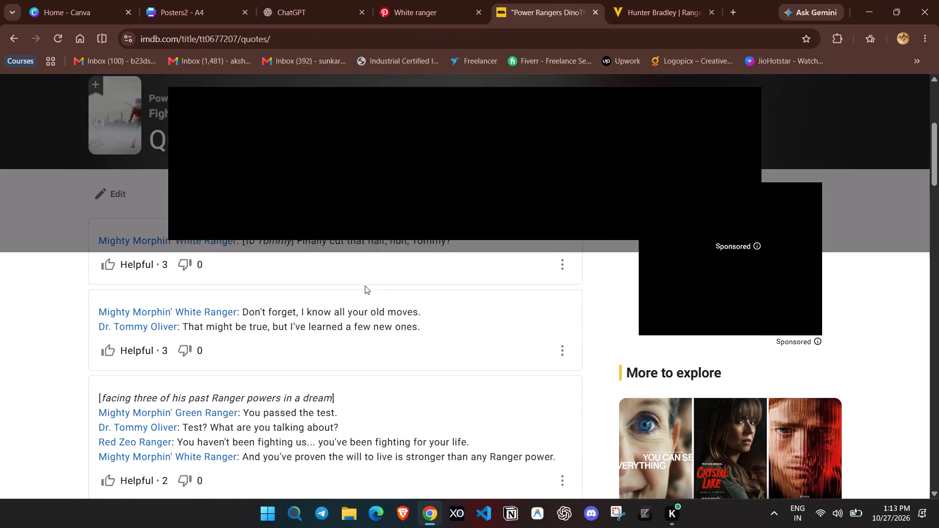
pyautogui.moveTo(245, 319); pyautogui.dragTo(365, 318)
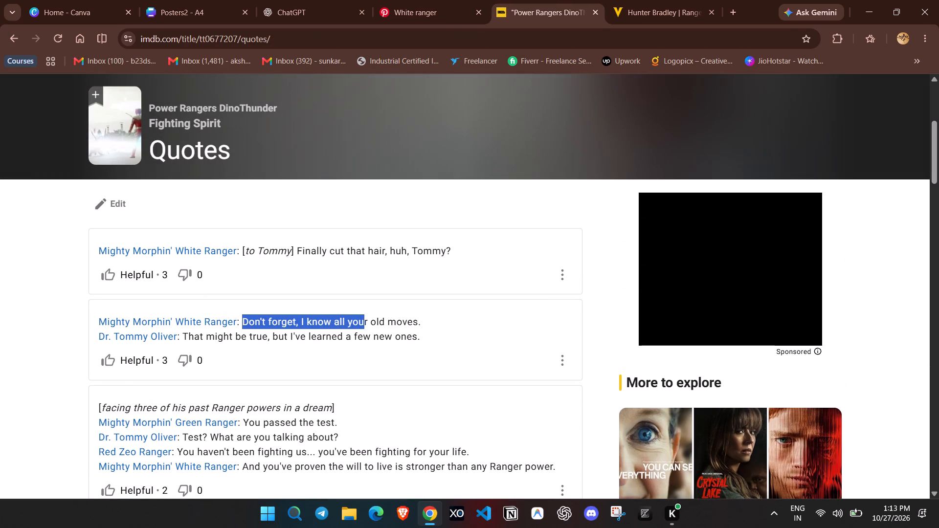
pyautogui.moveTo(365, 318); pyautogui.dragTo(420, 323)
pyautogui.hotkey('ctrl', 'c')
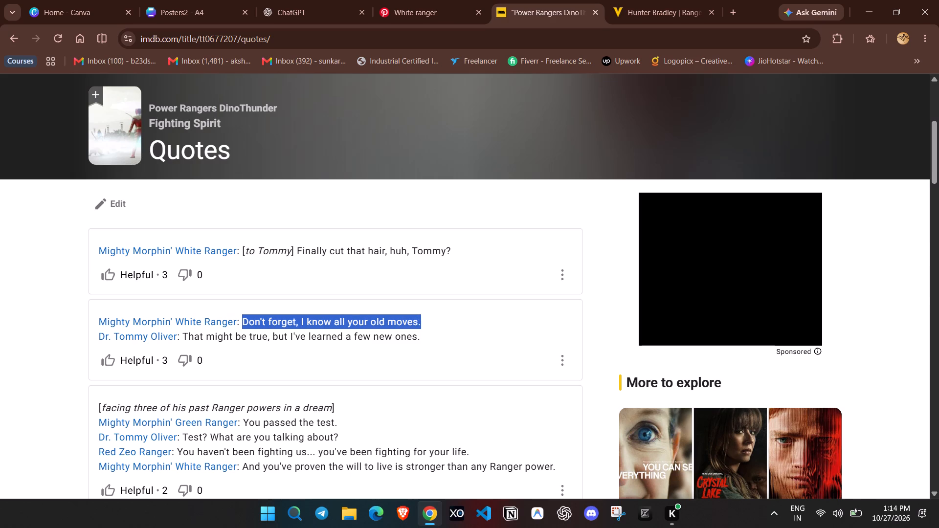
# Back in the Canva poster, add the "Talk to us" text combination to page 22 and delete its contact details text.
pyautogui.click(152, 0)
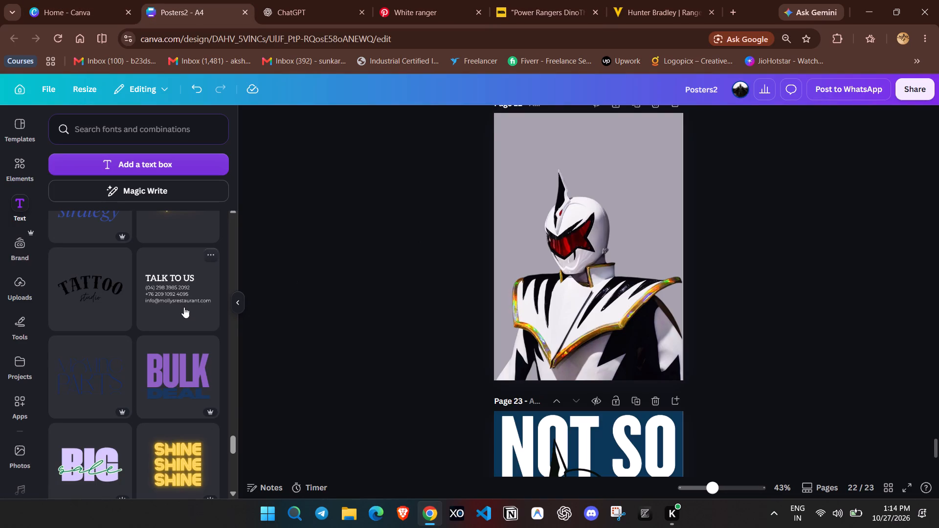
pyautogui.click(183, 305)
pyautogui.click(552, 204)
pyautogui.click(712, 200)
pyautogui.click(638, 251)
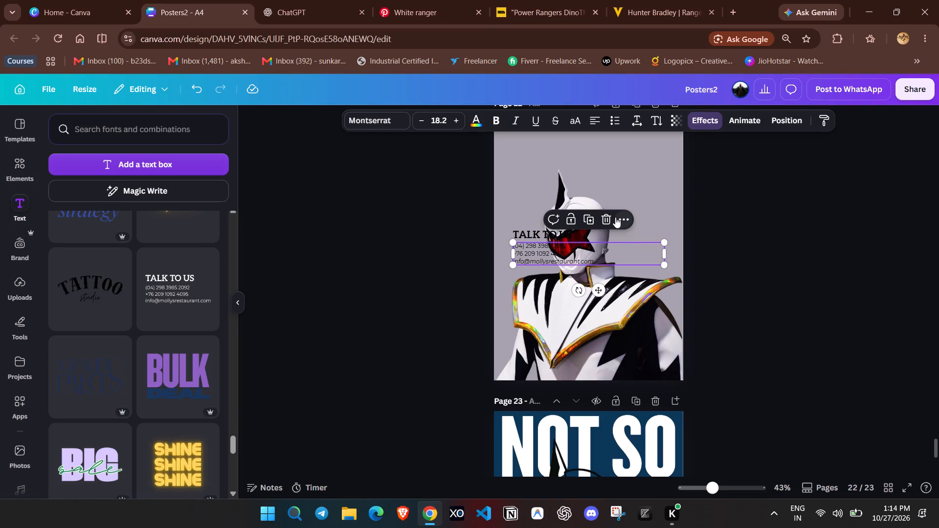
pyautogui.click(607, 216)
# Replace the "Talk to us" heading on page 22 with the copied quote "Don't forget, I know all your old moves.".
pyautogui.doubleClick(587, 234)
pyautogui.hotkey('ctrl', 'v')
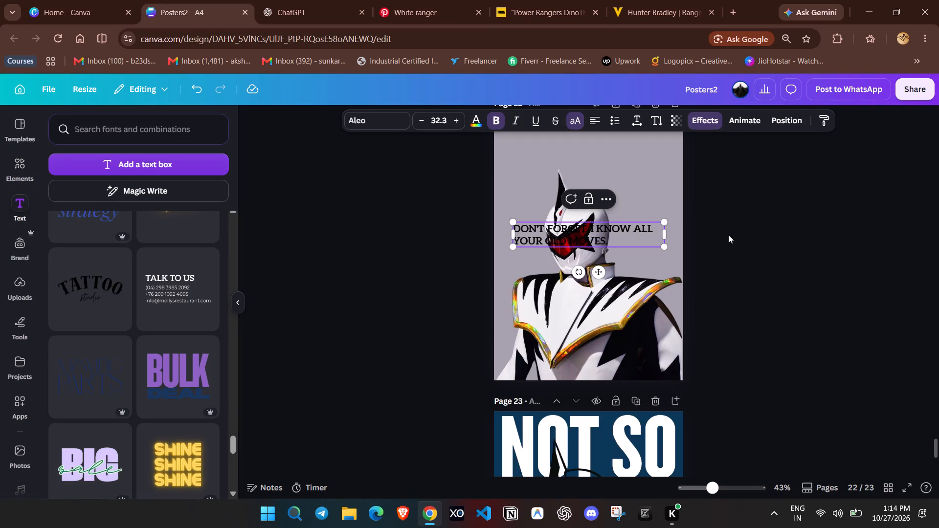
# Wrap the quote "Don't forget, I know all your old moves." onto three lines and enlarge it to font size 47.2.
pyautogui.moveTo(668, 232); pyautogui.dragTo(634, 245)
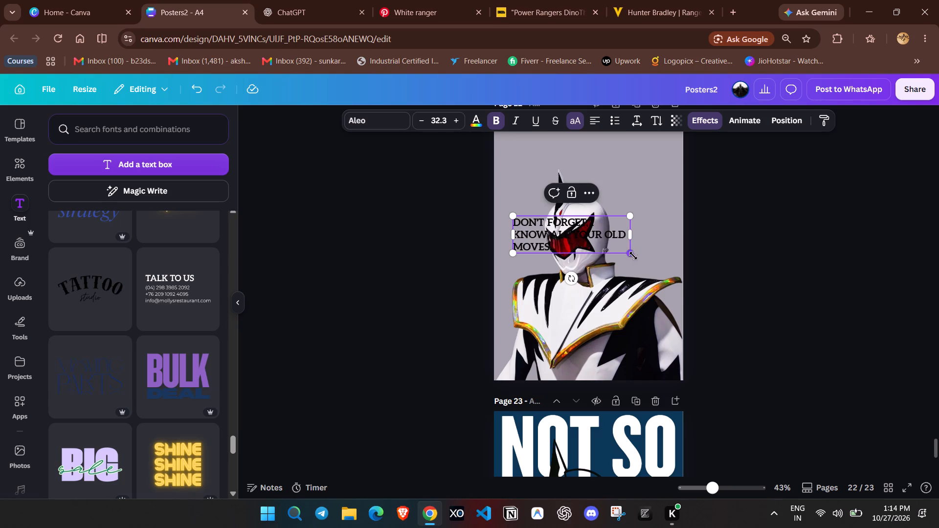
pyautogui.moveTo(633, 256); pyautogui.dragTo(678, 304)
pyautogui.scroll(1, 712, 251)
pyautogui.moveTo(611, 311); pyautogui.dragTo(601, 234)
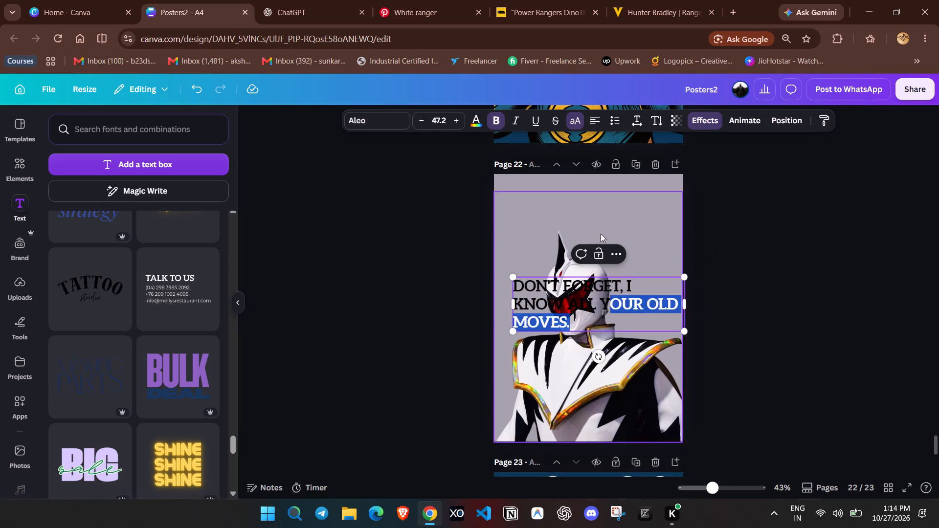
pyautogui.moveTo(601, 234); pyautogui.dragTo(601, 227)
pyautogui.click(790, 241)
# Place the quote at the top of page 22 above the ranger and enlarge it to font size 55.7.
pyautogui.moveTo(652, 293); pyautogui.dragTo(637, 208)
pyautogui.moveTo(672, 223); pyautogui.dragTo(655, 222)
pyautogui.moveTo(651, 245); pyautogui.dragTo(684, 290)
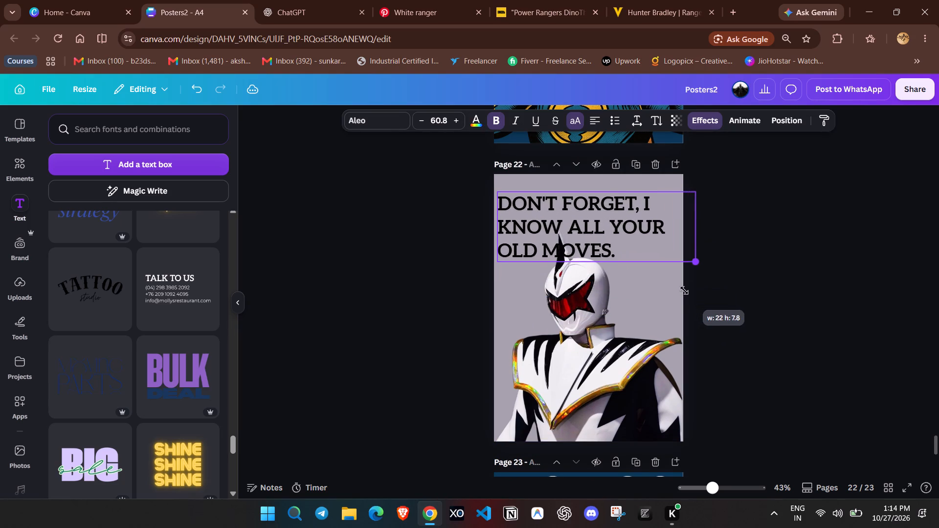
pyautogui.moveTo(684, 290); pyautogui.dragTo(669, 284)
pyautogui.click(790, 264)
pyautogui.moveTo(639, 227); pyautogui.dragTo(639, 213)
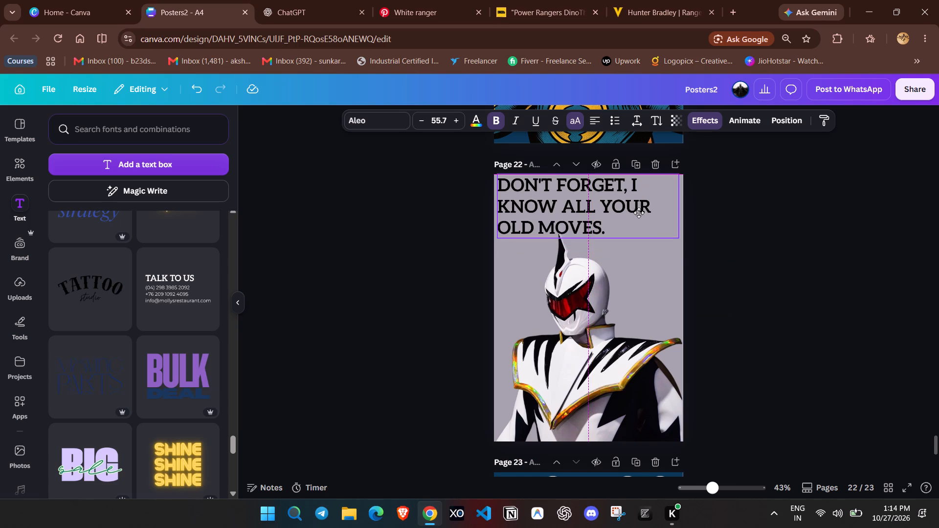
pyautogui.moveTo(639, 213); pyautogui.dragTo(639, 215)
# Send the quote backward so it sits behind the ranger photo on page 22.
pyautogui.rightClick(635, 214)
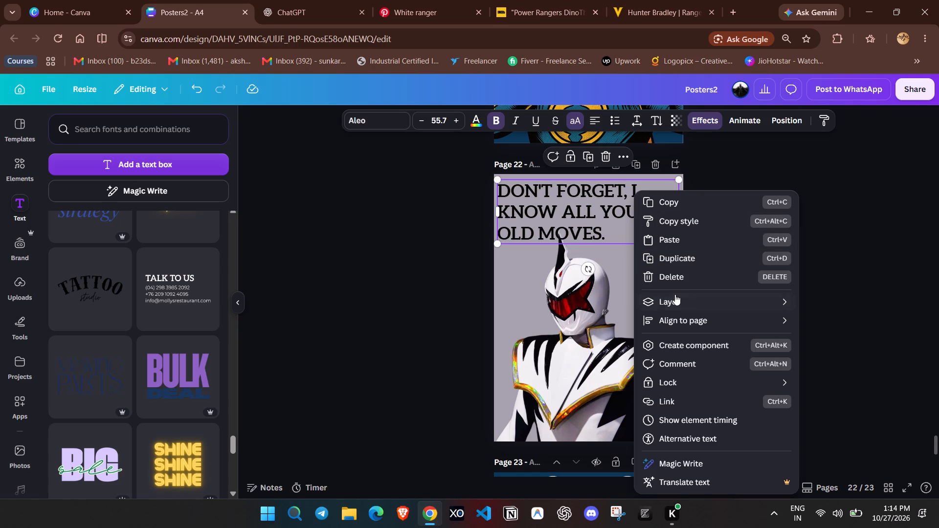
pyautogui.click(586, 337)
pyautogui.click(434, 304)
# Shrink the ranger photo toward the page's bottom-right corner and crop the empty area above the helmet horn.
pyautogui.click(581, 286)
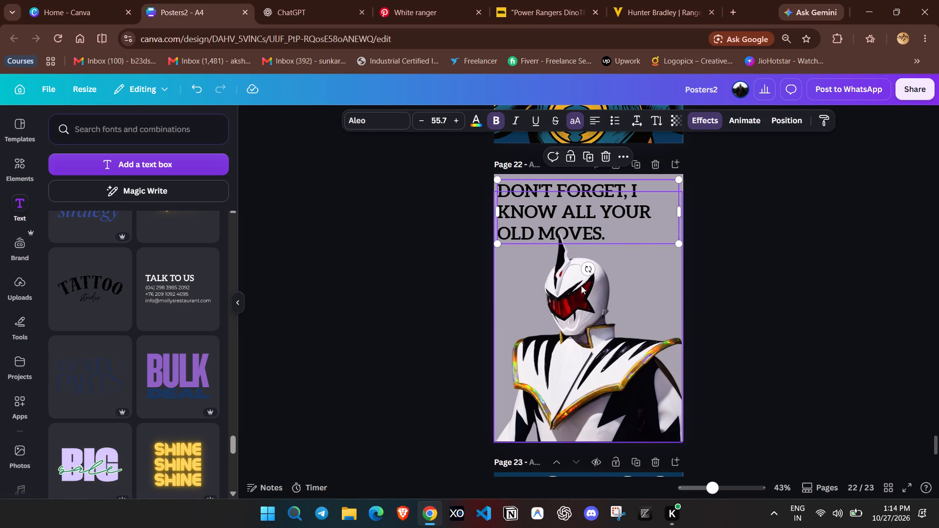
pyautogui.moveTo(492, 191); pyautogui.dragTo(520, 227)
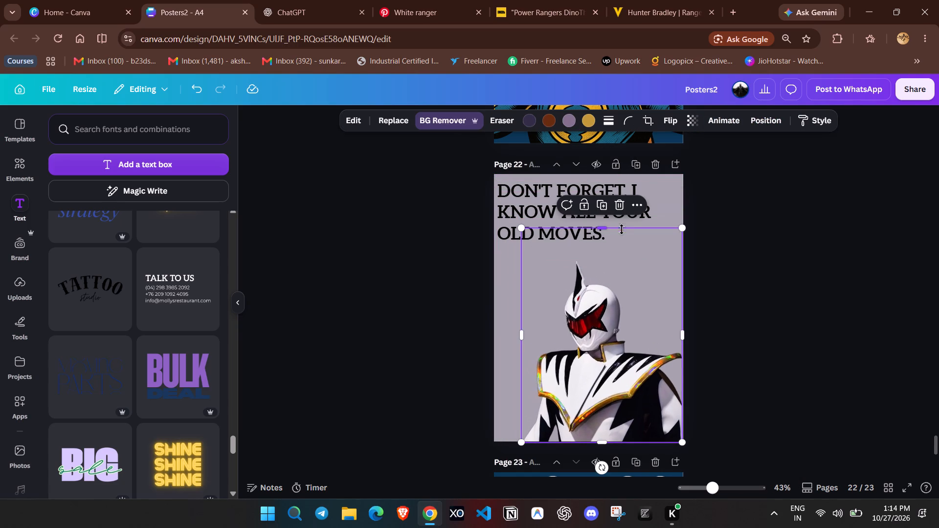
pyautogui.moveTo(604, 229); pyautogui.dragTo(609, 258)
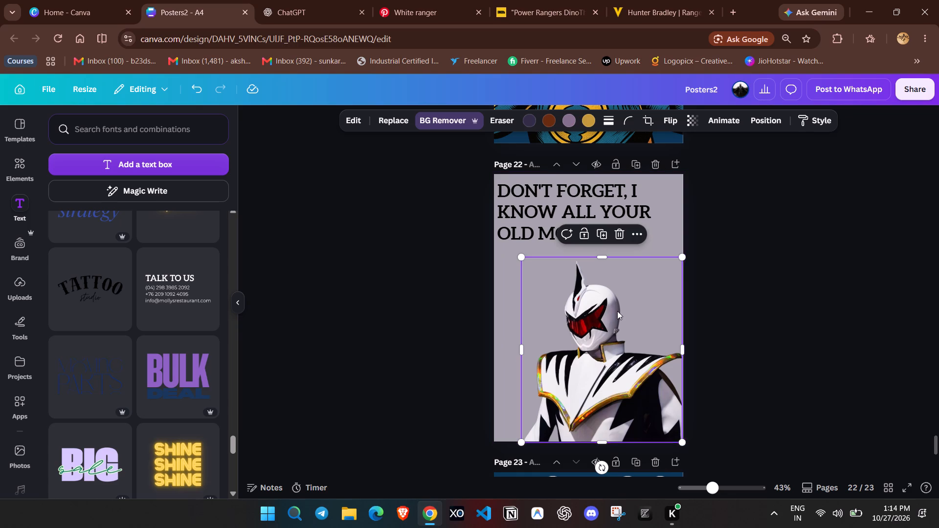
pyautogui.click(718, 272)
# Enlarge the quote to font size 65.6 and center it across nearly the full width at the top of page 22.
pyautogui.click(592, 205)
pyautogui.moveTo(616, 220); pyautogui.dragTo(618, 234)
pyautogui.moveTo(685, 259); pyautogui.dragTo(693, 271)
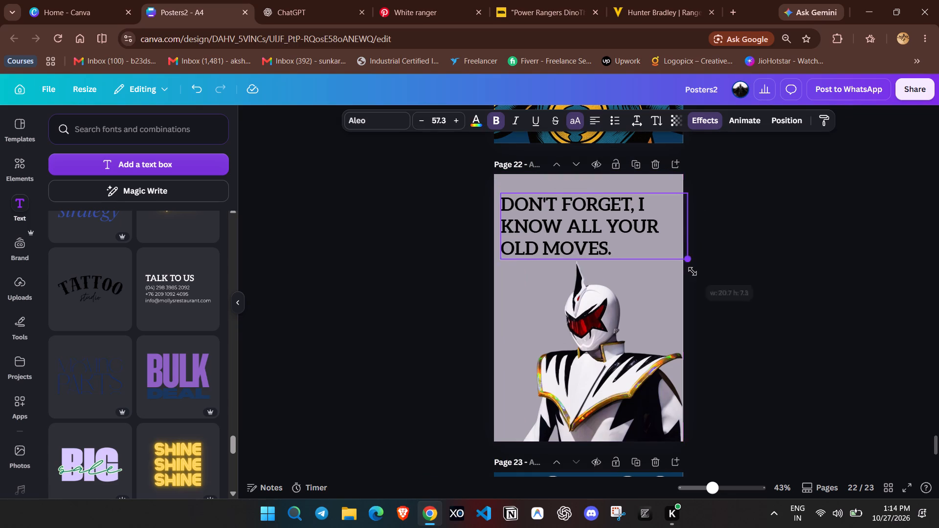
pyautogui.moveTo(693, 271); pyautogui.dragTo(709, 294)
pyautogui.moveTo(718, 231); pyautogui.dragTo(687, 232)
pyautogui.click(733, 225)
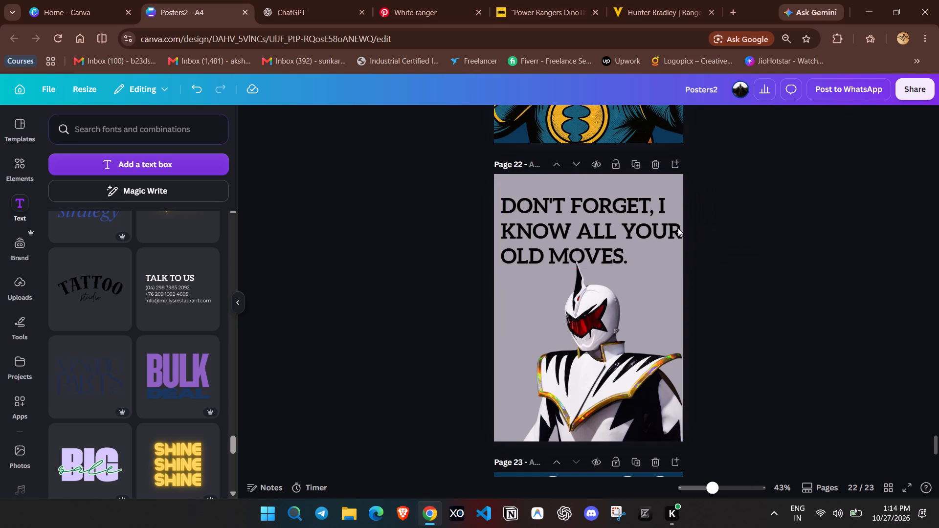
pyautogui.moveTo(601, 229); pyautogui.dragTo(598, 217)
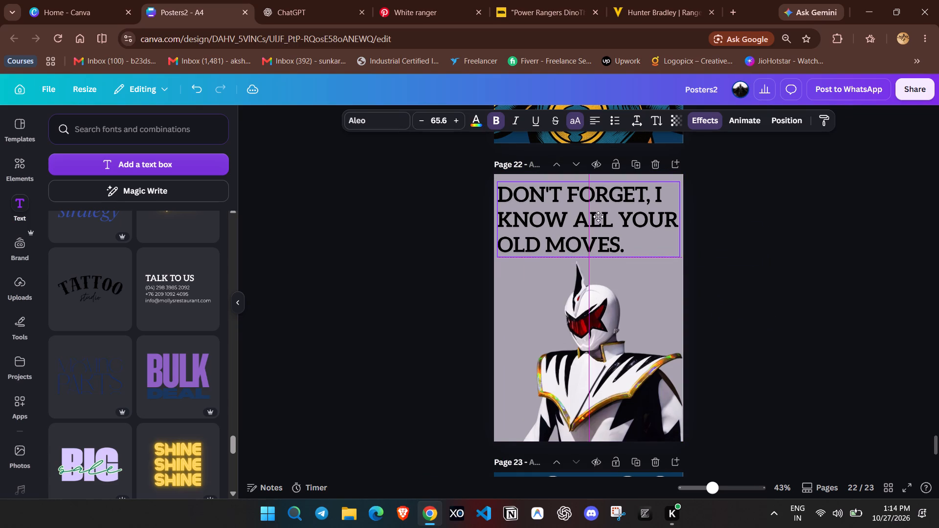
pyautogui.moveTo(598, 217); pyautogui.dragTo(598, 216)
pyautogui.click(750, 217)
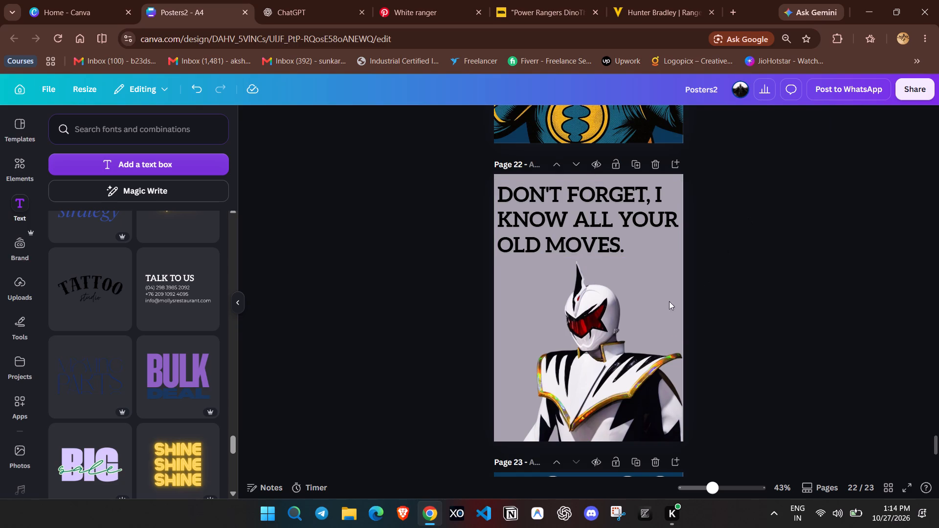
# Change the page 22 background to the off-white tone from the ranger photo's colors.
pyautogui.click(505, 298)
pyautogui.click(581, 119)
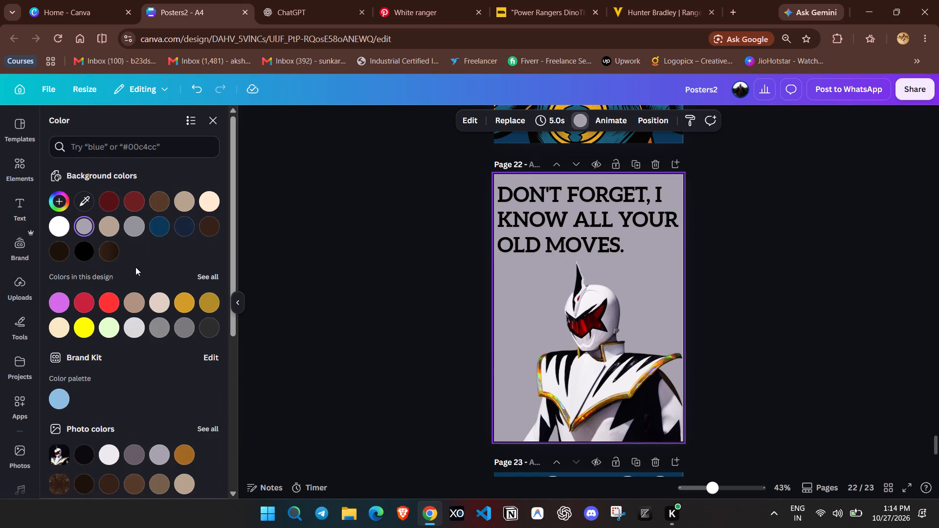
pyautogui.click(108, 458)
pyautogui.click(864, 245)
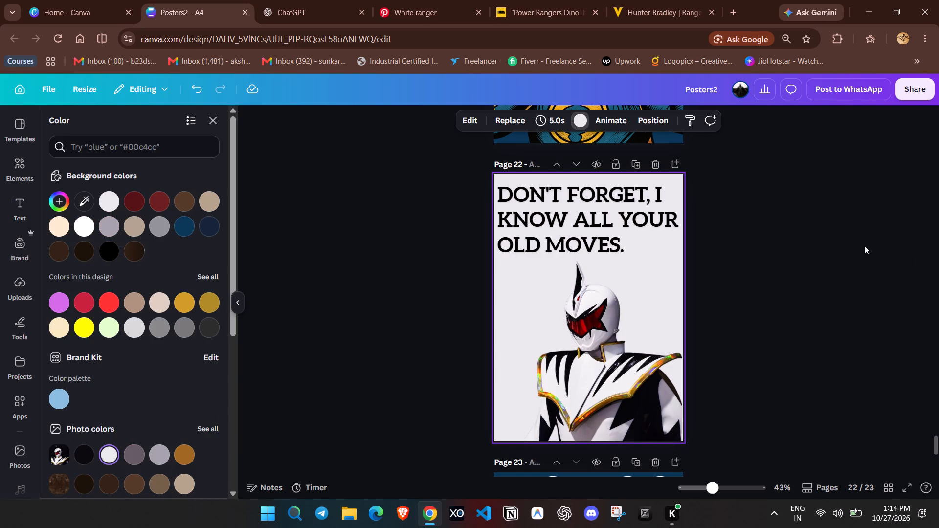
# Apply the Outline text effect to the "Don't forget, I know all your old moves." quote on page 22.
pyautogui.click(840, 272)
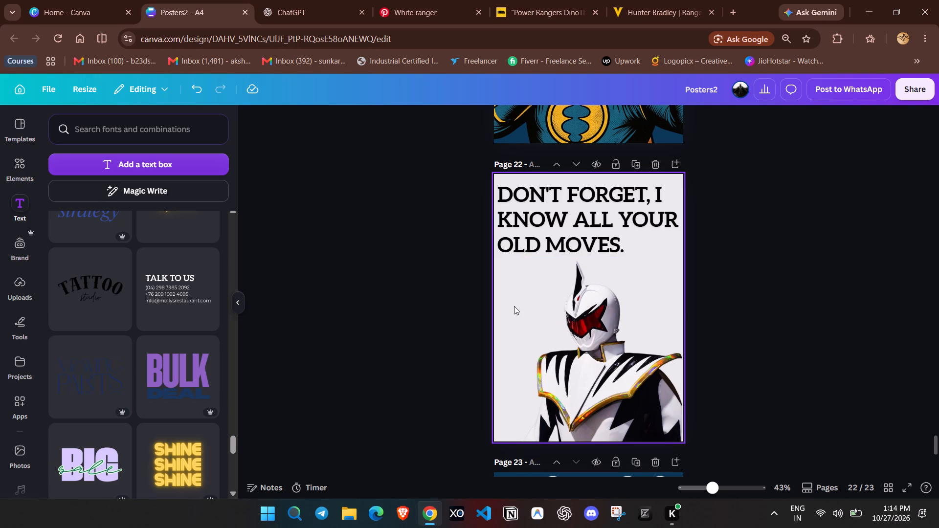
pyautogui.click(525, 229)
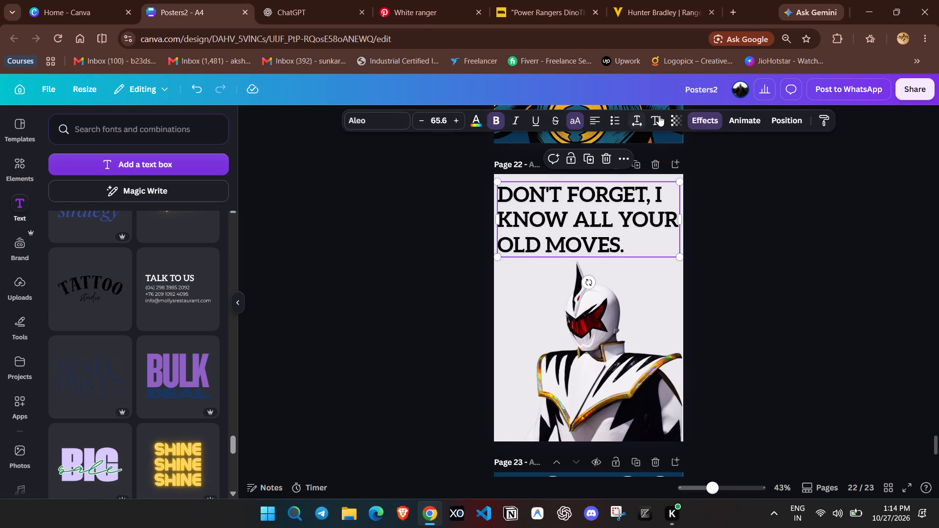
pyautogui.click(697, 115)
pyautogui.click(87, 250)
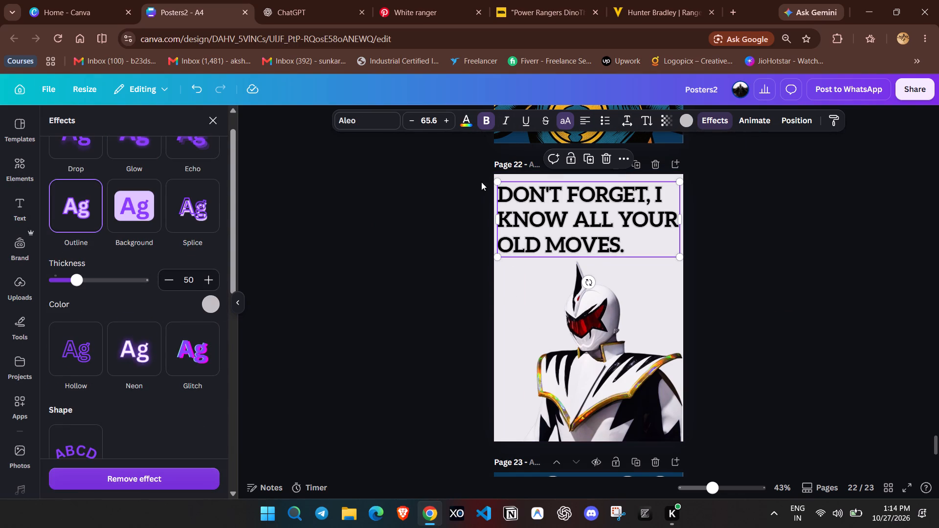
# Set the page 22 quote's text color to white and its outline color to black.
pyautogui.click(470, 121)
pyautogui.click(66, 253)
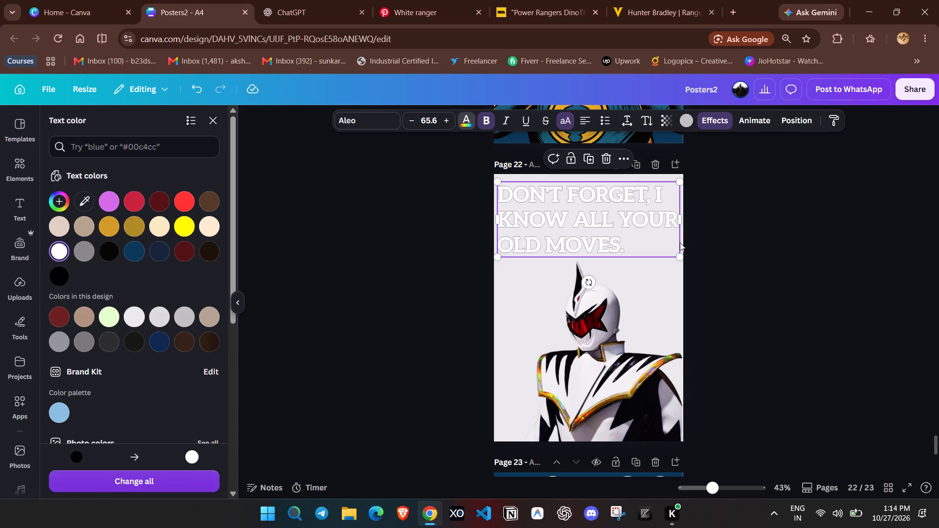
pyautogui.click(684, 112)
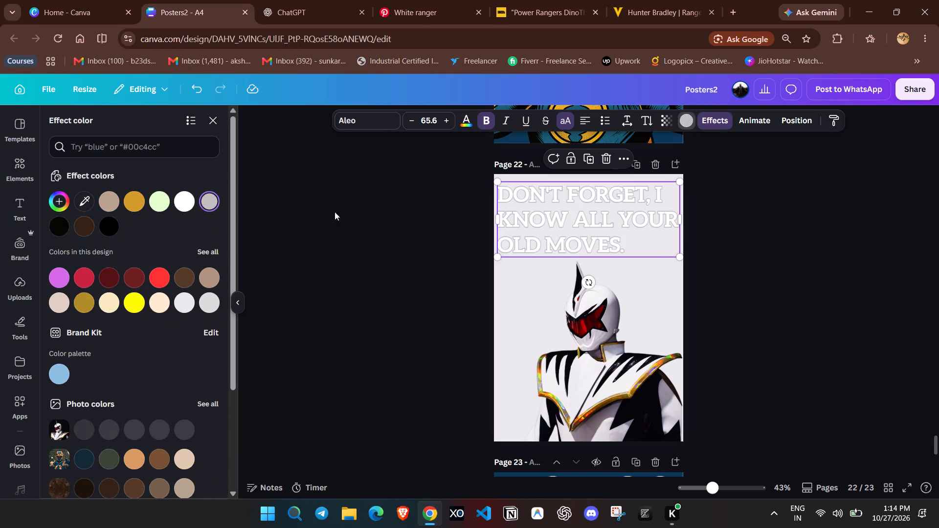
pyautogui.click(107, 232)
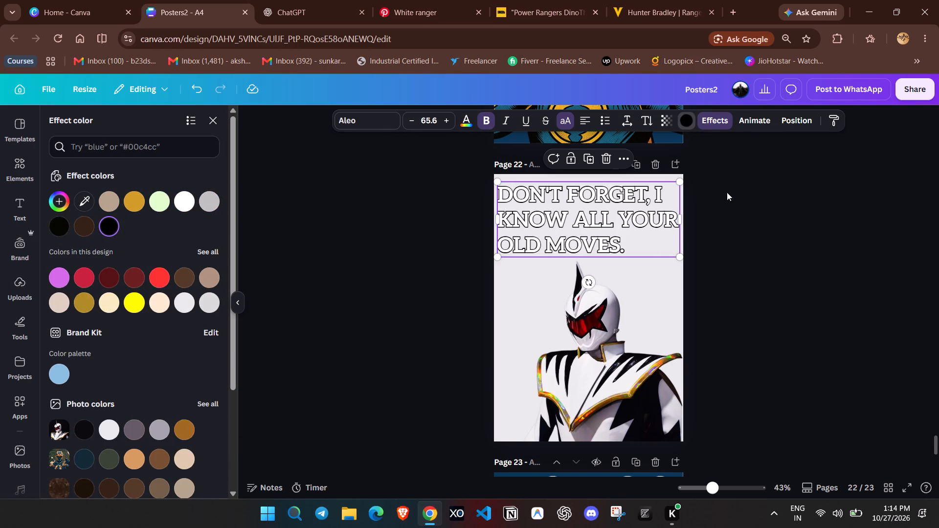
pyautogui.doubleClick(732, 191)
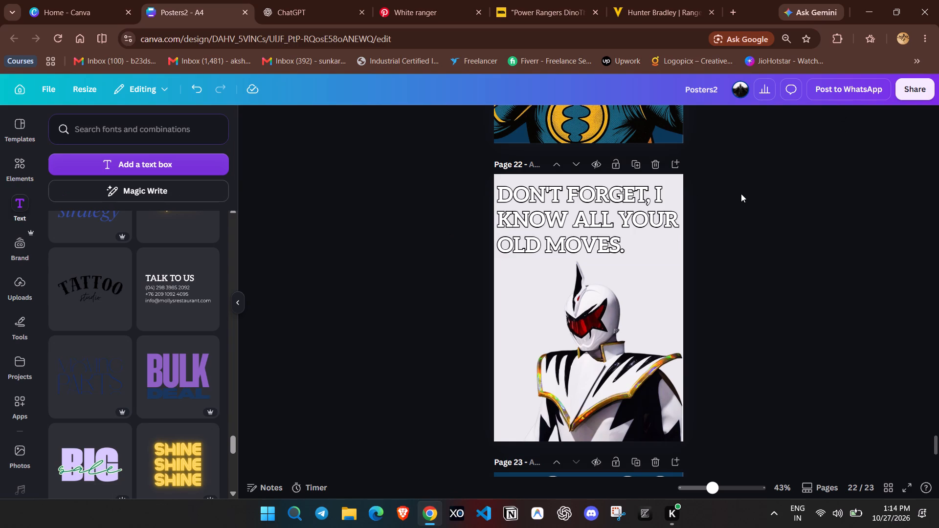
# Change the page 22 background to the dark maroon red from the existing background colors.
pyautogui.click(502, 275)
pyautogui.click(579, 121)
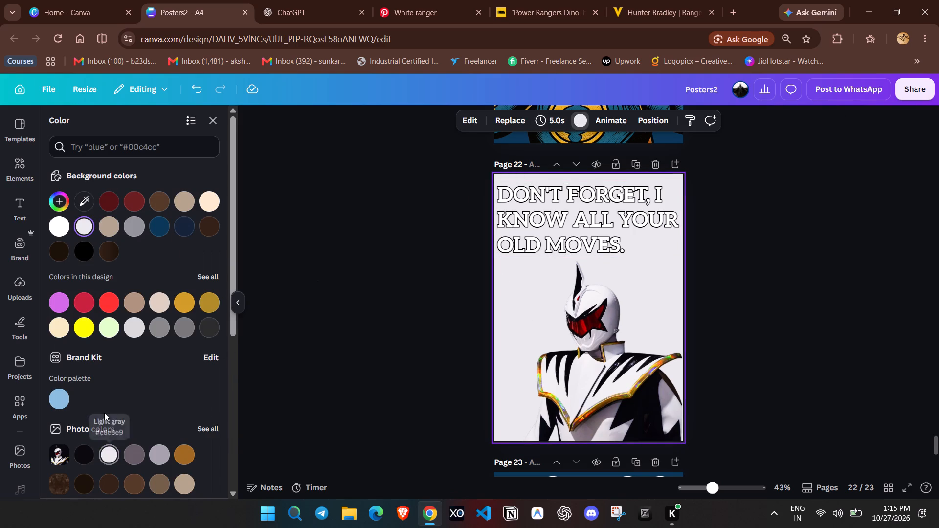
pyautogui.click(106, 201)
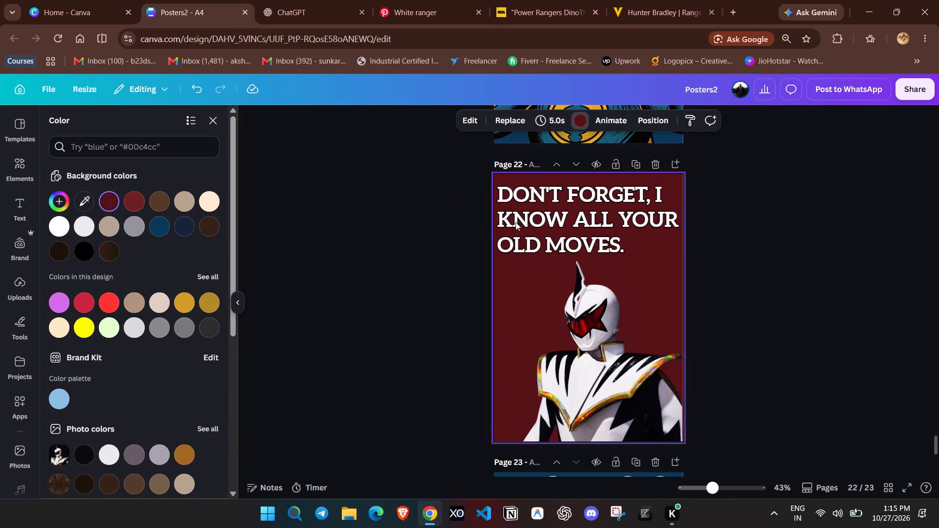
pyautogui.click(766, 224)
pyautogui.click(766, 224)
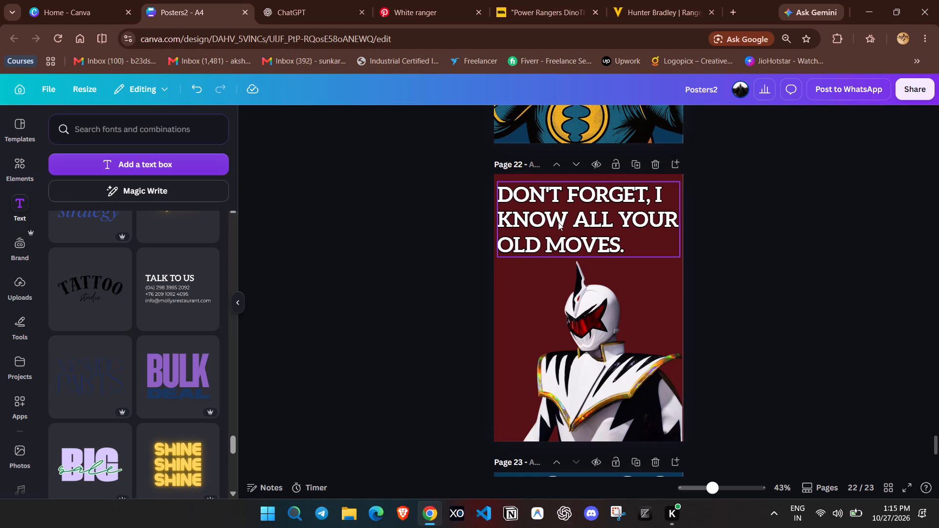
# Recolor the page 22 quote with dark maroon text and an off-white outline taken from the ranger photo's colors.
pyautogui.click(552, 218)
pyautogui.click(472, 115)
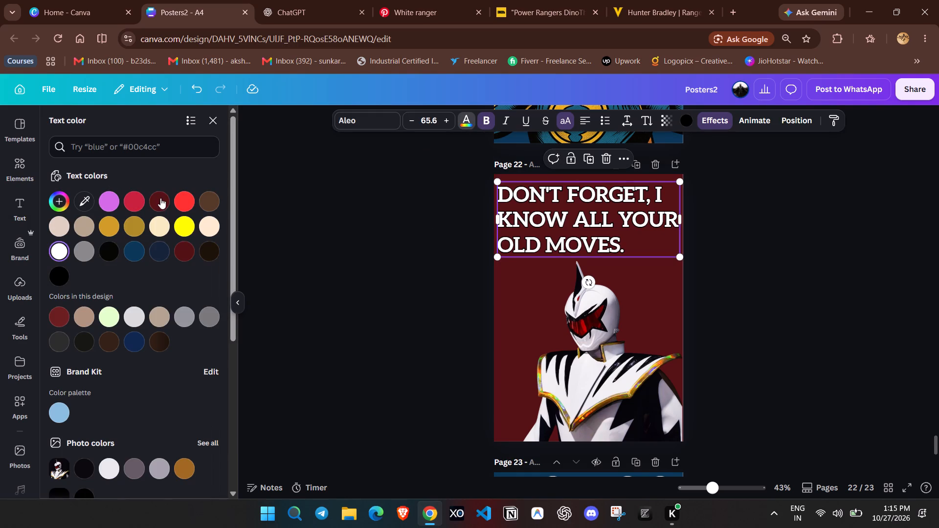
pyautogui.click(160, 197)
pyautogui.click(684, 121)
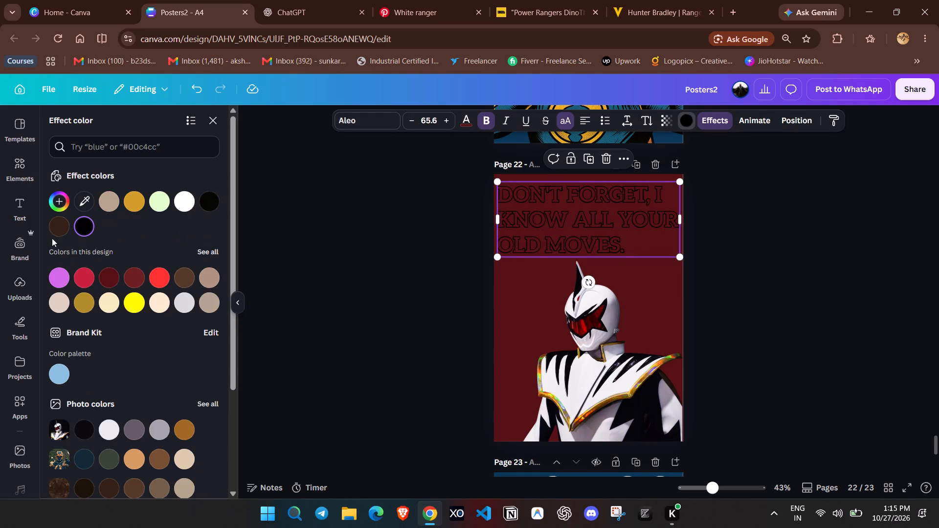
pyautogui.click(111, 437)
pyautogui.doubleClick(803, 224)
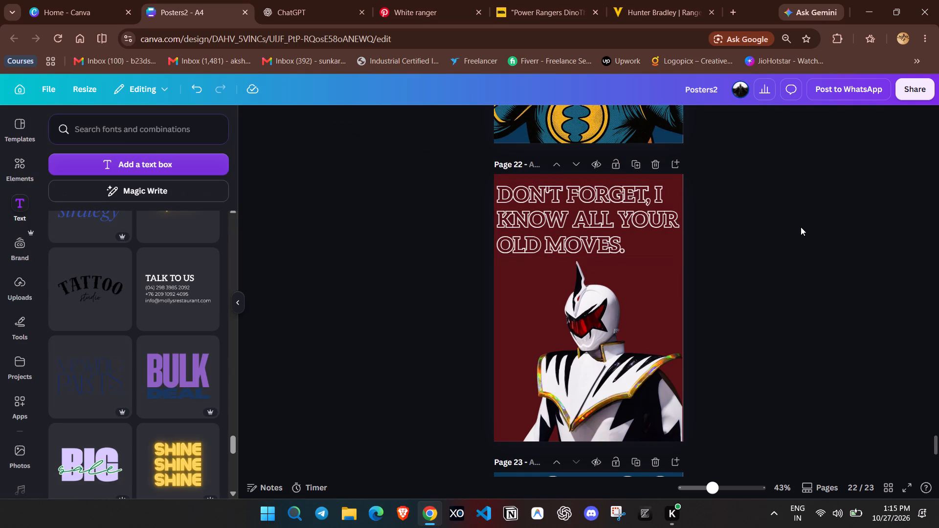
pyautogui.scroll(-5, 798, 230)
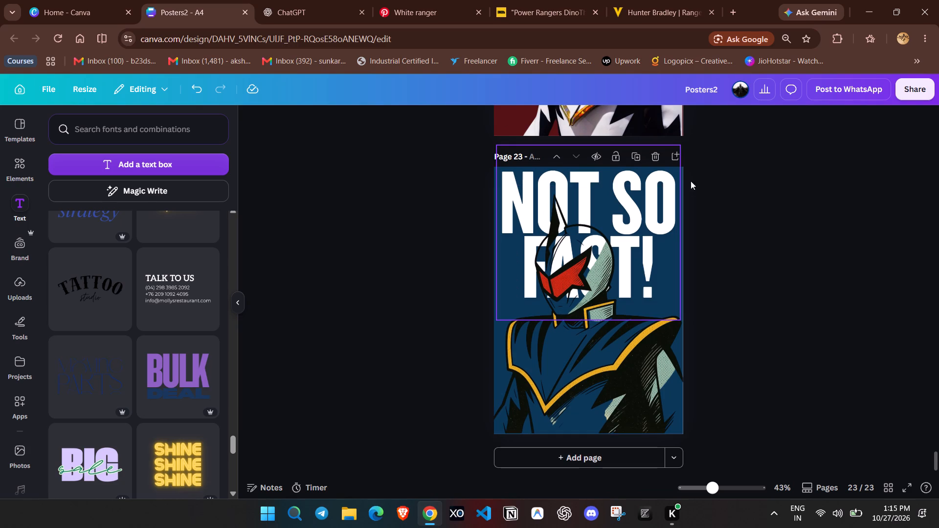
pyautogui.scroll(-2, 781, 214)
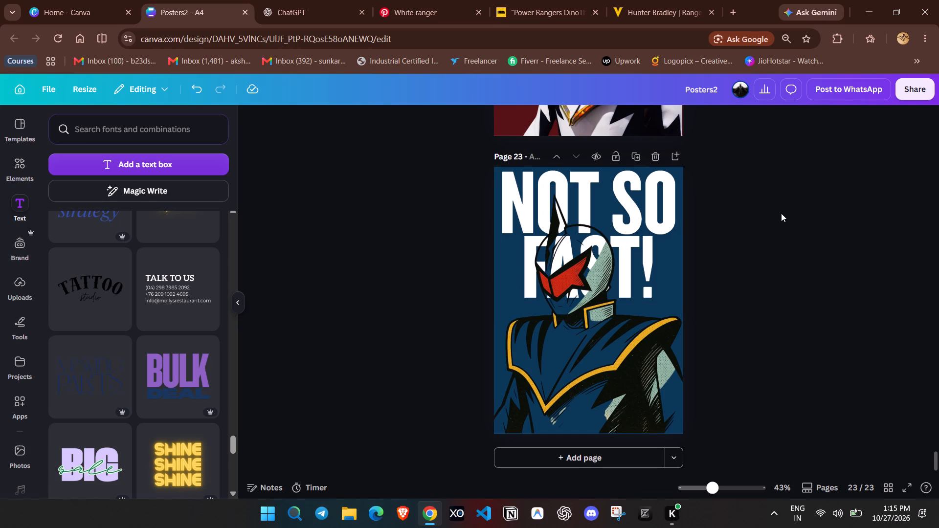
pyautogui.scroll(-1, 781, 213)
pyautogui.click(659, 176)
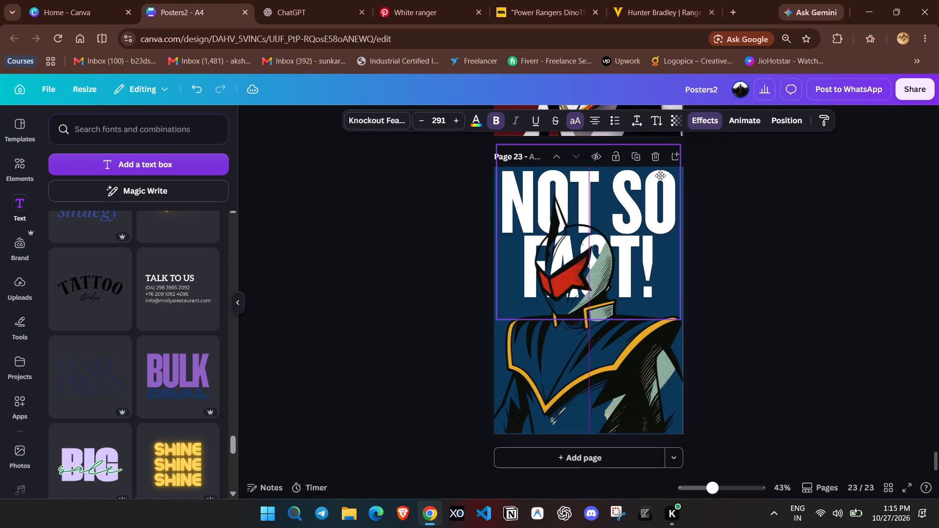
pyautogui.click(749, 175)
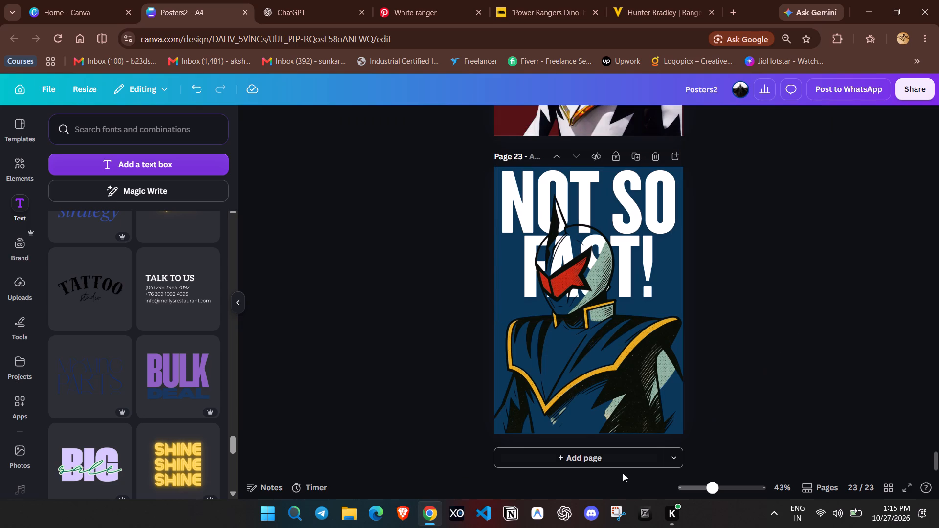
# Switch to Pinterest and save the red and yellow rangers photo from the White ranger pin's suggestions to the Movie app board.
pyautogui.click(398, 0)
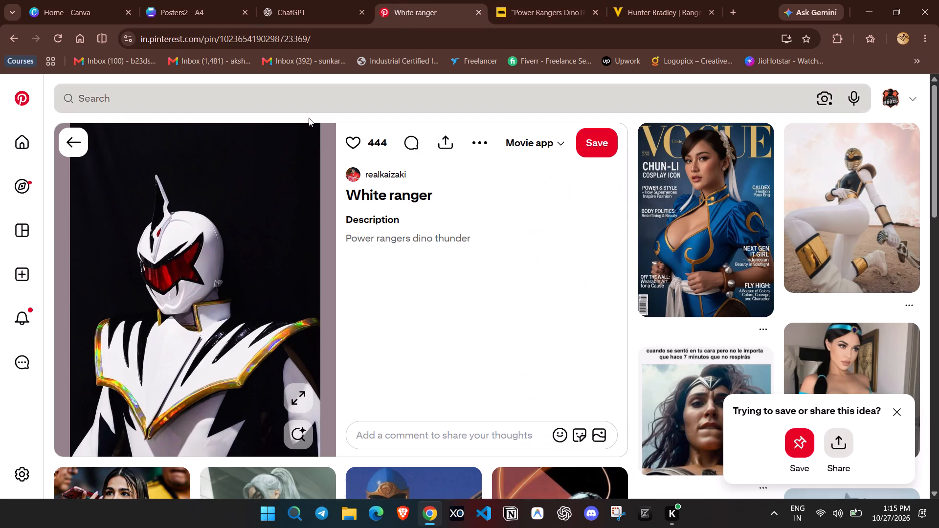
pyautogui.scroll(-9, 300, 210)
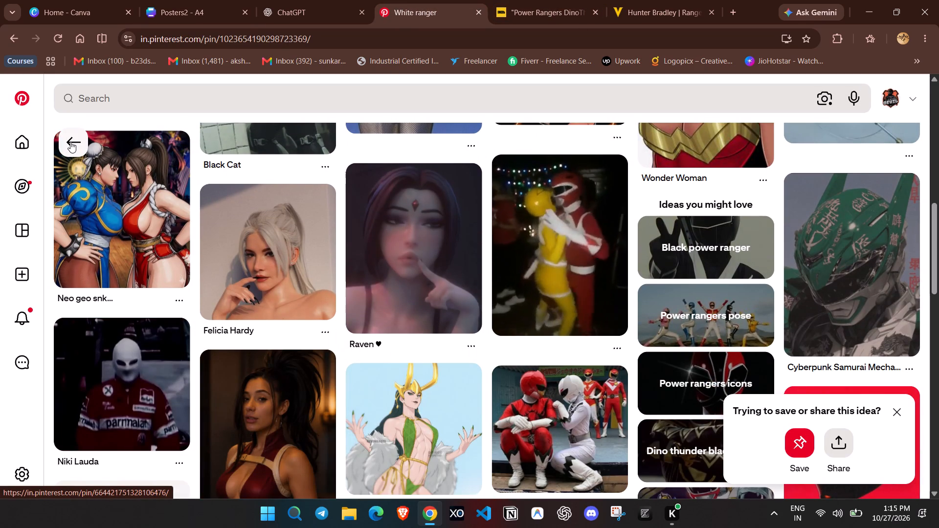
pyautogui.click(610, 181)
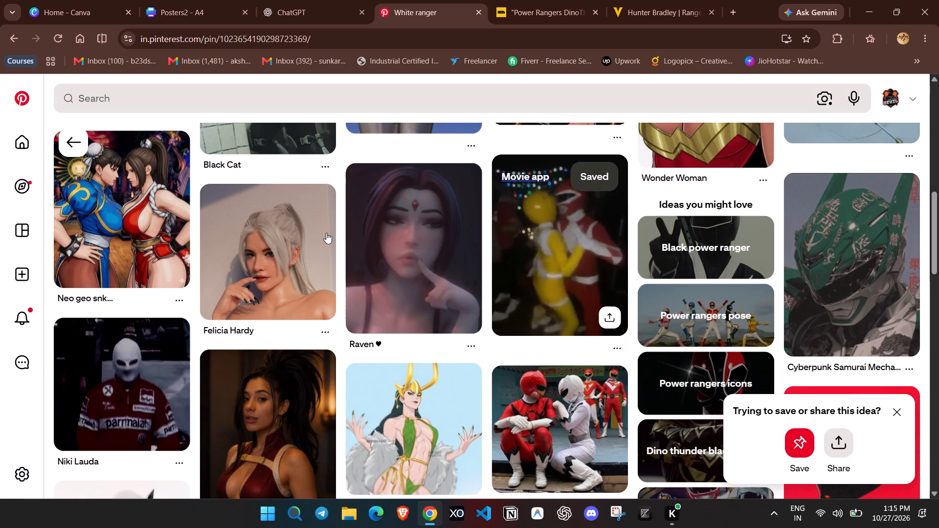
# Return to the Dino Thunder search results and search Pinterest for "power ranger spd" instead.
pyautogui.click(73, 140)
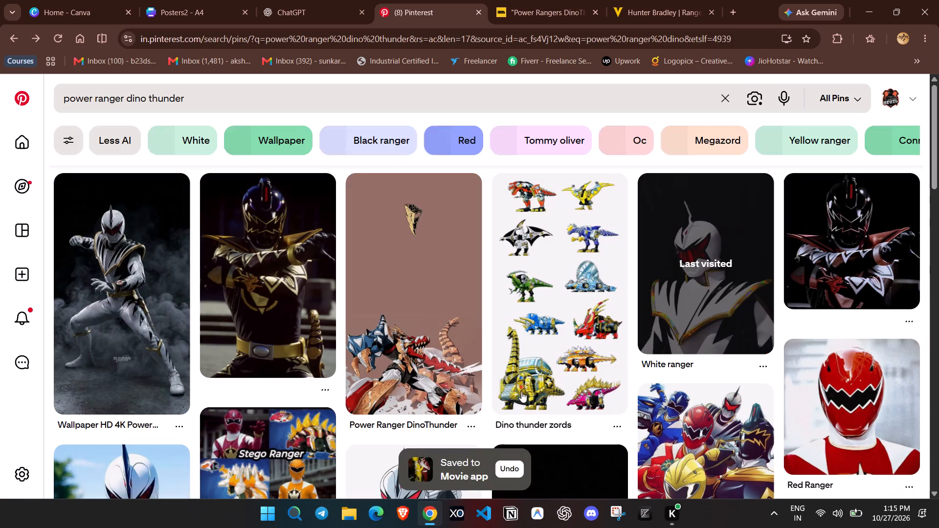
pyautogui.scroll(-11, 493, 234)
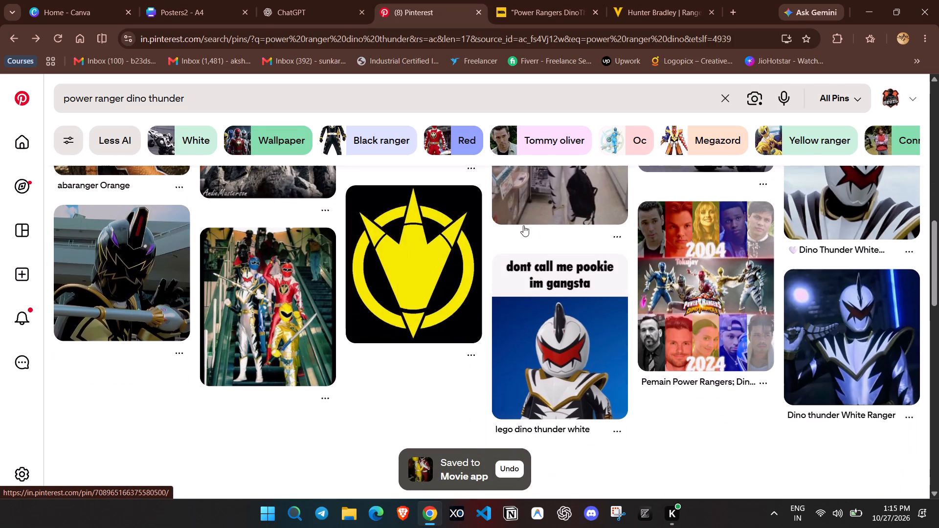
pyautogui.scroll(13, 526, 221)
pyautogui.moveTo(224, 100); pyautogui.dragTo(137, 101)
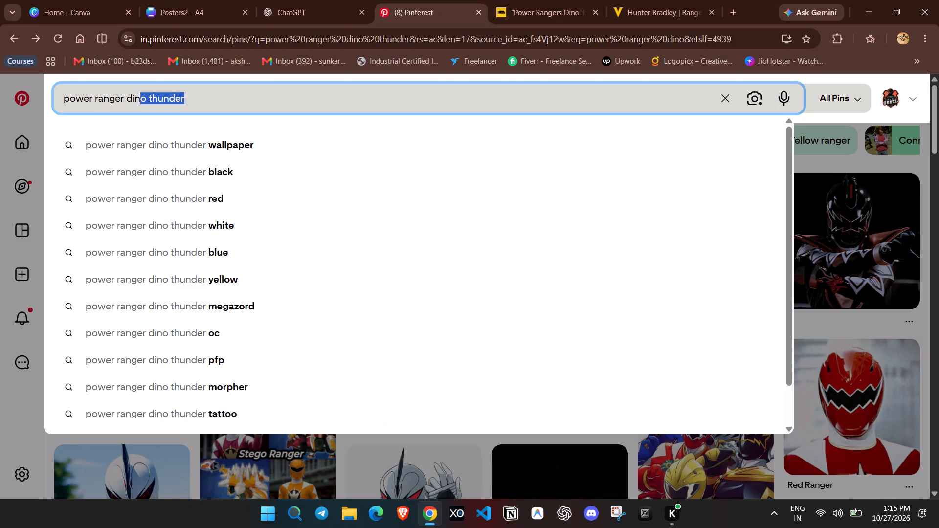
pyautogui.moveTo(137, 101); pyautogui.dragTo(128, 100)
pyautogui.write('spd')
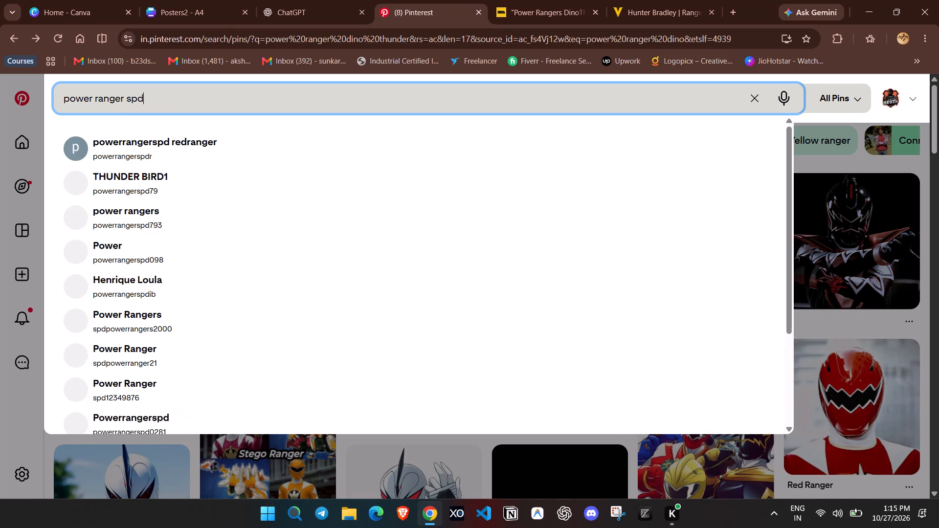
pyautogui.press('Return')
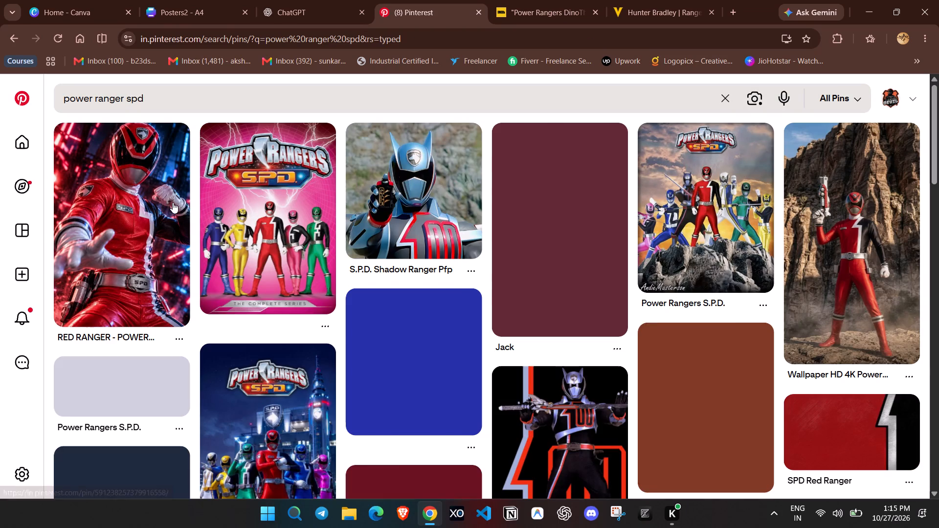
# Look through the "power ranger spd" results on Pinterest for a ranger image suited to the next poster.
pyautogui.scroll(-2, 489, 213)
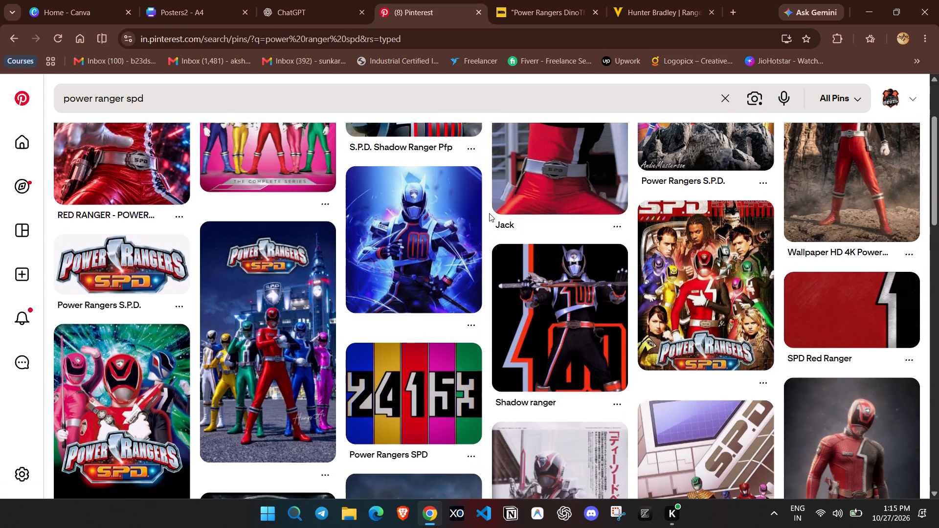
pyautogui.scroll(-3, 489, 212)
pyautogui.scroll(2, 502, 208)
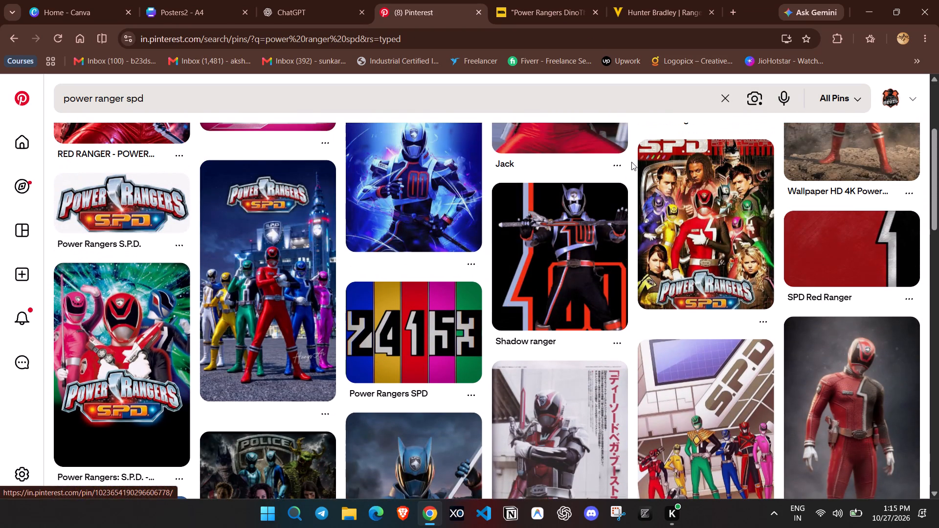
pyautogui.scroll(-5, 632, 162)
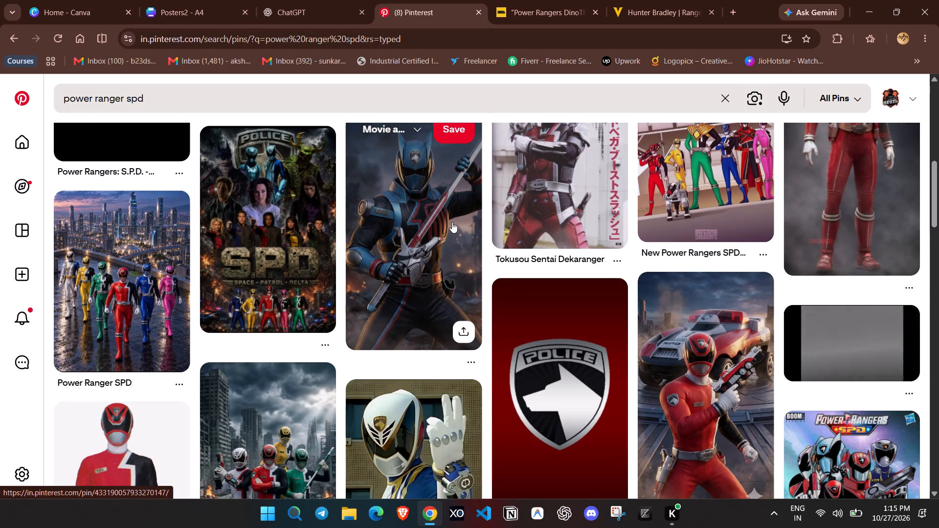
pyautogui.scroll(-3, 452, 222)
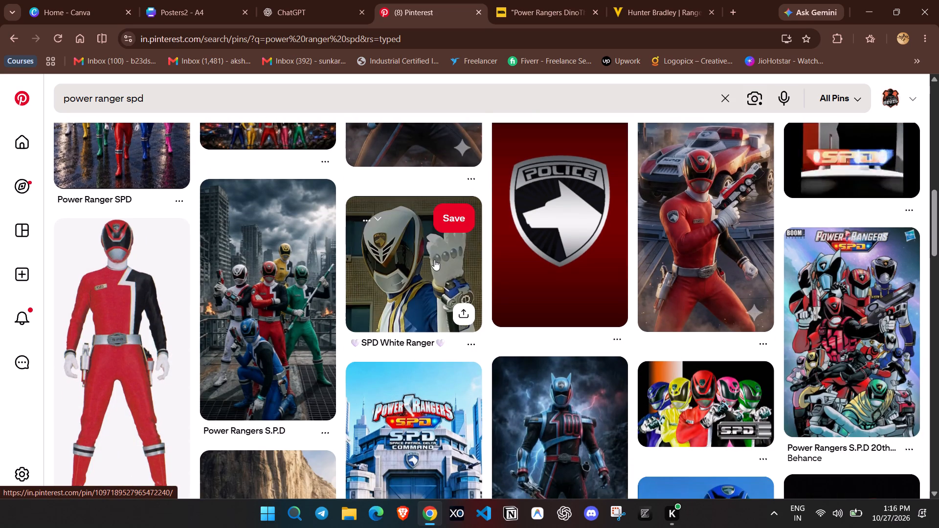
pyautogui.scroll(-3, 434, 260)
pyautogui.scroll(-3, 510, 269)
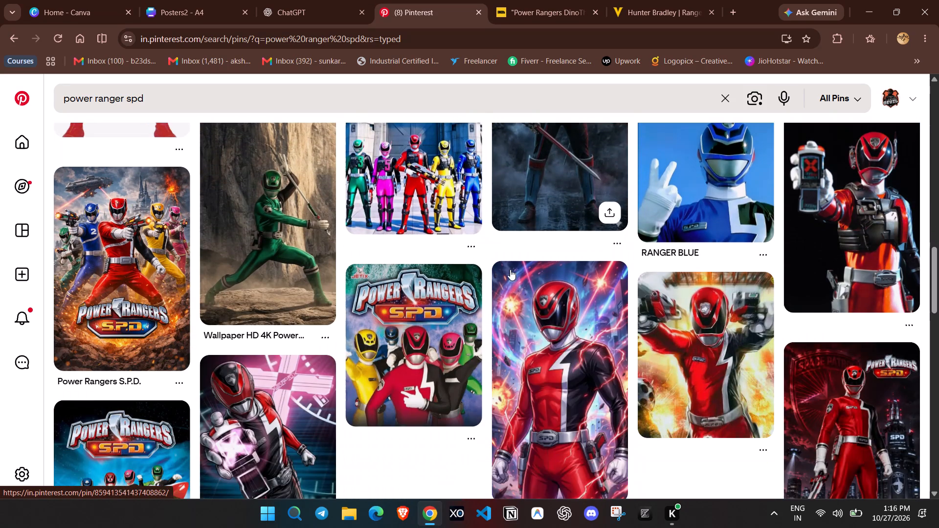
pyautogui.scroll(-8, 510, 263)
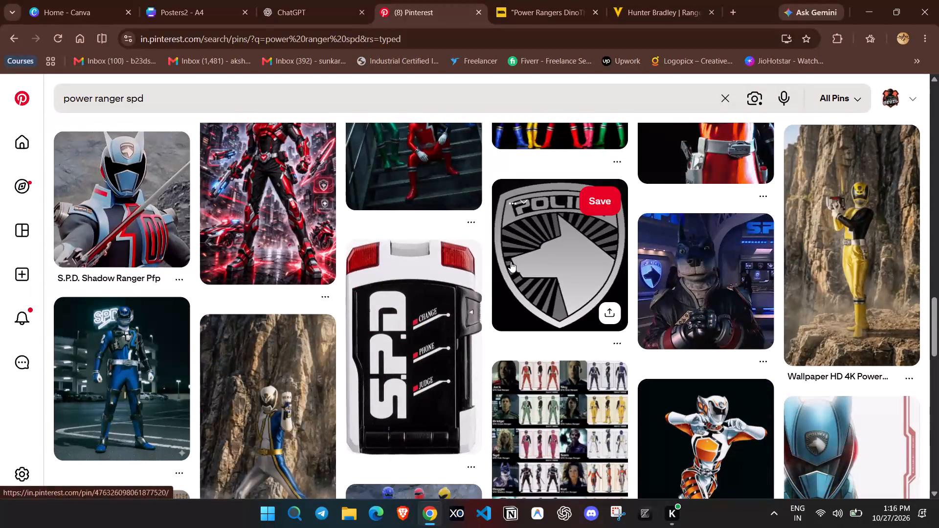
pyautogui.scroll(-10, 521, 244)
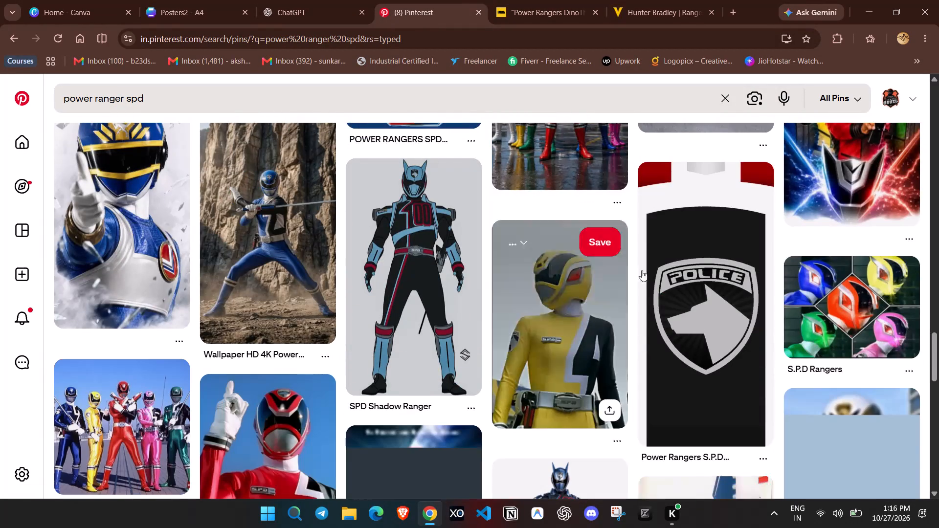
pyautogui.scroll(-3, 681, 281)
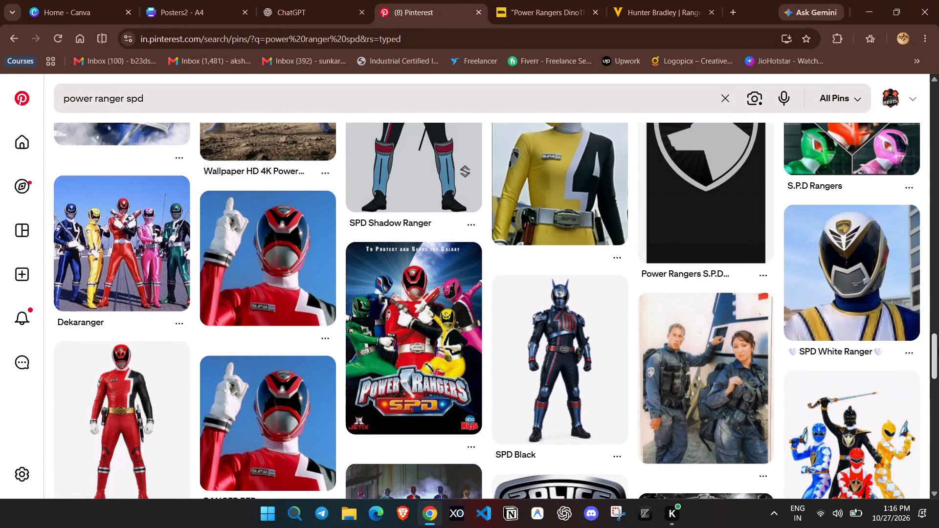
pyautogui.scroll(-4, 822, 322)
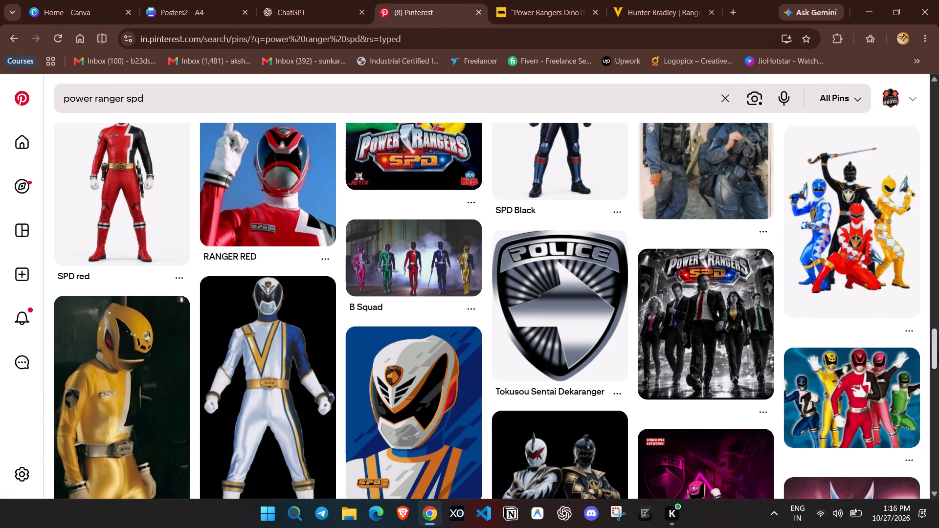
pyautogui.moveTo(938, 354); pyautogui.dragTo(938, 364)
# Copy the illustrated SPD white ranger image from its Rangers pin and paste it onto a new page 24 in Posters2.
pyautogui.click(394, 326)
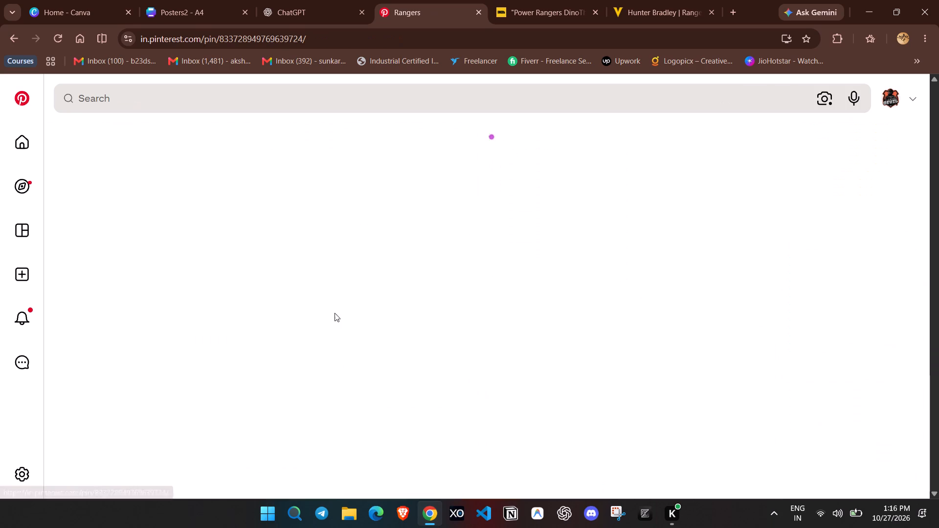
pyautogui.rightClick(224, 243)
pyautogui.click(259, 298)
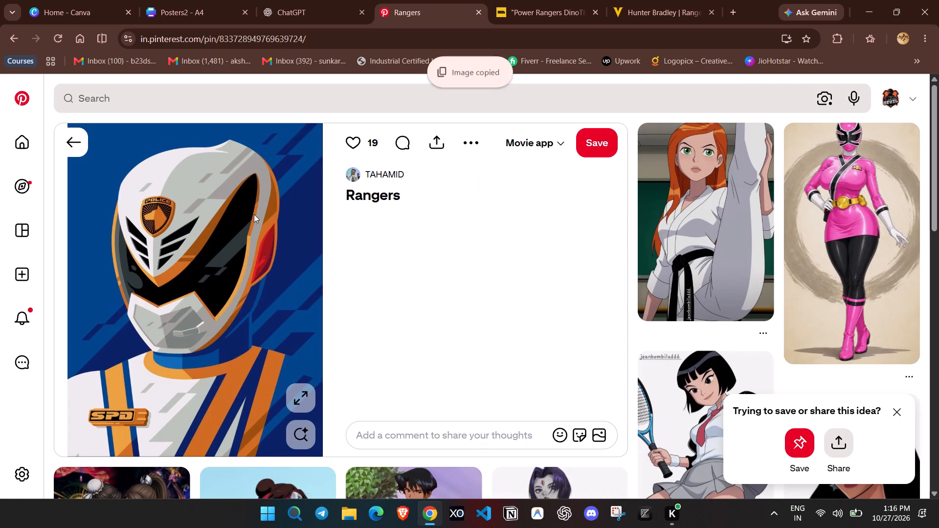
pyautogui.click(209, 0)
pyautogui.click(549, 468)
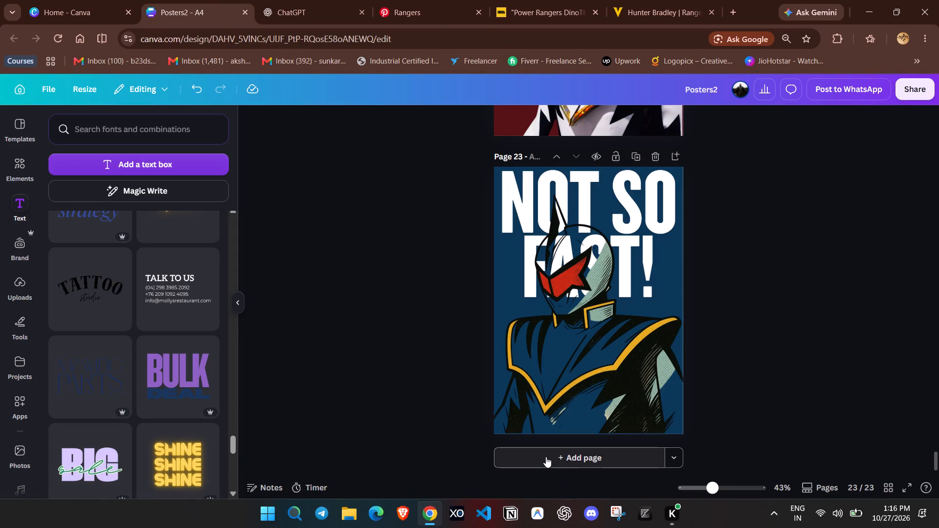
pyautogui.click(546, 457)
pyautogui.hotkey('ctrl', 'v')
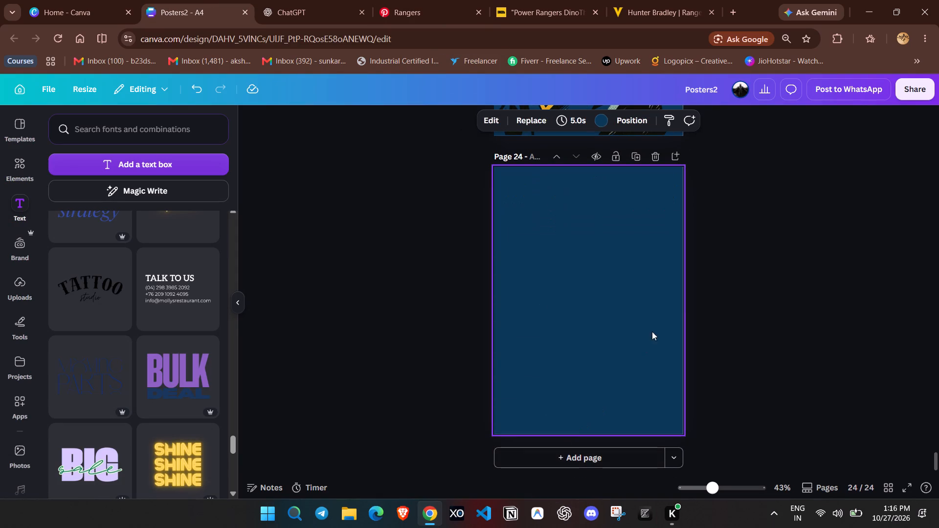
# Align the ranger illustration with the bottom edge of page 24 and enlarge it to the full page width.
pyautogui.moveTo(549, 316); pyautogui.dragTo(586, 376)
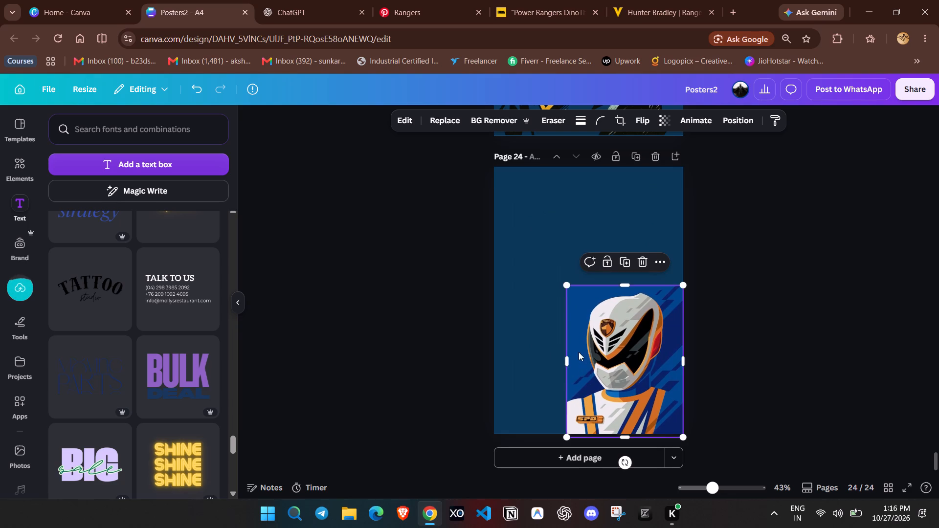
pyautogui.moveTo(591, 346); pyautogui.dragTo(593, 340)
pyautogui.moveTo(569, 285); pyautogui.dragTo(530, 222)
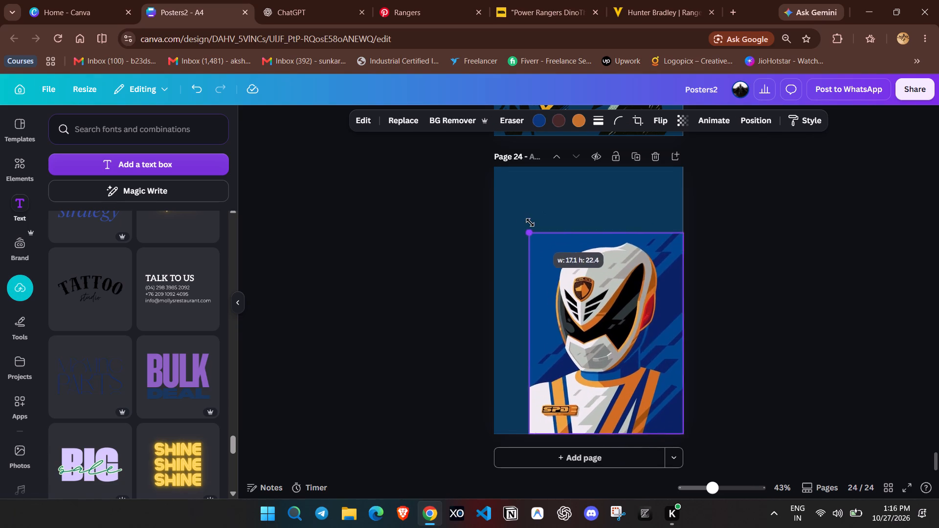
pyautogui.moveTo(530, 222); pyautogui.dragTo(500, 189)
# Change the page 24 background to the blue sampled from the upper area of the ranger illustration.
pyautogui.click(514, 172)
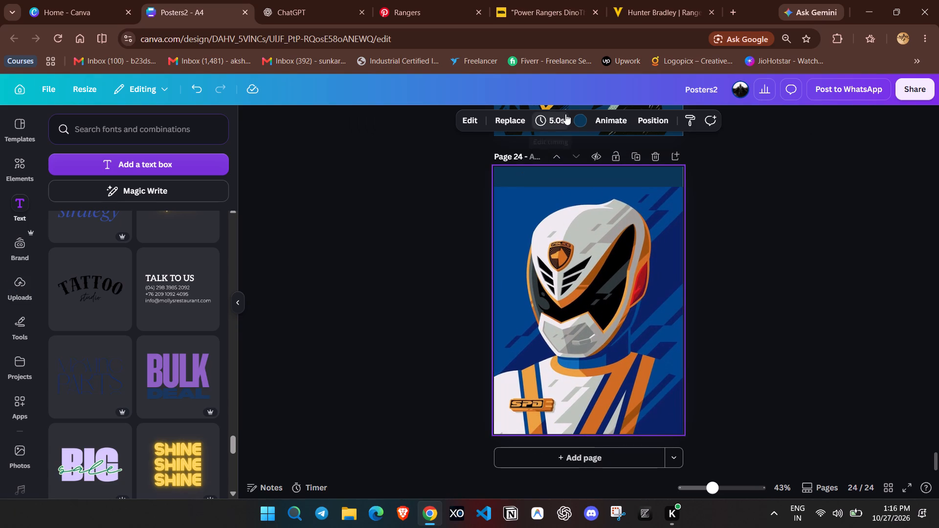
pyautogui.click(577, 117)
pyautogui.click(79, 195)
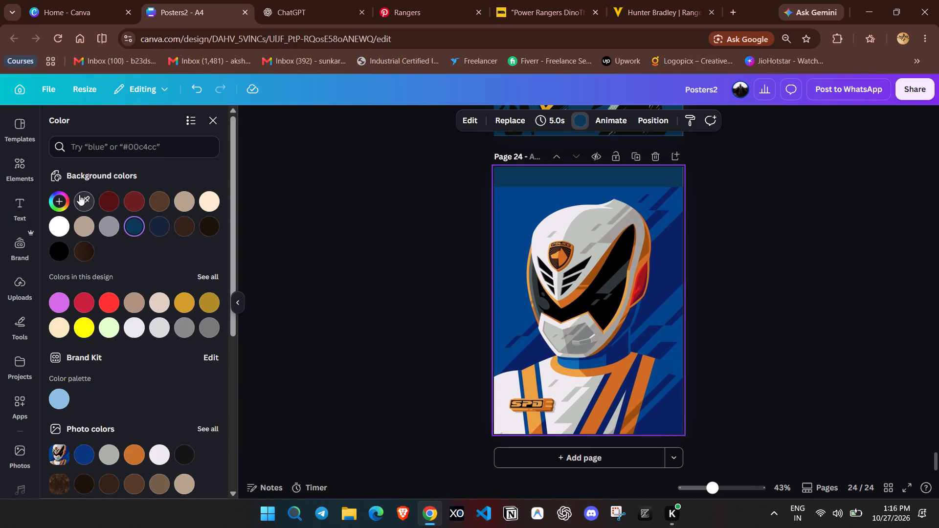
pyautogui.click(512, 193)
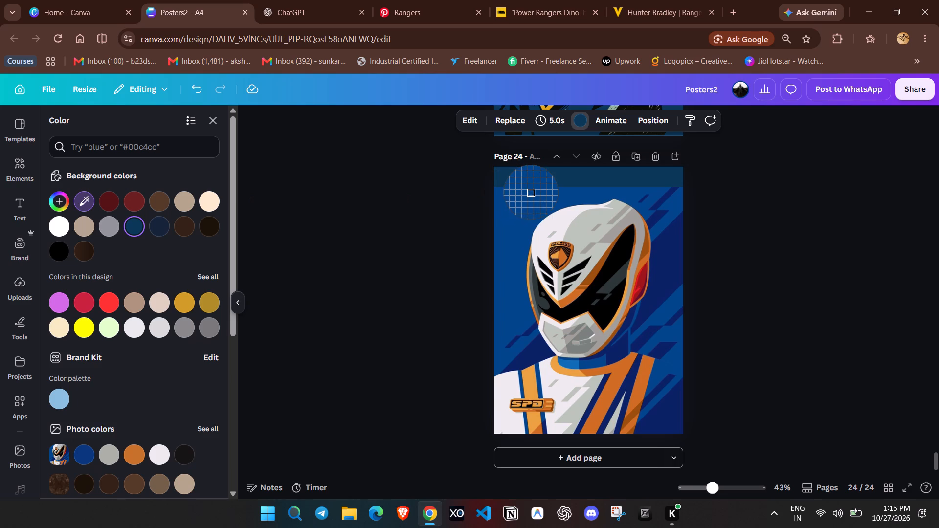
pyautogui.click(522, 192)
pyautogui.click(705, 192)
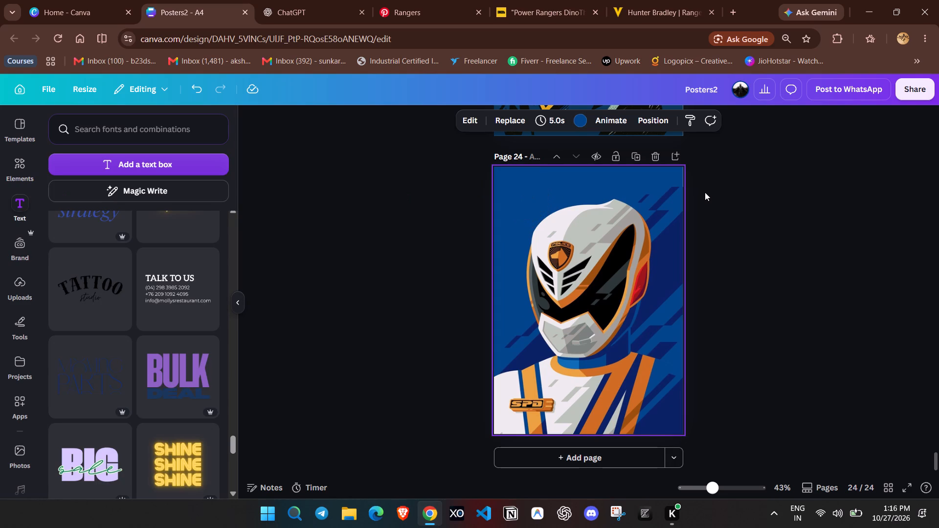
# Enlarge the ranger illustration from its bottom-left corner until it covers the full height of page 24.
pyautogui.click(678, 198)
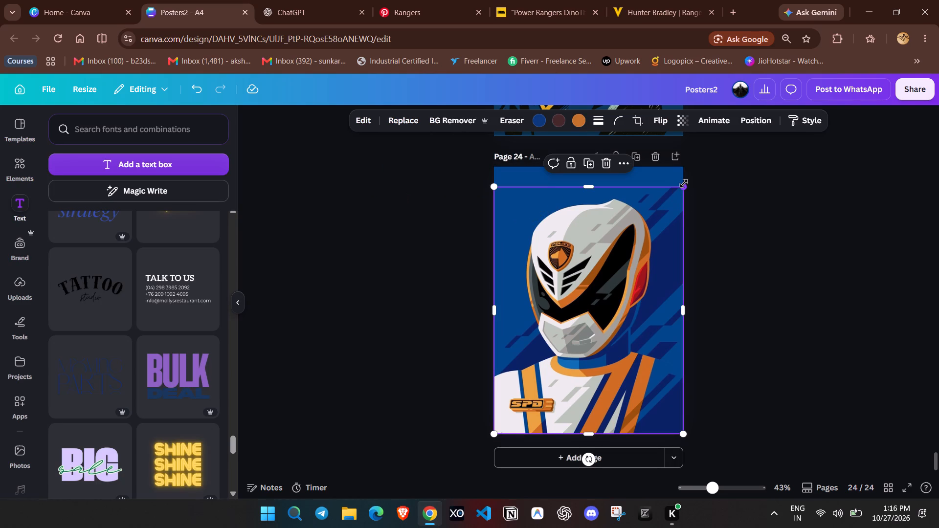
pyautogui.click(685, 179)
pyautogui.moveTo(685, 186); pyautogui.dragTo(692, 172)
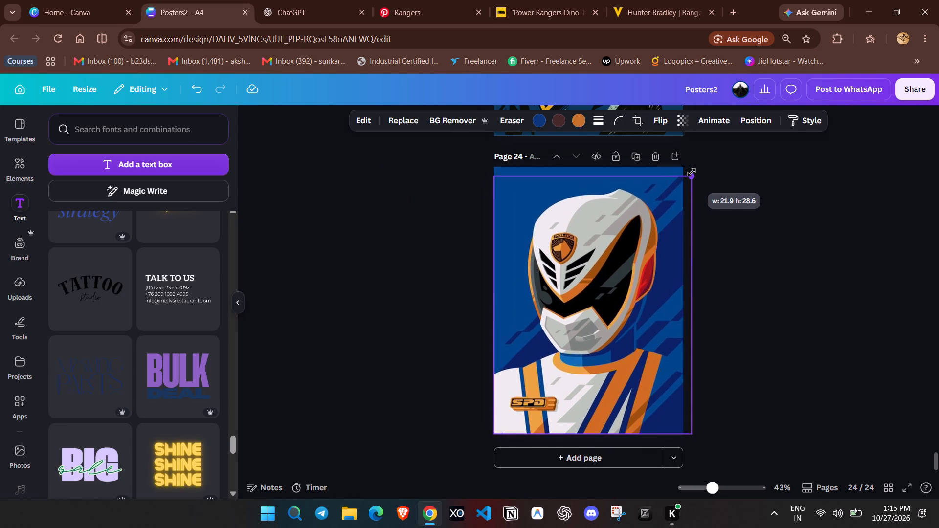
pyautogui.moveTo(692, 172); pyautogui.dragTo(695, 165)
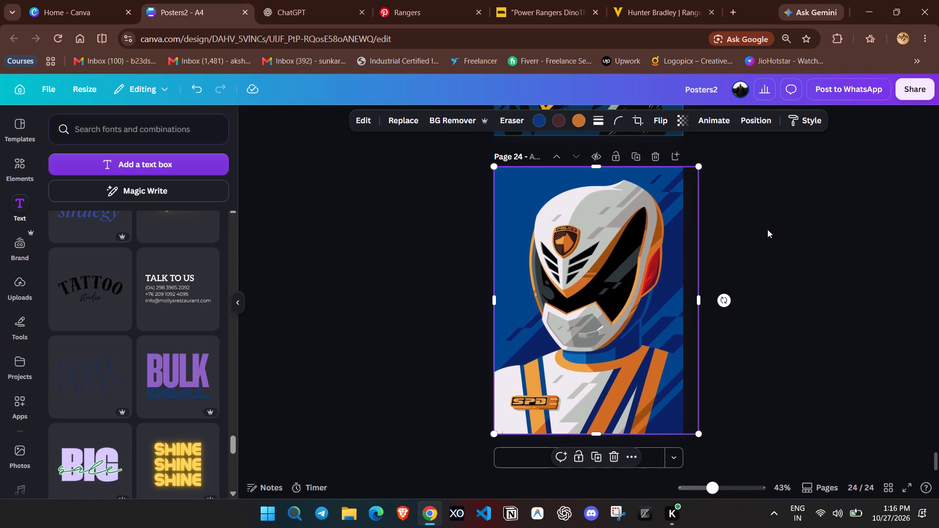
pyautogui.click(767, 229)
# Look through the recently used and photo effects apps for editing the page 24 ranger illustration.
pyautogui.click(605, 244)
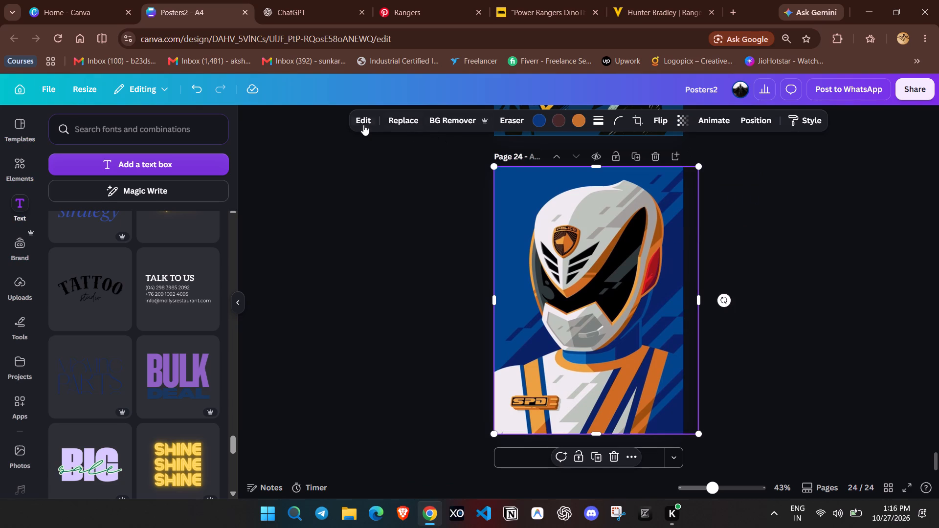
pyautogui.click(363, 123)
pyautogui.scroll(-5, 112, 403)
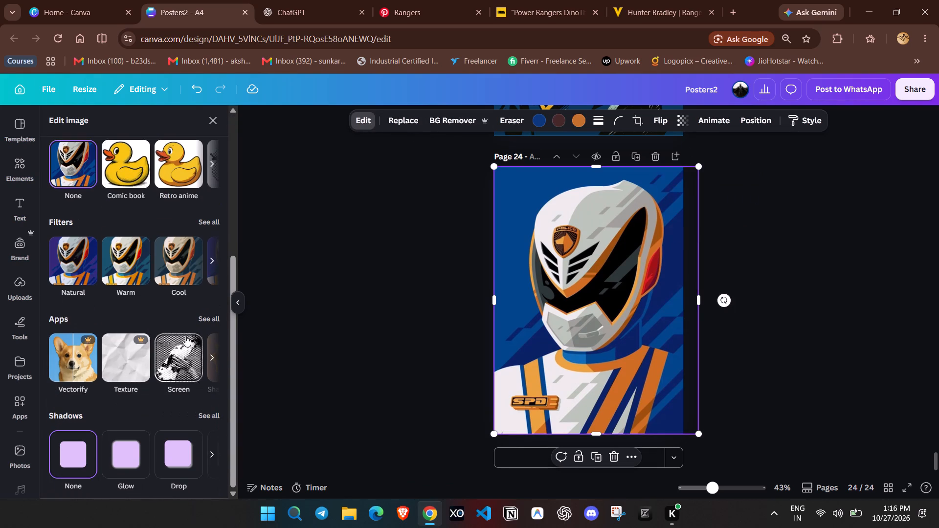
pyautogui.click(209, 317)
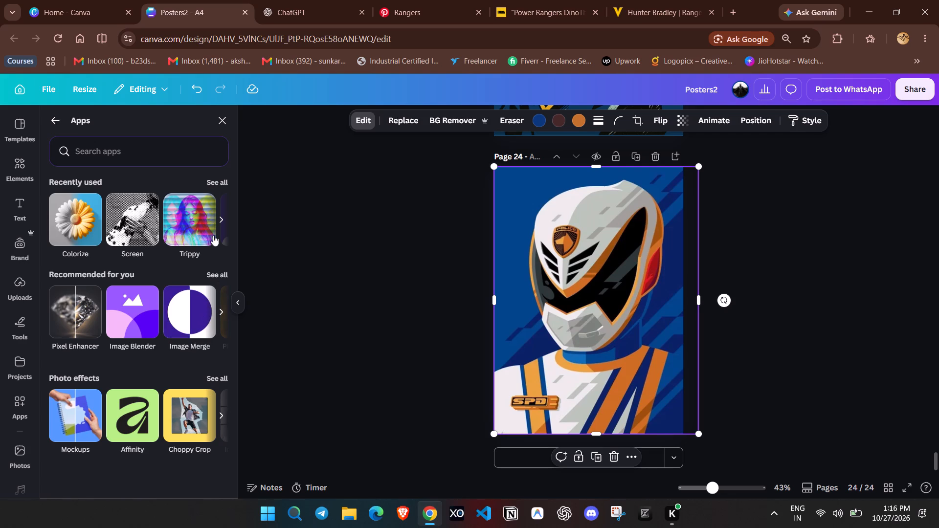
pyautogui.click(215, 183)
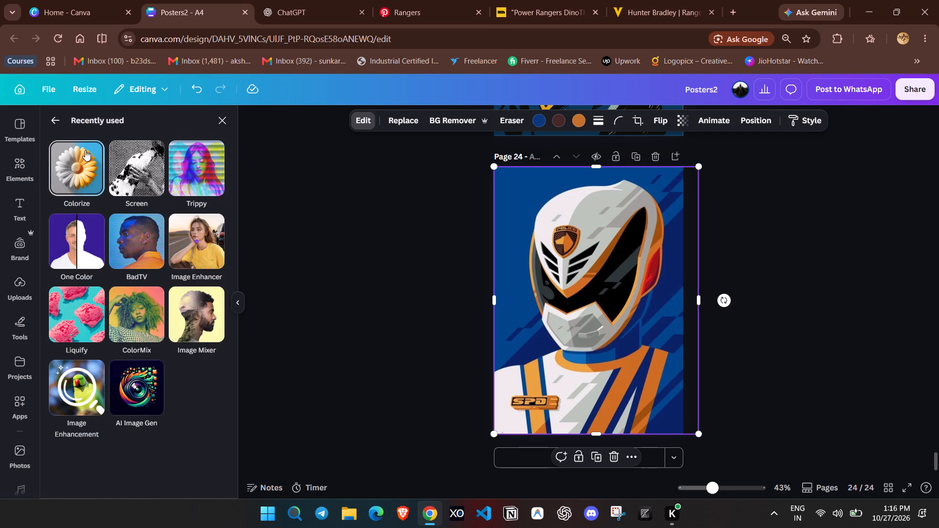
pyautogui.click(50, 117)
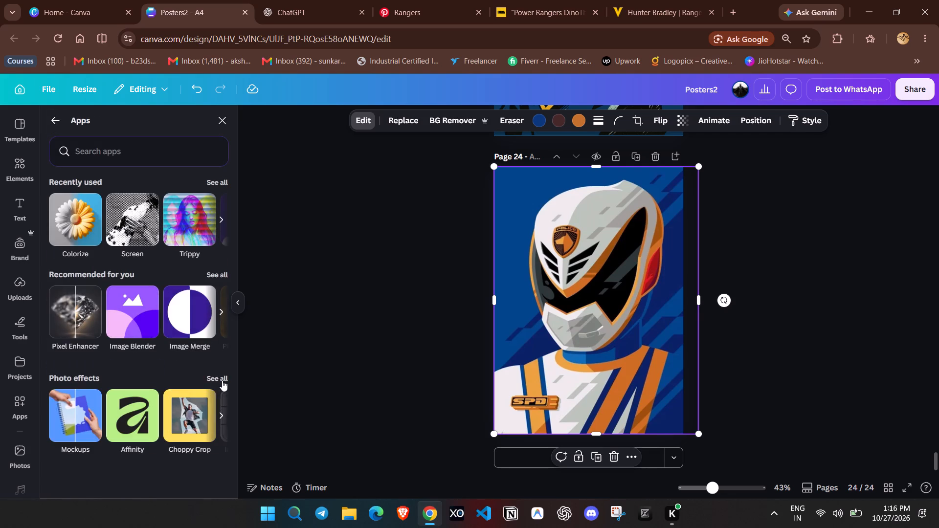
pyautogui.click(221, 379)
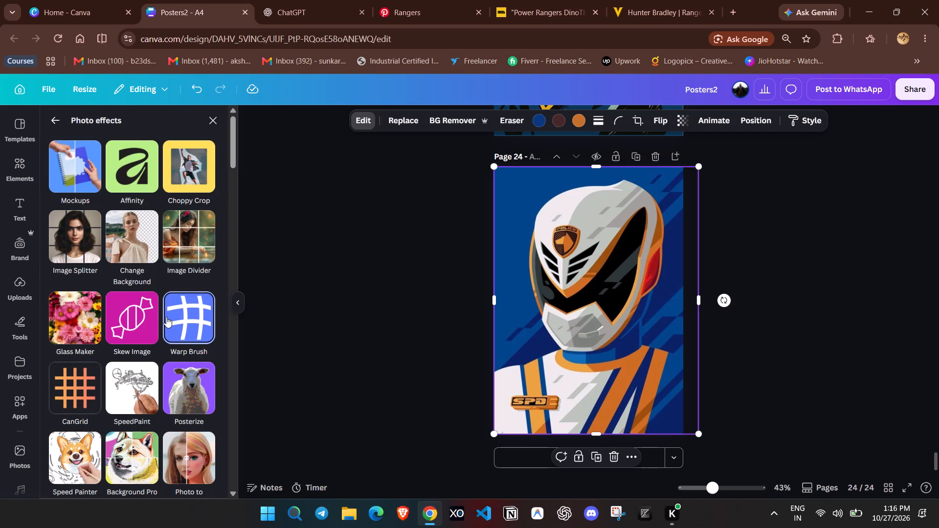
pyautogui.scroll(-3, 156, 297)
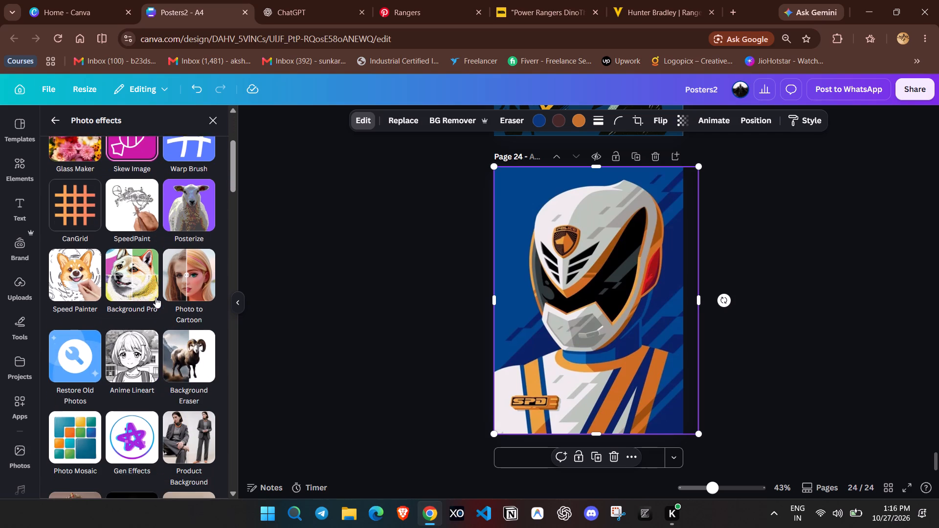
pyautogui.scroll(-4, 156, 296)
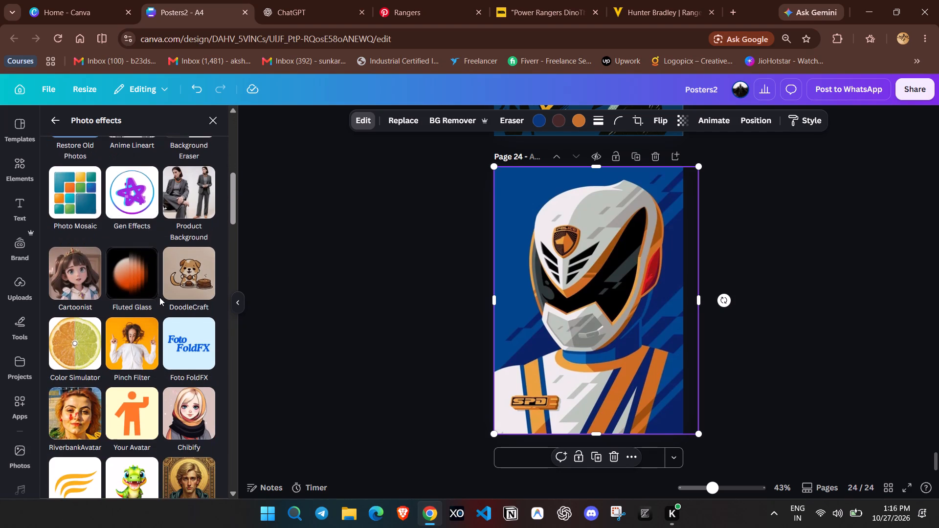
pyautogui.scroll(-9, 159, 297)
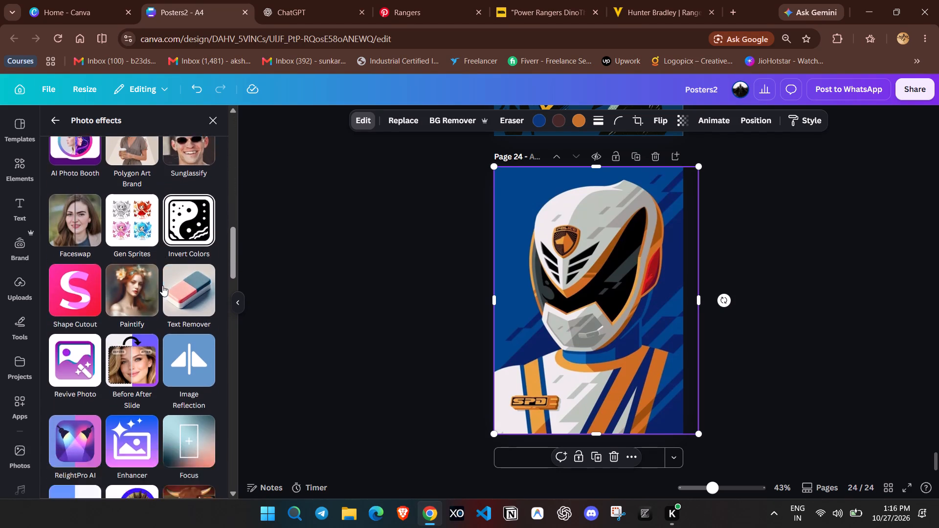
pyautogui.scroll(-5, 163, 282)
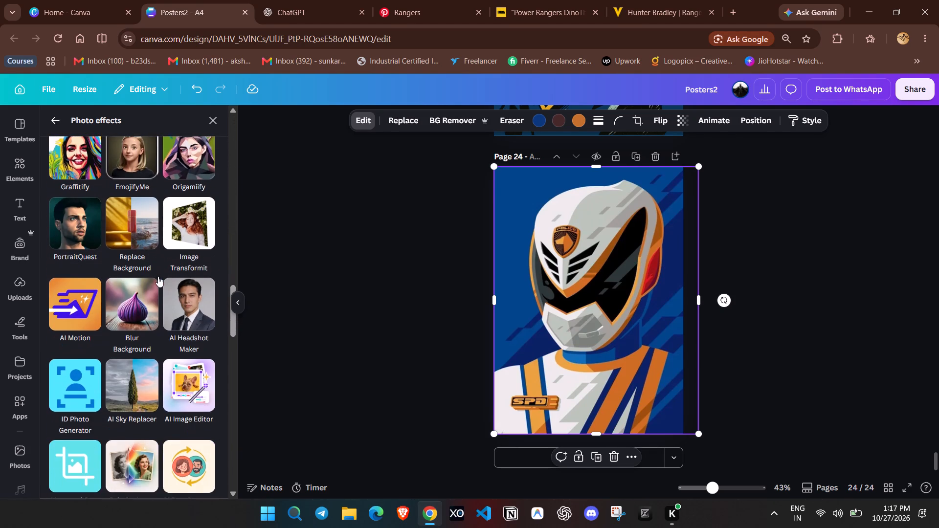
# Search the image editing apps for "layers" and return to the main image editing tools.
pyautogui.click(53, 126)
pyautogui.click(86, 143)
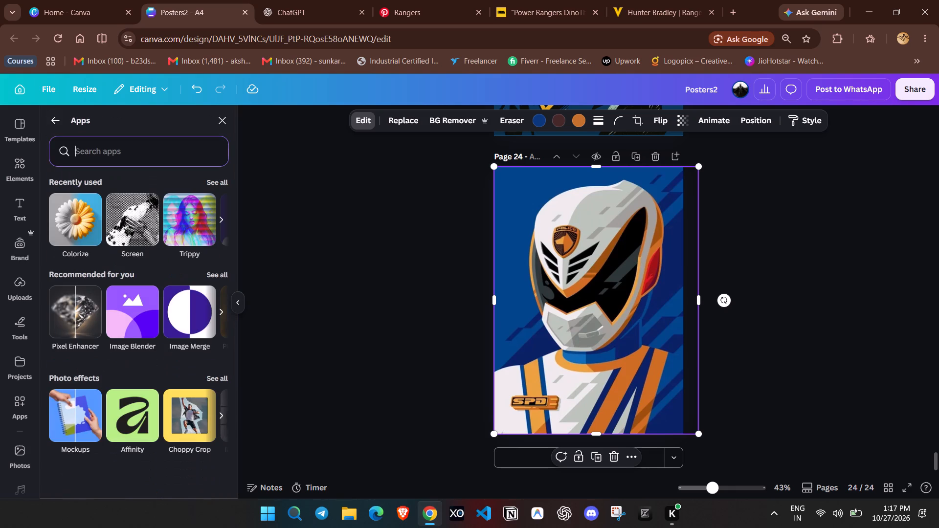
pyautogui.write('layers')
pyautogui.press('Return')
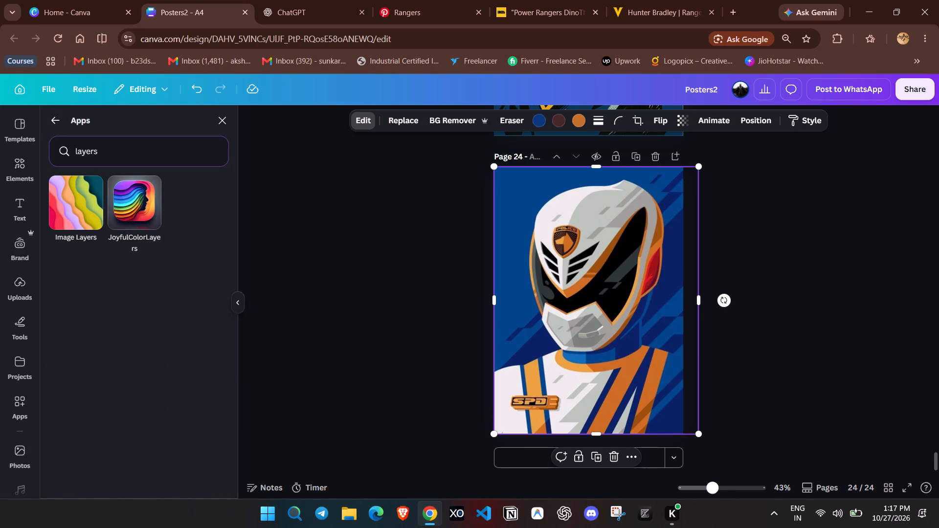
pyautogui.click(56, 127)
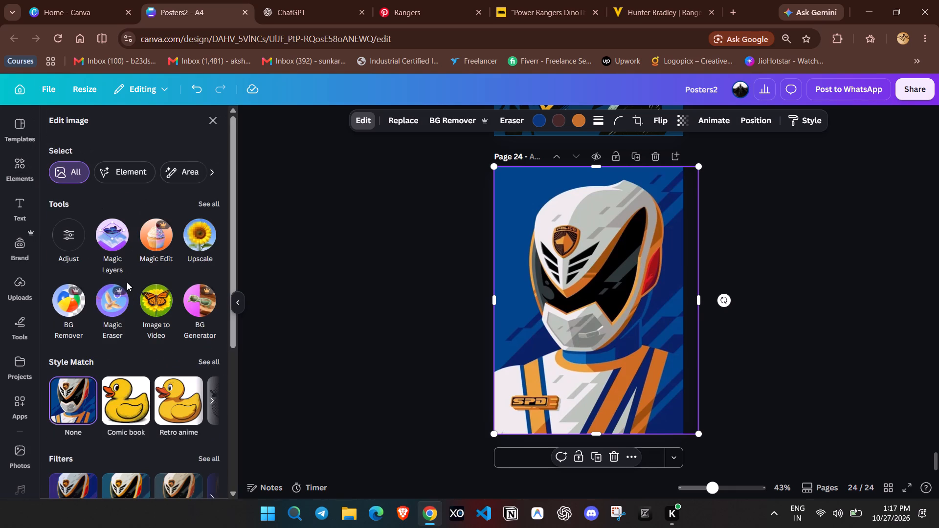
# Split the page 24 ranger illustration into editable layers with Magic Layers.
pyautogui.scroll(-4, 125, 342)
pyautogui.scroll(-2, 204, 334)
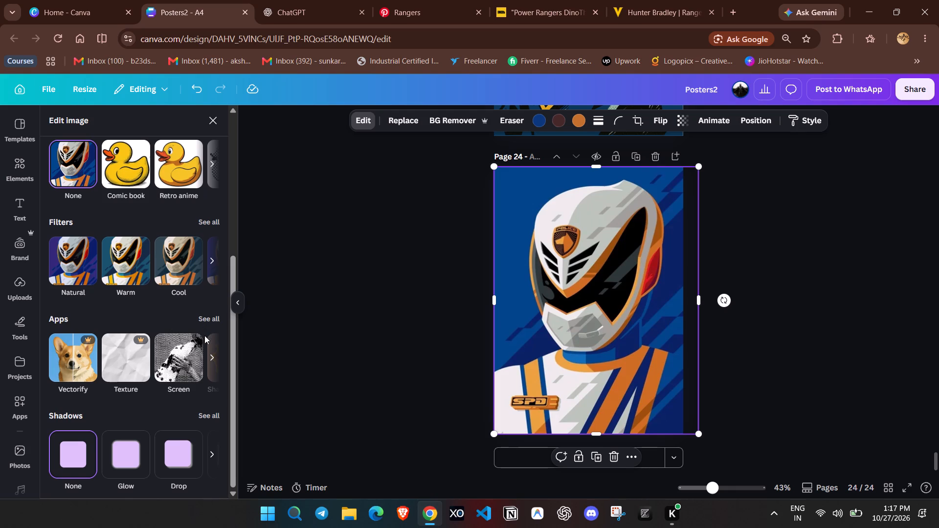
pyautogui.scroll(-4, 204, 335)
pyautogui.scroll(1, 179, 342)
pyautogui.scroll(-3, 179, 342)
pyautogui.scroll(9, 201, 411)
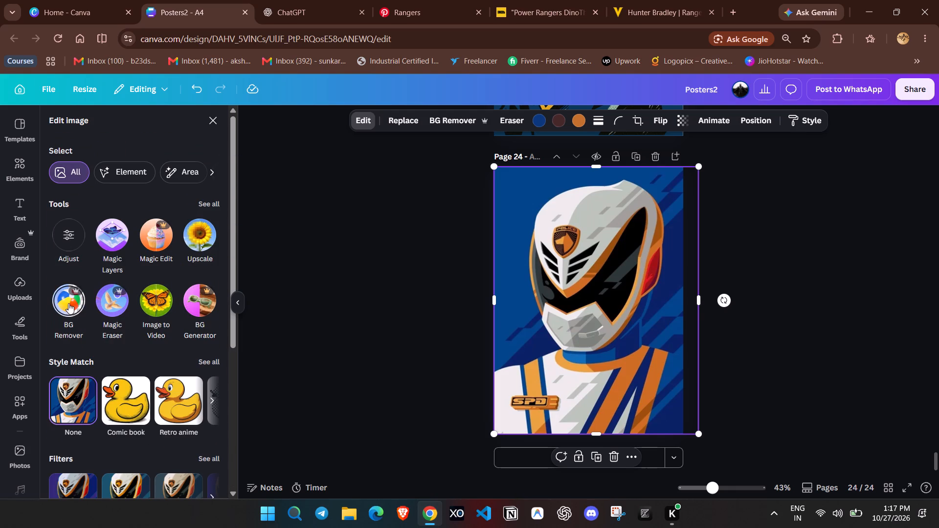
pyautogui.click(107, 239)
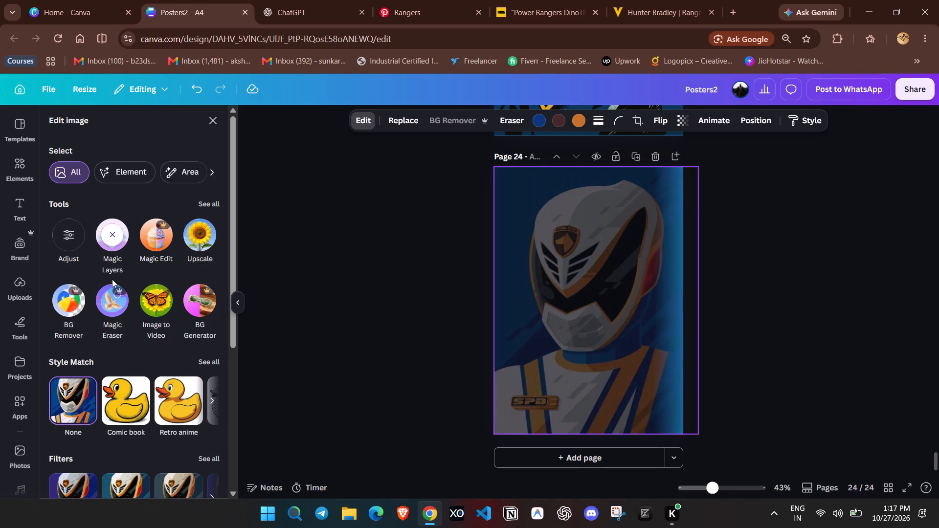
pyautogui.click(793, 170)
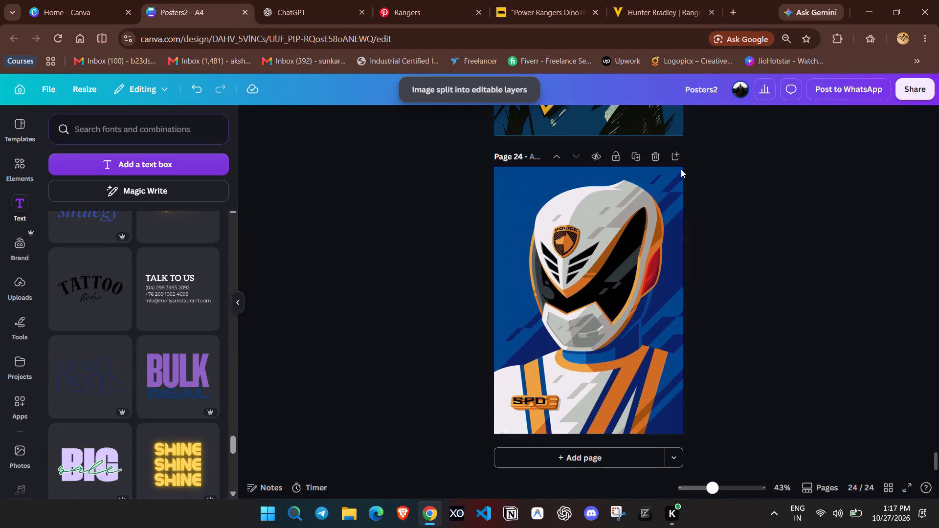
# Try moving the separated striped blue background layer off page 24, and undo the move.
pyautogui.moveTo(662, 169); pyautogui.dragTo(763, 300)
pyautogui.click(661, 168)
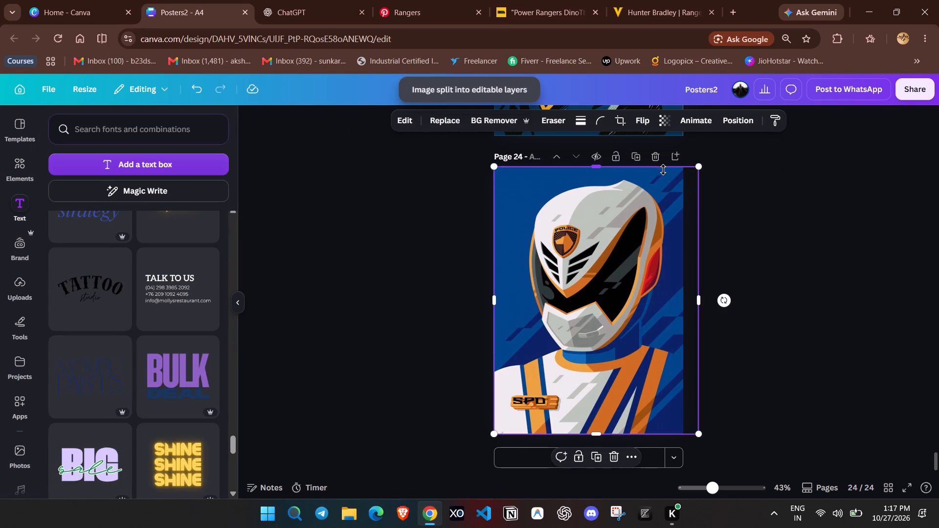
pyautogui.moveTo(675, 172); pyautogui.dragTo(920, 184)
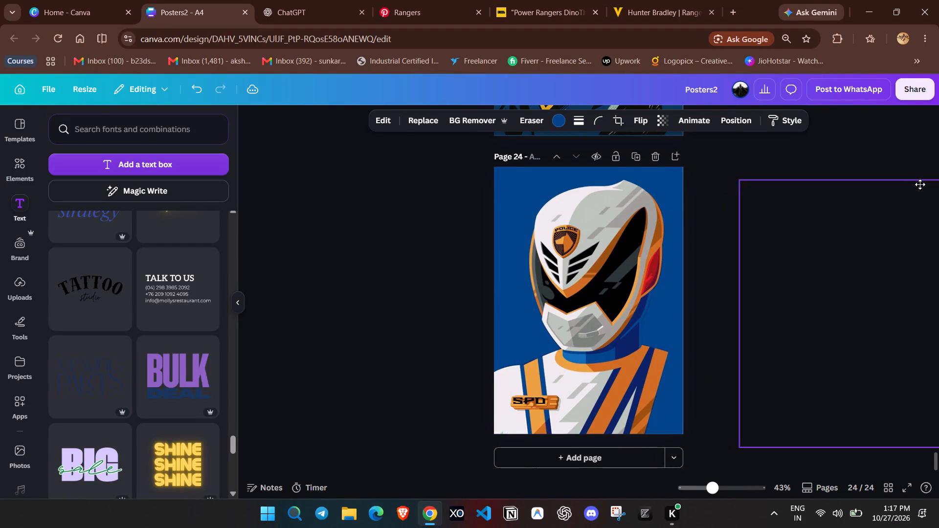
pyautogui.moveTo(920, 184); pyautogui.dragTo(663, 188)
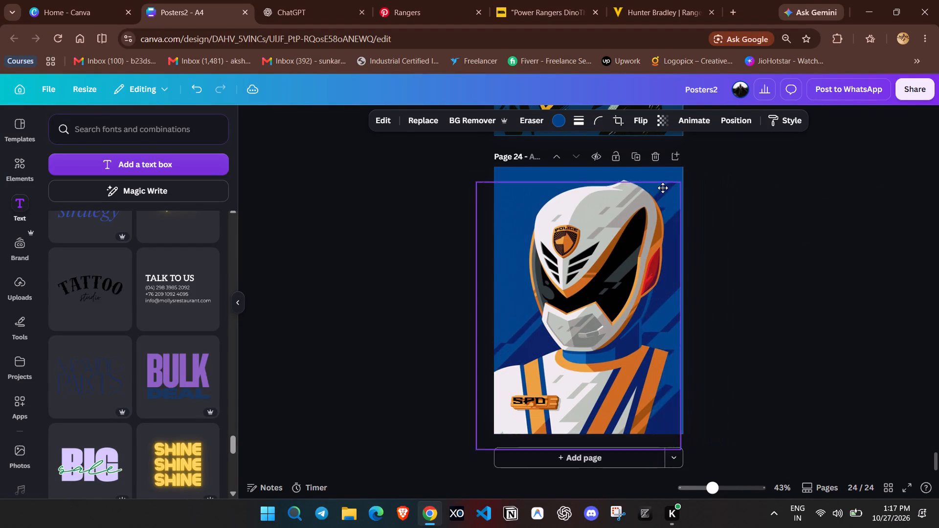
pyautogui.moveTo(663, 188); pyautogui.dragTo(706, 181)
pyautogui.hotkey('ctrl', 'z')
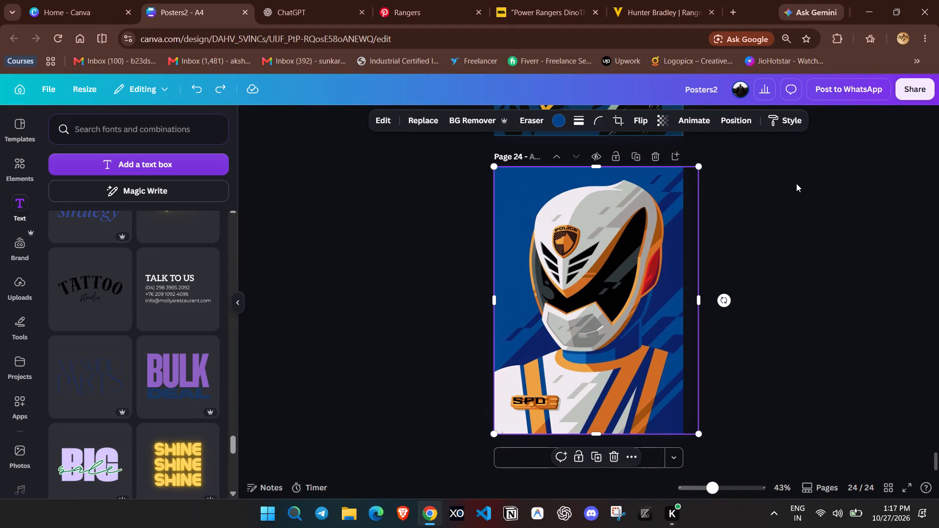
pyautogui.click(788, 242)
# Add the "BIG sale" font combination to the centre of page 24 and ungroup it.
pyautogui.scroll(-2, 99, 305)
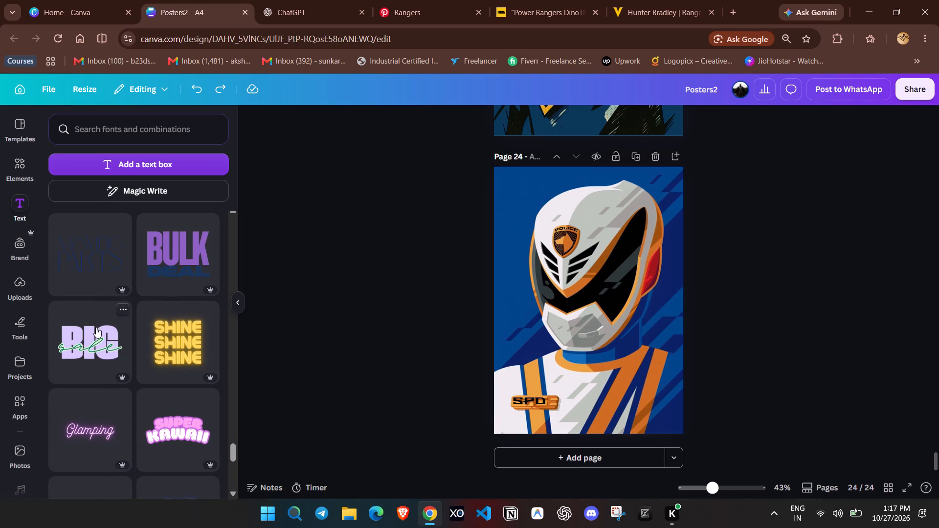
pyautogui.click(96, 328)
pyautogui.click(549, 242)
pyautogui.click(732, 220)
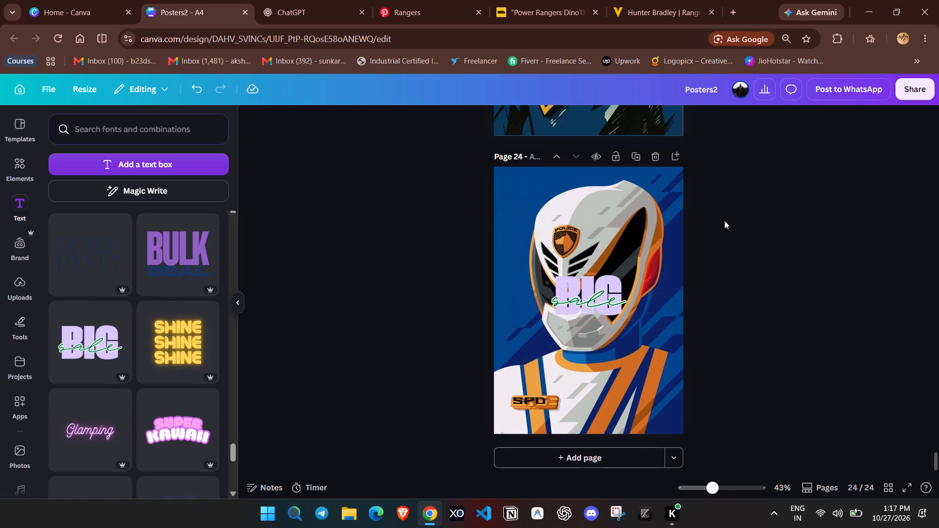
# Return Pinterest to the "power ranger spd" results and close the Hunter Bradley wiki and Power Rangers Dino Thunder pages.
pyautogui.click(461, 0)
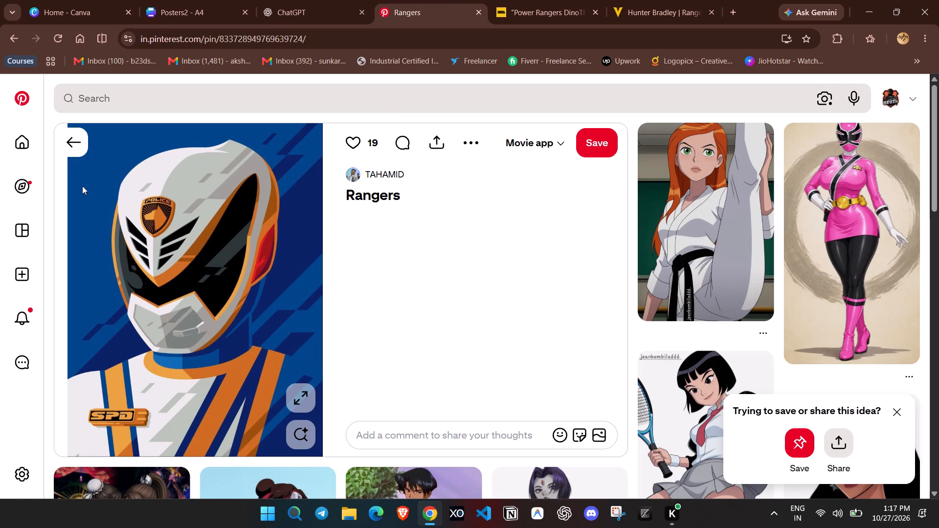
pyautogui.click(76, 147)
pyautogui.click(688, 3)
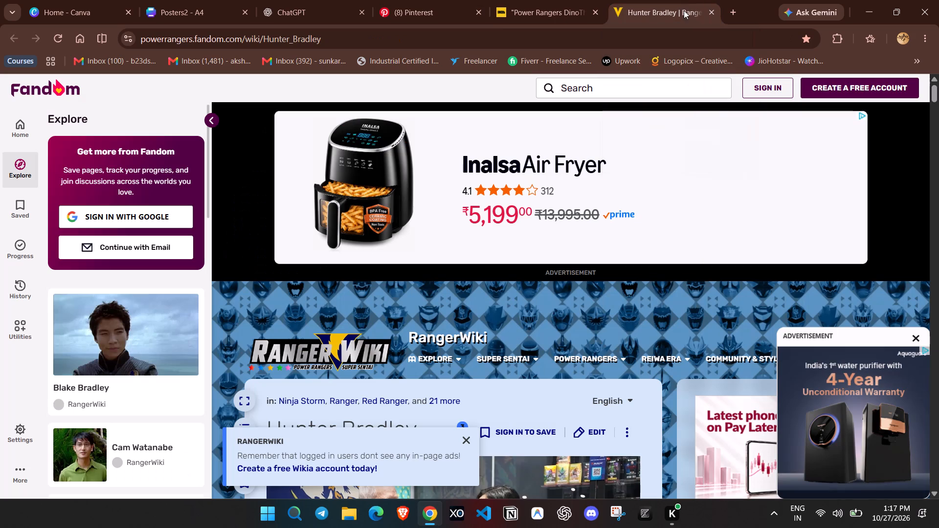
pyautogui.doubleClick(597, 10)
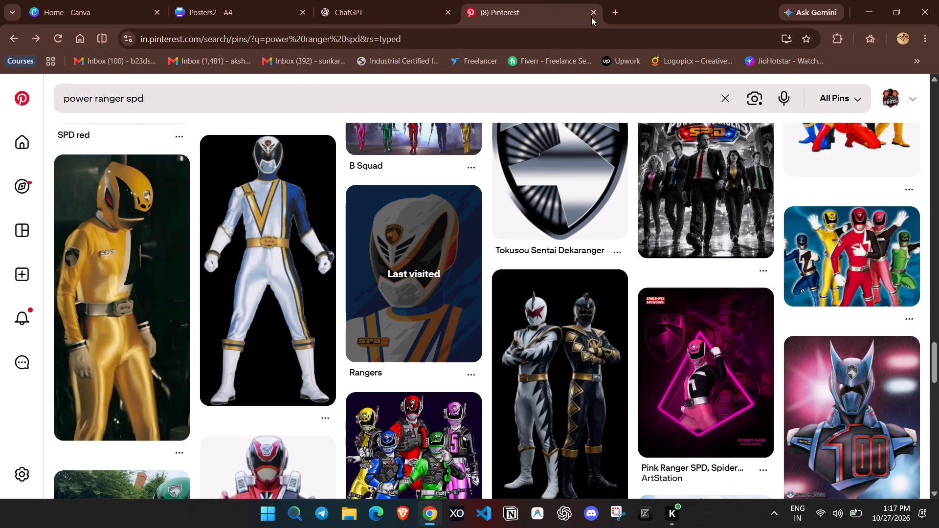
# Search Google for "power rangers spd white ranger" and expand the overview to find the ranger's name.
pyautogui.click(610, 11)
pyautogui.write('power rsngers')
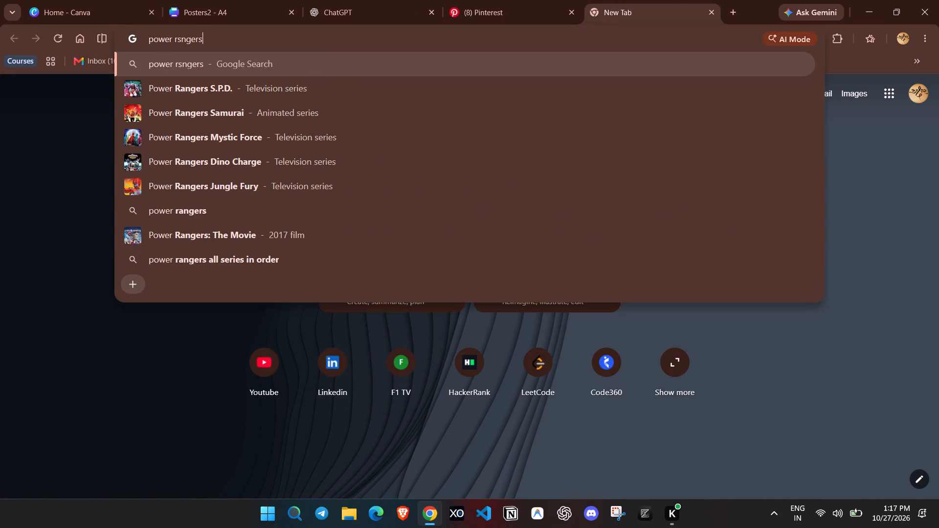
pyautogui.press('Down')
pyautogui.press('space')
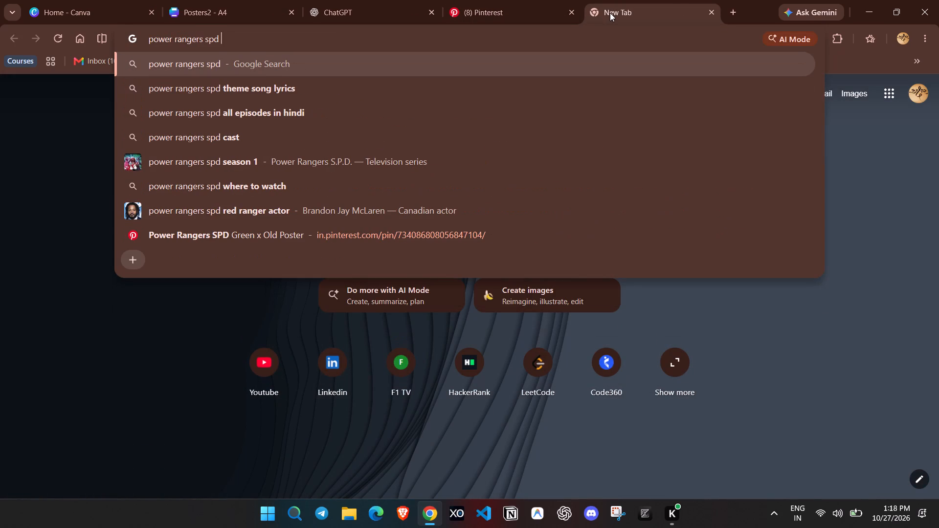
pyautogui.write('wh')
pyautogui.press('Down')
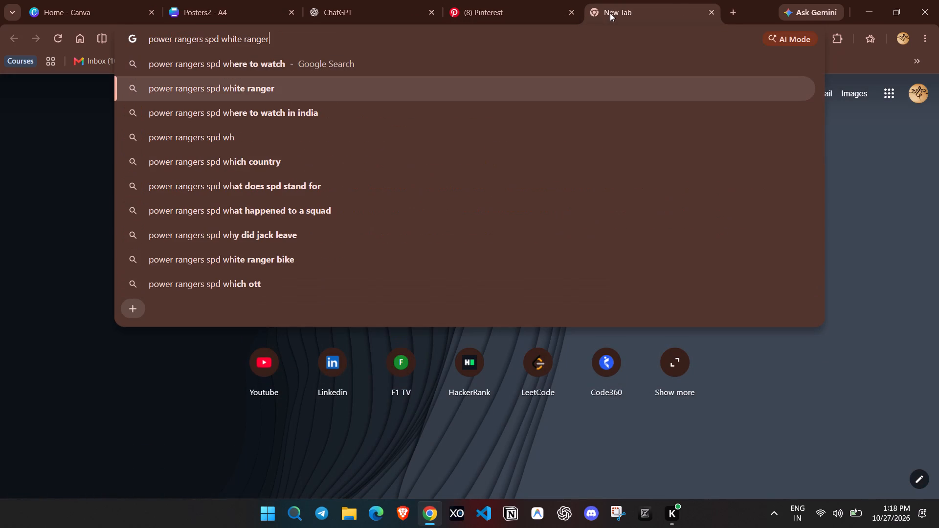
pyautogui.press('Return')
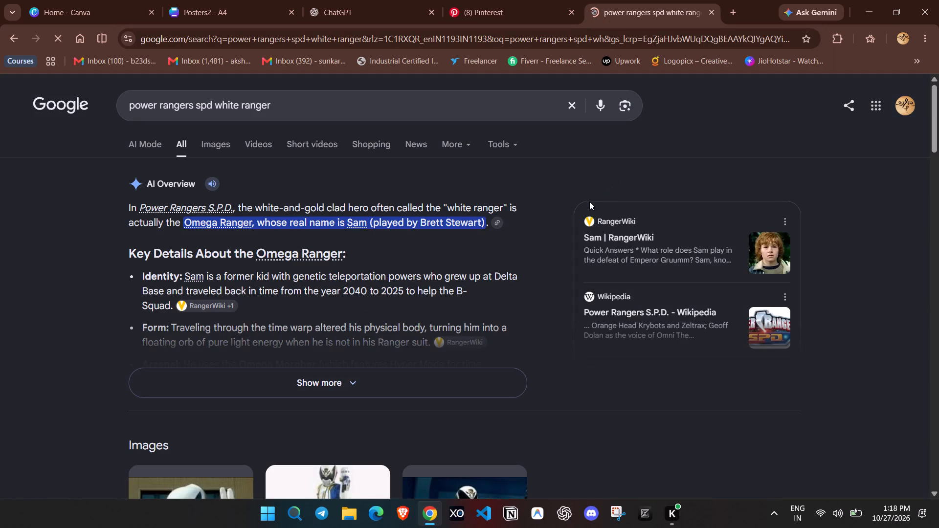
pyautogui.click(399, 387)
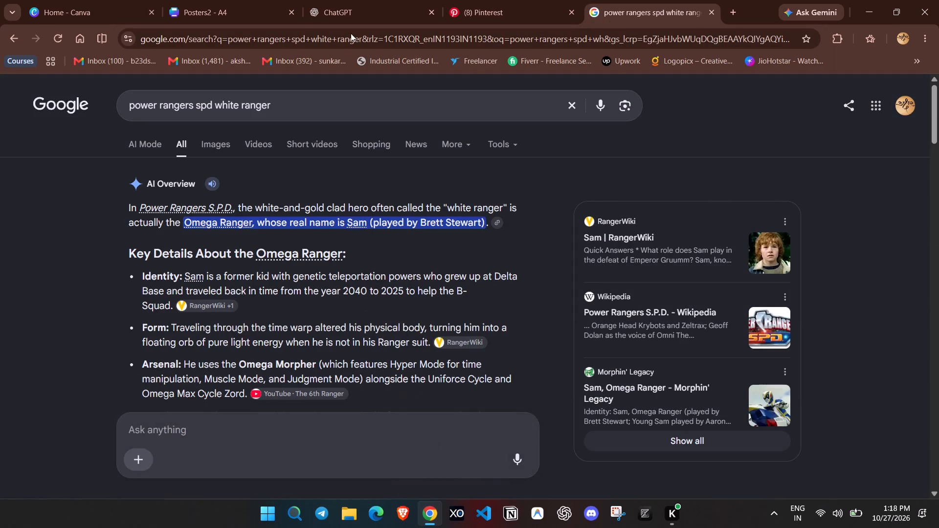
# Return to Posters2 and delete the script "sale" text from page 24.
pyautogui.click(253, 0)
pyautogui.click(560, 310)
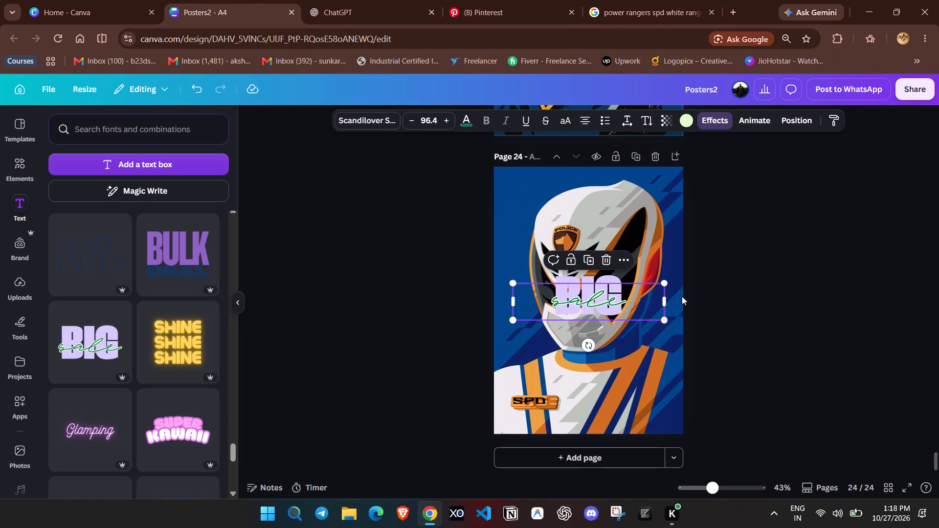
pyautogui.click(606, 265)
# Replace the "BIG" text on page 24 with "omega" and set it in uppercase.
pyautogui.doubleClick(597, 289)
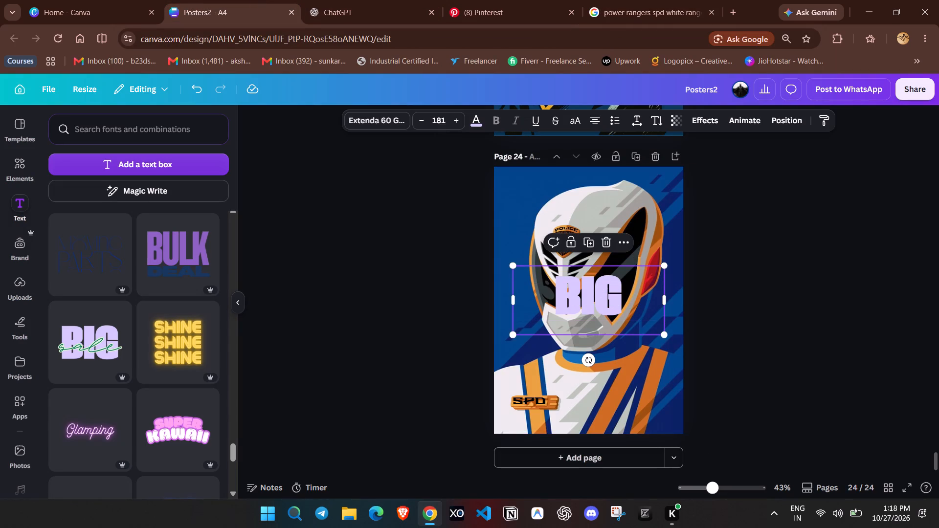
pyautogui.write('omega')
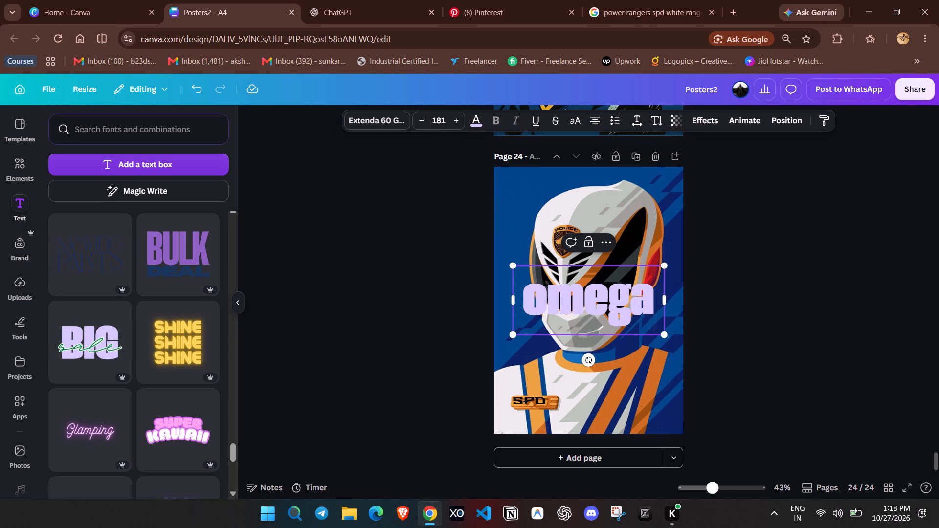
pyautogui.hotkey('ctrl', 'a')
pyautogui.click(576, 126)
pyautogui.click(711, 272)
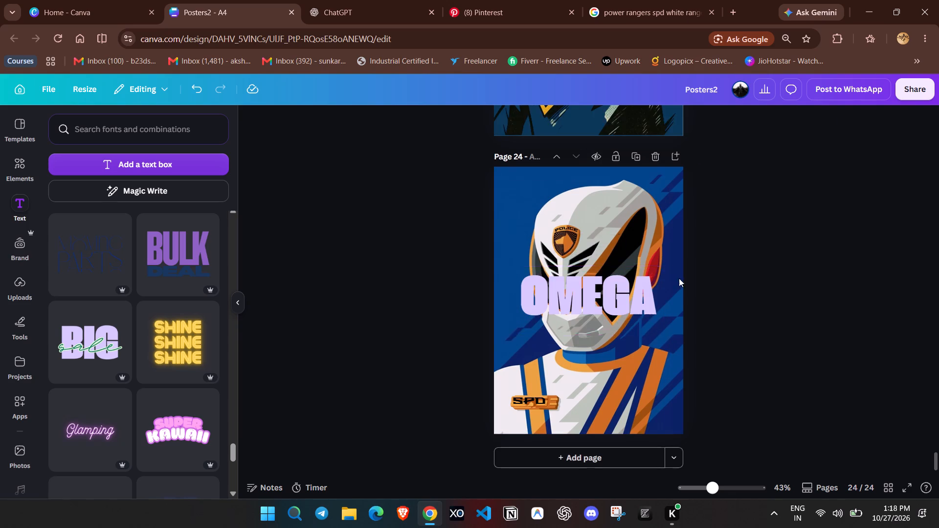
# Enlarge the OMEGA text to about size 237 and place it across the upper part of the ranger's helmet.
pyautogui.moveTo(621, 289); pyautogui.dragTo(615, 260)
pyautogui.click(508, 273)
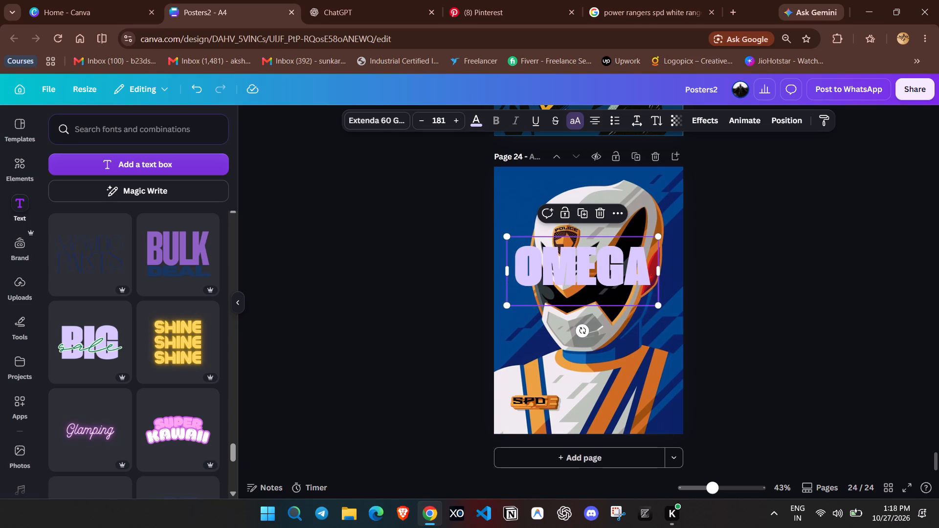
pyautogui.click(508, 272)
pyautogui.moveTo(504, 272); pyautogui.dragTo(516, 273)
pyautogui.click(757, 273)
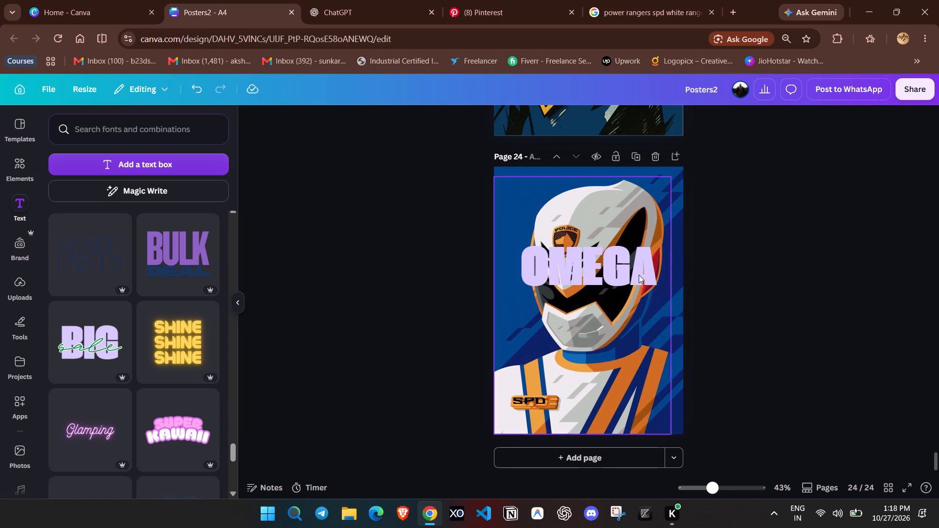
pyautogui.moveTo(624, 271); pyautogui.dragTo(628, 294)
pyautogui.moveTo(526, 259); pyautogui.dragTo(506, 191)
pyautogui.moveTo(596, 276); pyautogui.dragTo(605, 227)
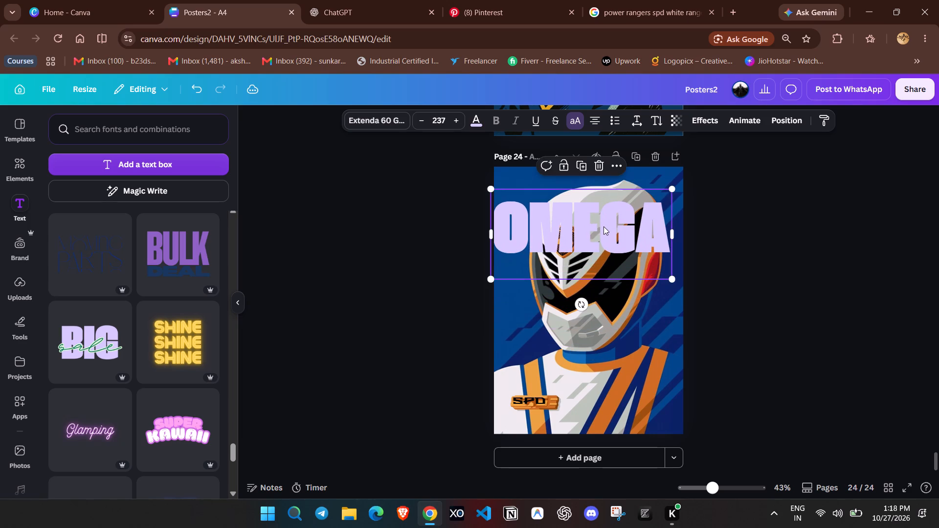
# Recolour the OMEGA text with the off-white from the ranger image's photo colours.
pyautogui.click(475, 118)
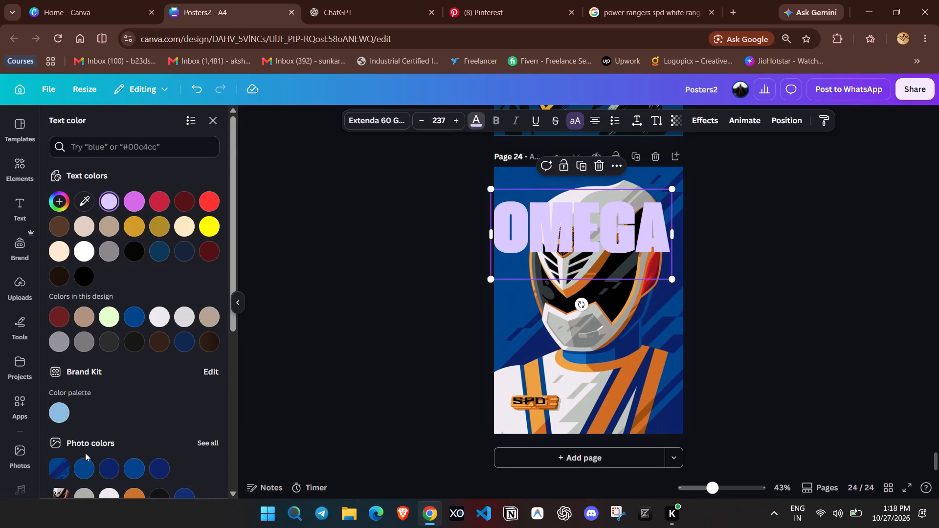
pyautogui.scroll(-1, 83, 452)
pyautogui.click(104, 424)
pyautogui.click(105, 431)
# Send the OMEGA text backward so it sits behind the ranger but in front of the striped blue background.
pyautogui.rightClick(612, 227)
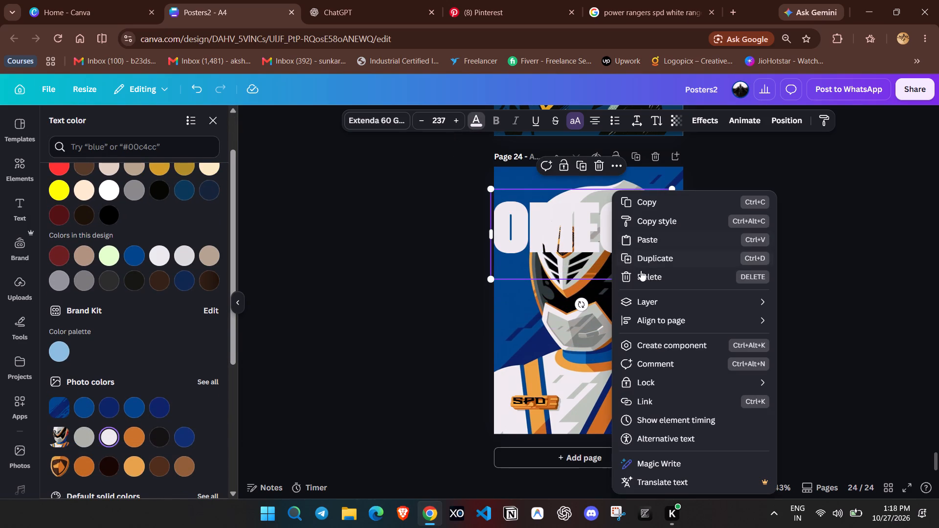
pyautogui.doubleClick(807, 337)
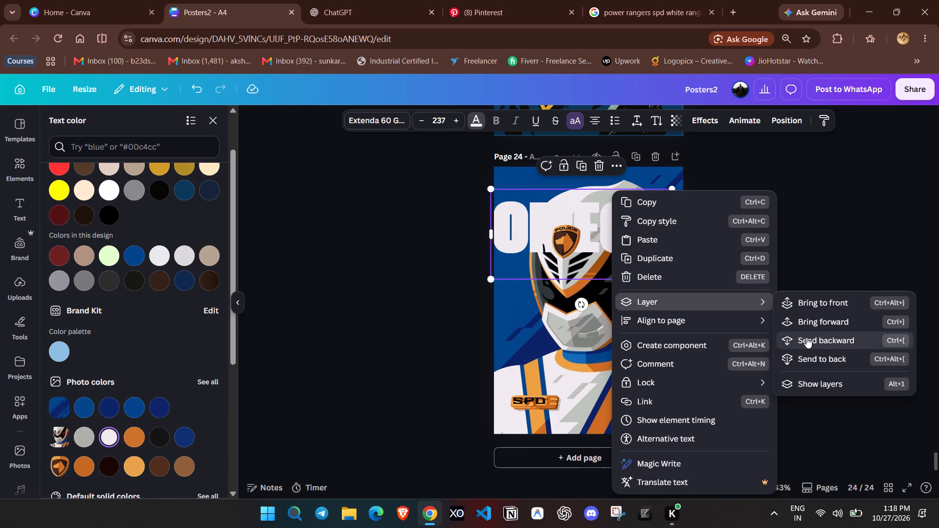
pyautogui.click(806, 337)
pyautogui.click(836, 194)
# Enlarge the OMEGA text to about size 294 and position it along page 24's top edge, overflowing both sides.
pyautogui.moveTo(672, 186); pyautogui.dragTo(682, 179)
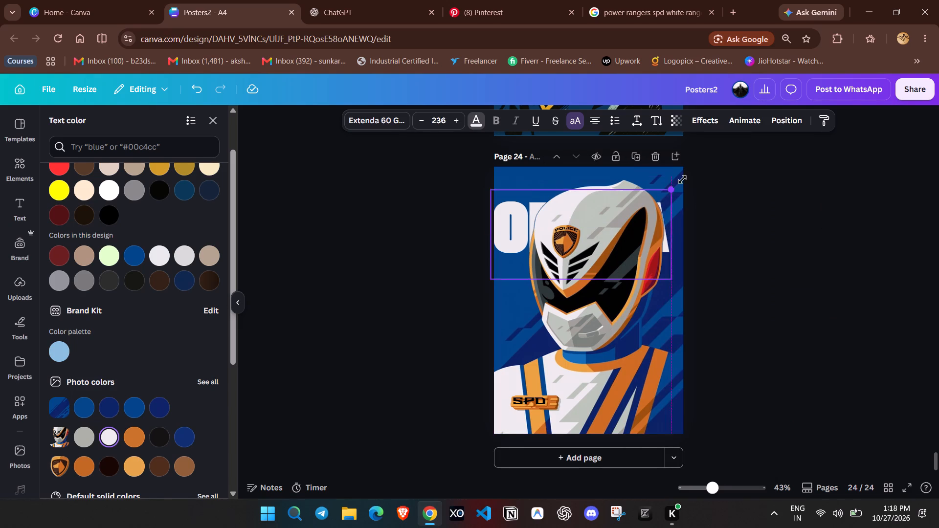
pyautogui.moveTo(682, 179); pyautogui.dragTo(714, 160)
pyautogui.moveTo(693, 182); pyautogui.dragTo(692, 171)
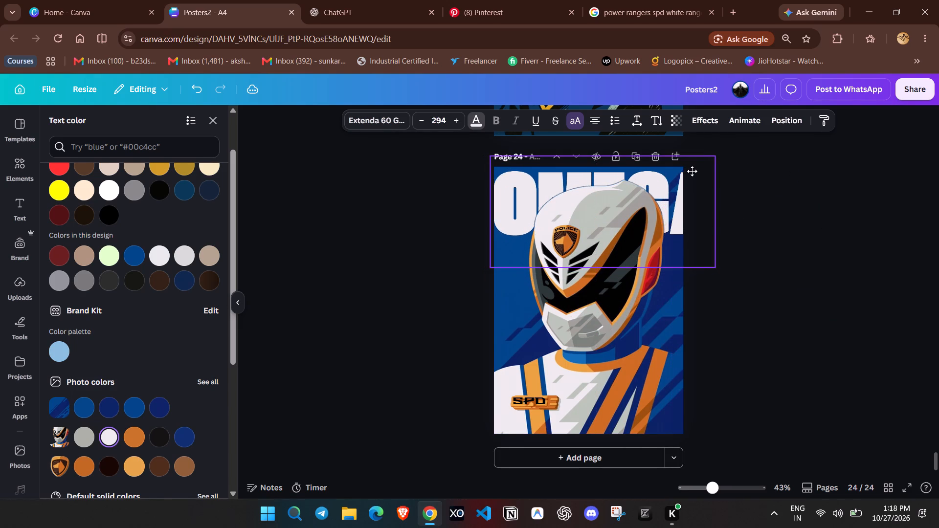
pyautogui.moveTo(692, 171); pyautogui.dragTo(685, 171)
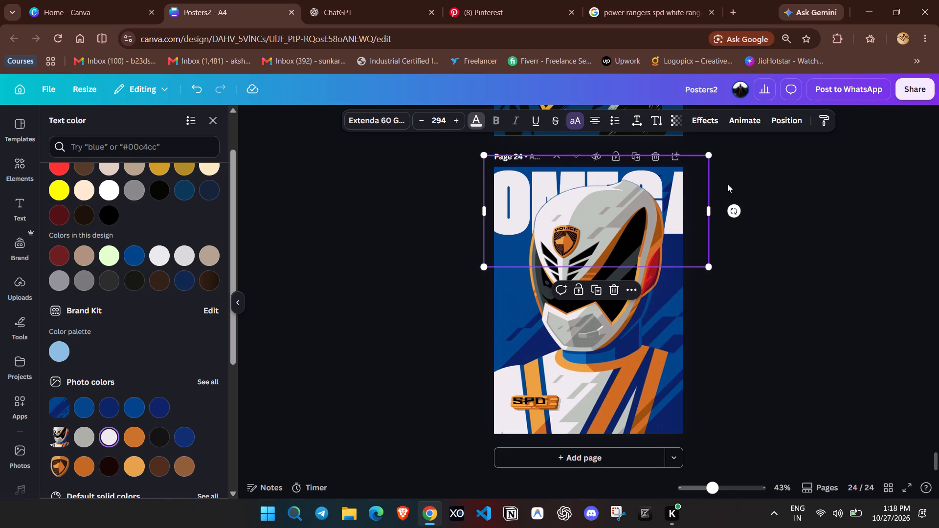
pyautogui.click(803, 209)
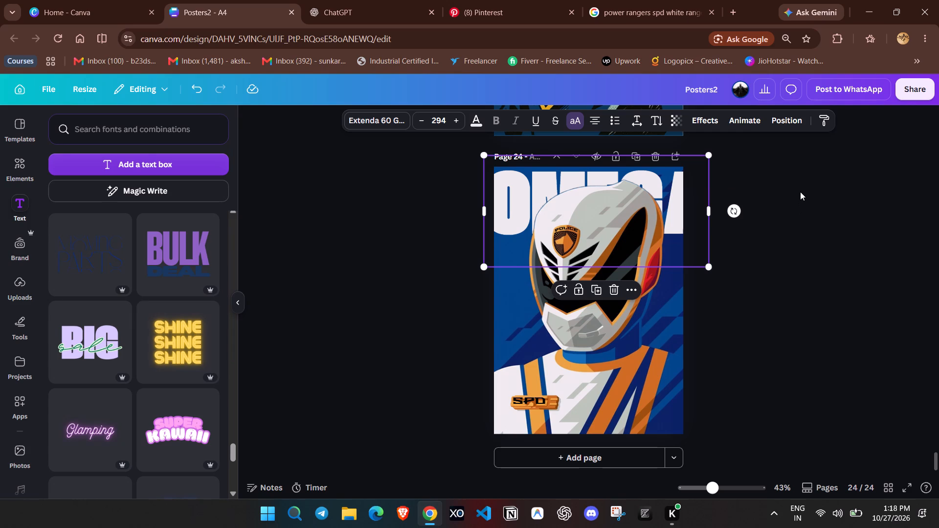
pyautogui.click(808, 204)
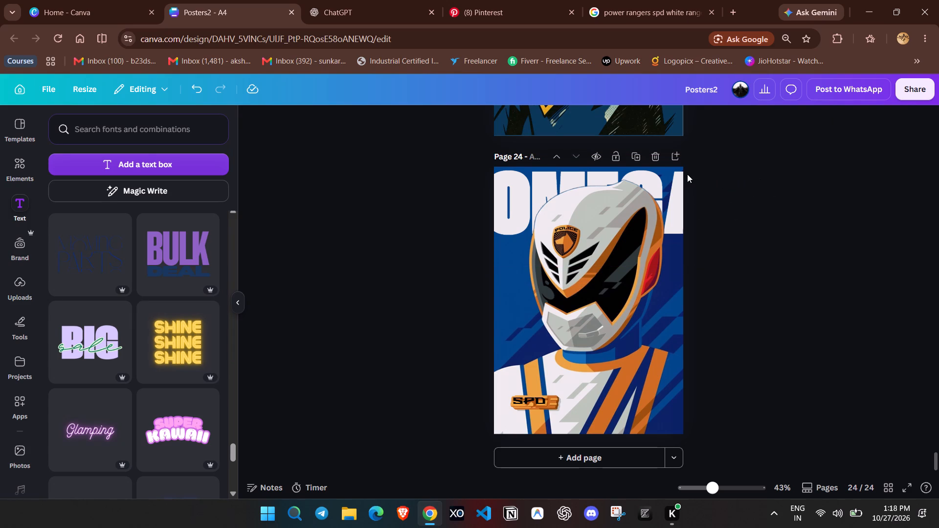
# Apply the Hollow text effect to the OMEGA text.
pyautogui.click(680, 178)
pyautogui.click(698, 128)
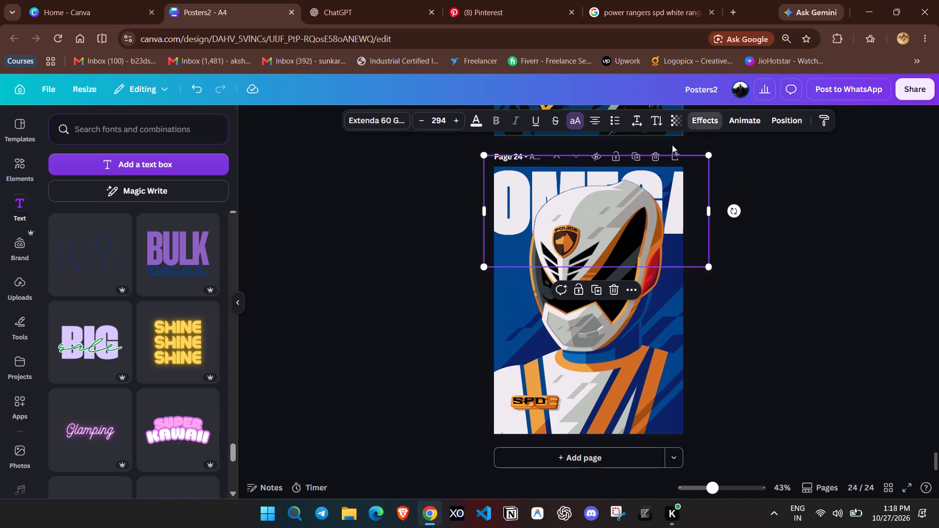
pyautogui.click(77, 306)
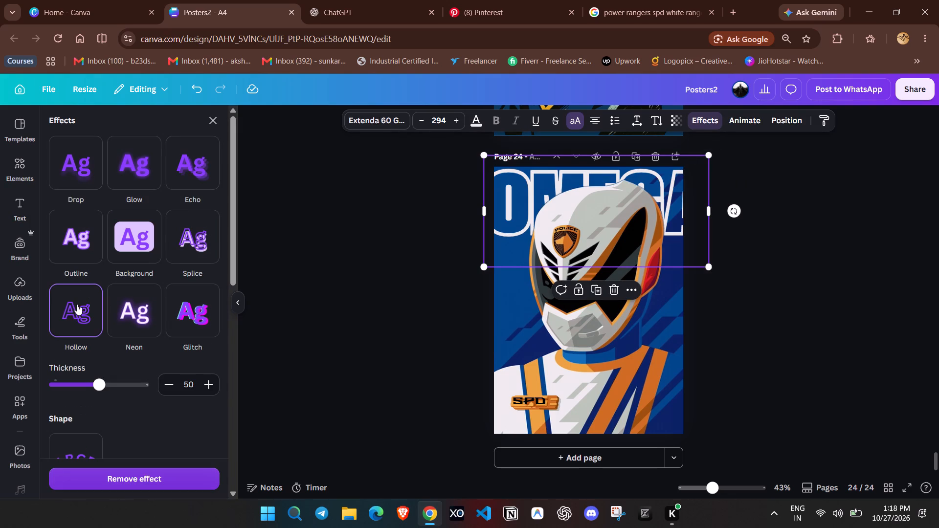
pyautogui.click(804, 268)
pyautogui.click(804, 268)
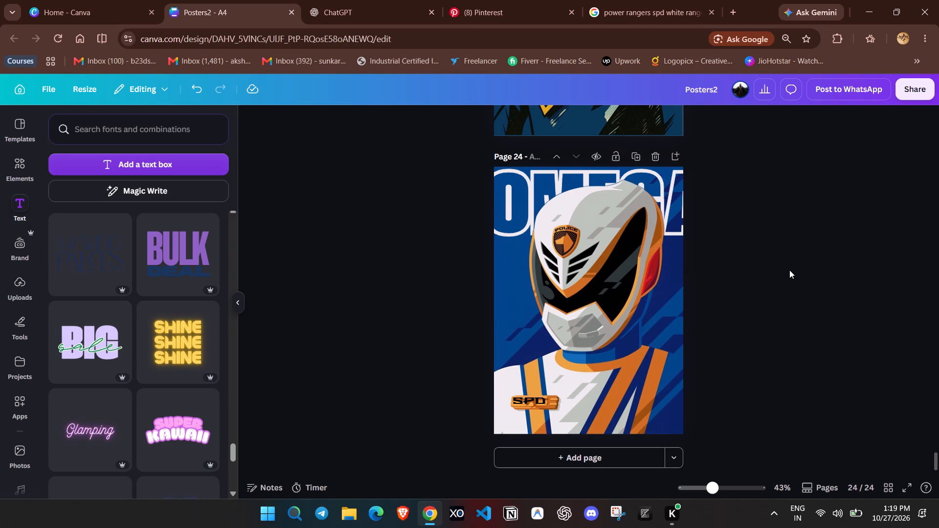
pyautogui.click(895, 293)
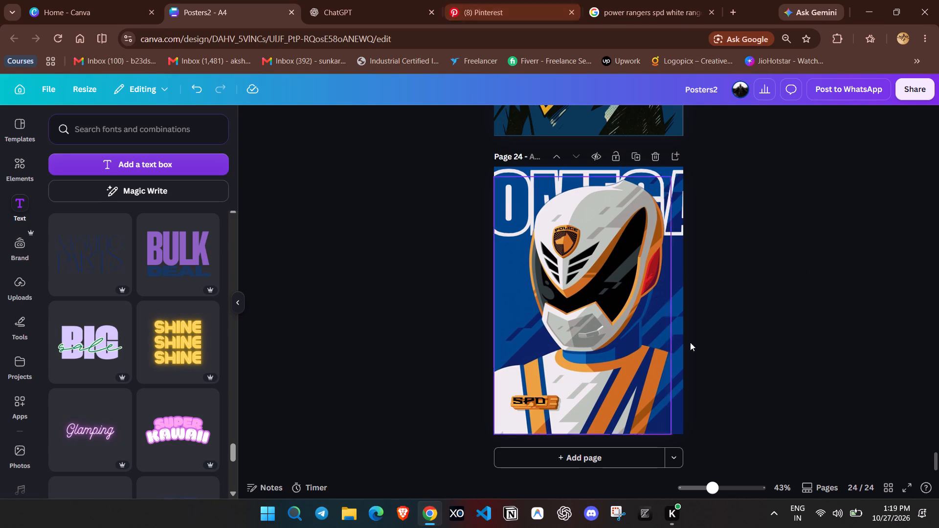